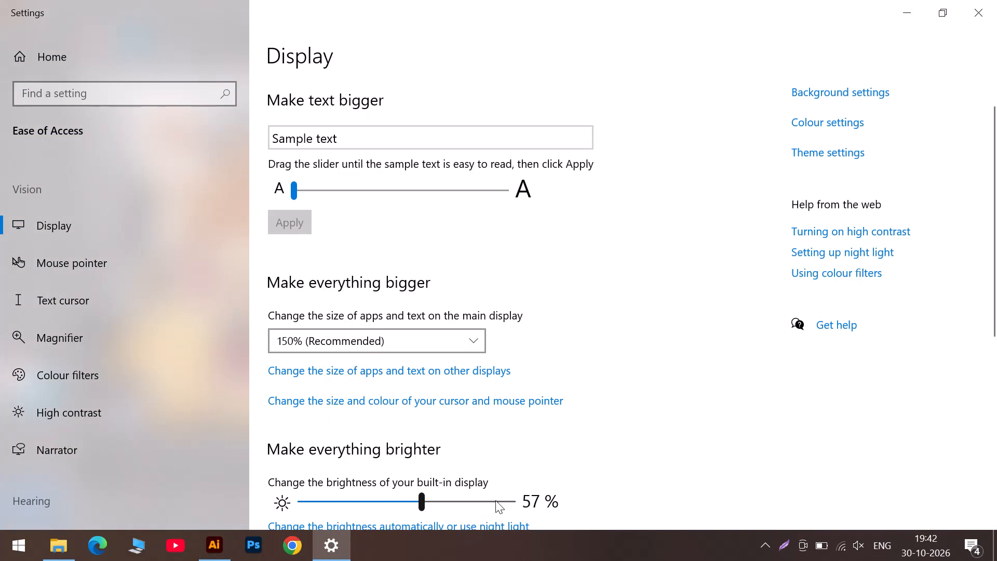
Raise the brightness of the built-in display to about its maximum.
left_click(495, 500)
left_click(511, 502)
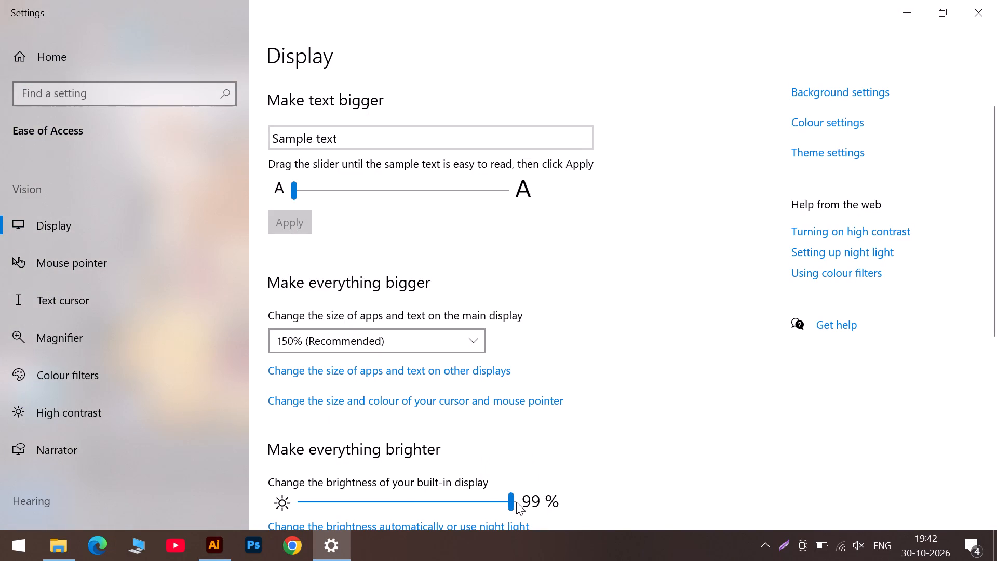
left_click(516, 502)
Switch to Illustrator and unlock Layer 1 and Layer 8 for work on the scooter's front wheel.
left_click(214, 544)
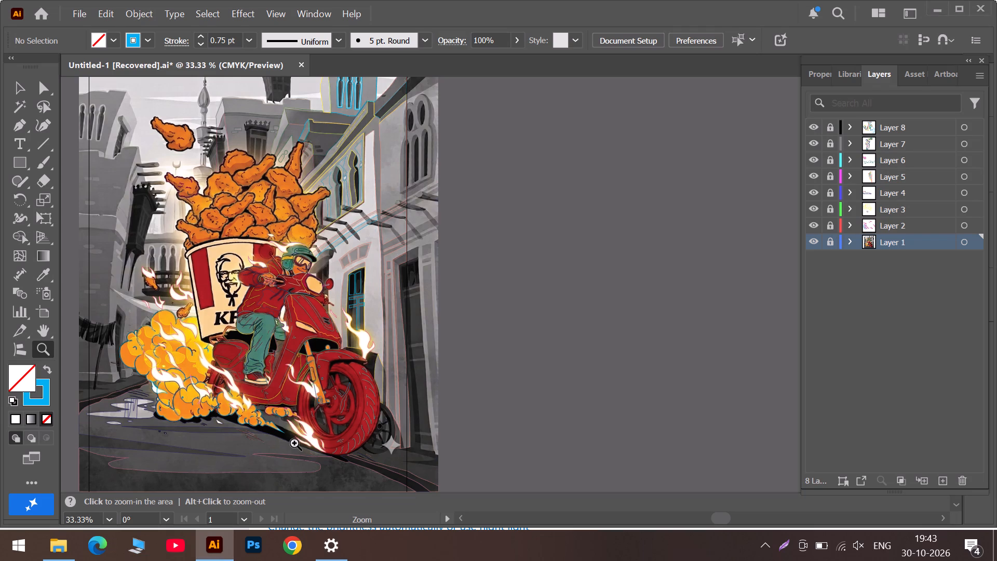
scroll(293, 442, "up", 4, "alt")
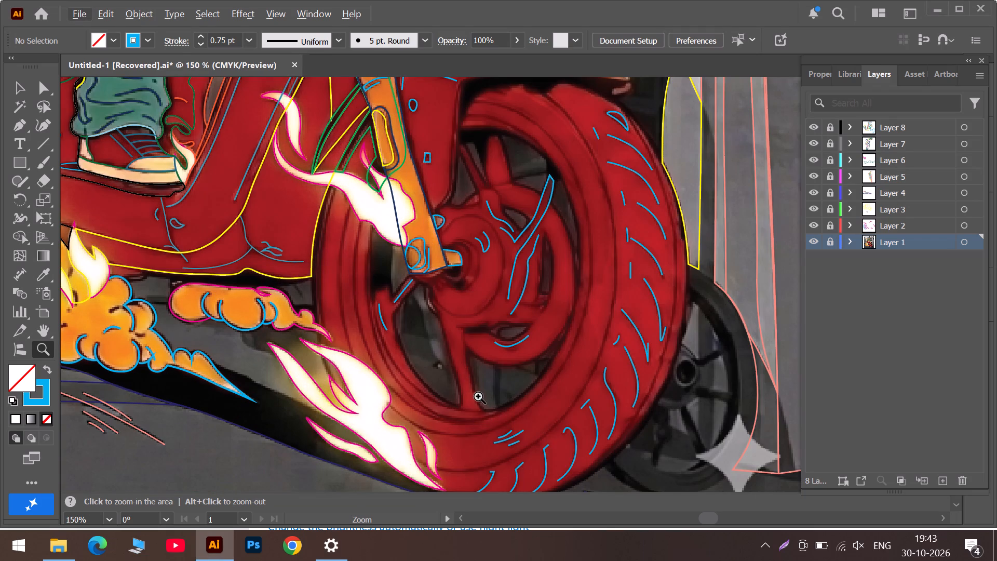
scroll(471, 393, "up", 1, "alt")
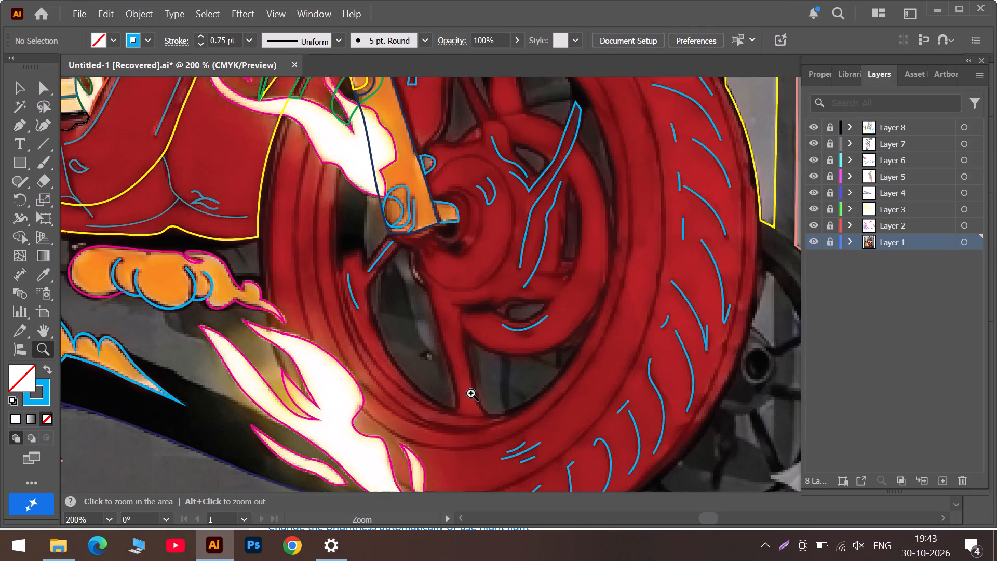
scroll(471, 393, "up", 1, "alt")
scroll(486, 397, "up", 6)
scroll(546, 357, "up", 13)
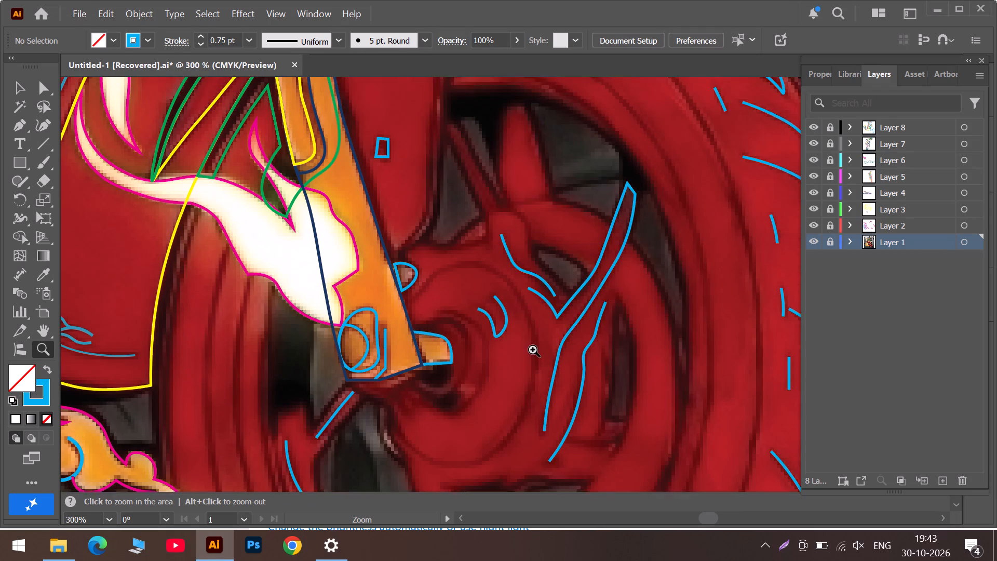
scroll(530, 349, "up", 6)
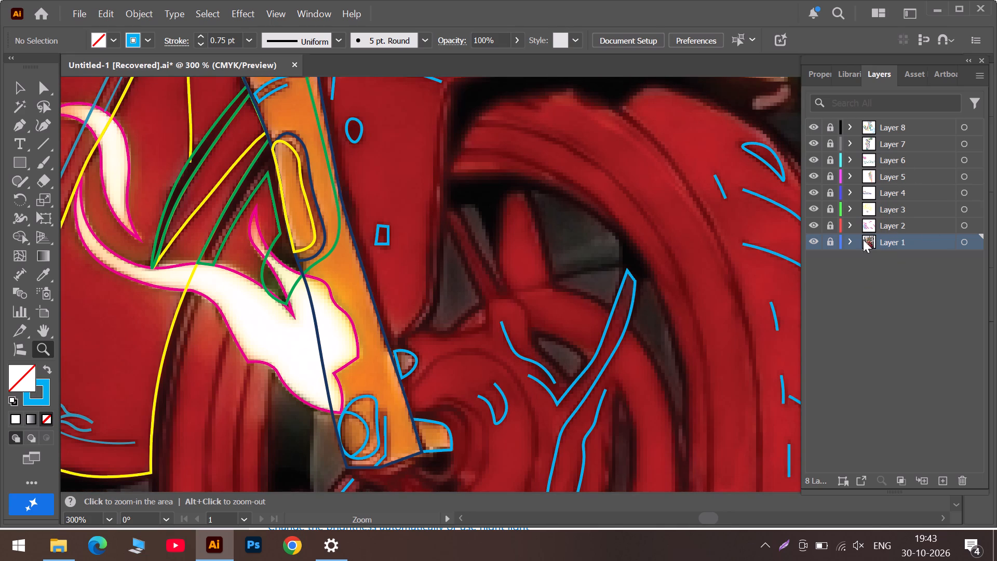
left_click(833, 241)
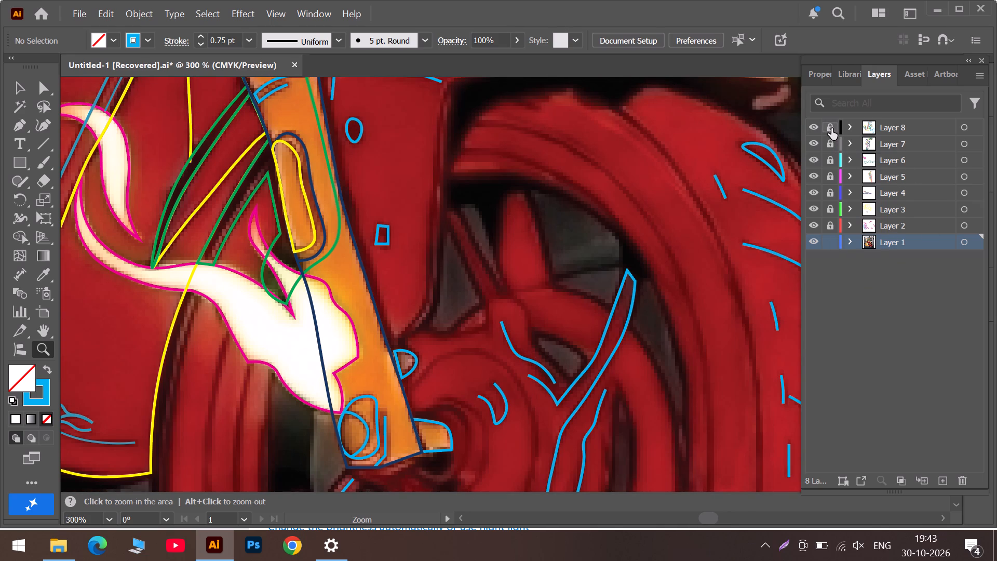
left_click(831, 128)
On Layer 8, trace a closed outline around the upright red spoke above the front wheel hub with the Curvature tool.
left_click(41, 122)
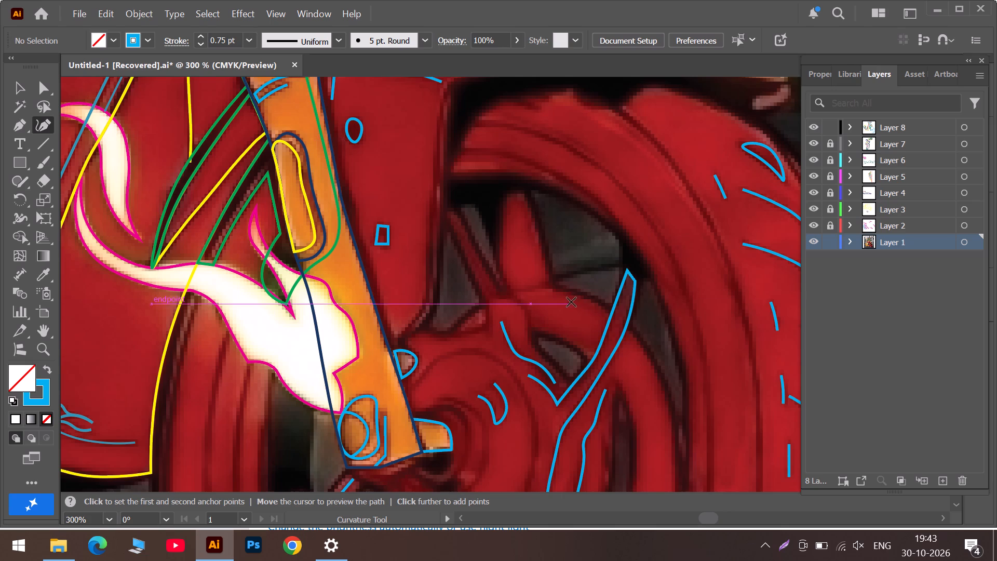
left_click(896, 128)
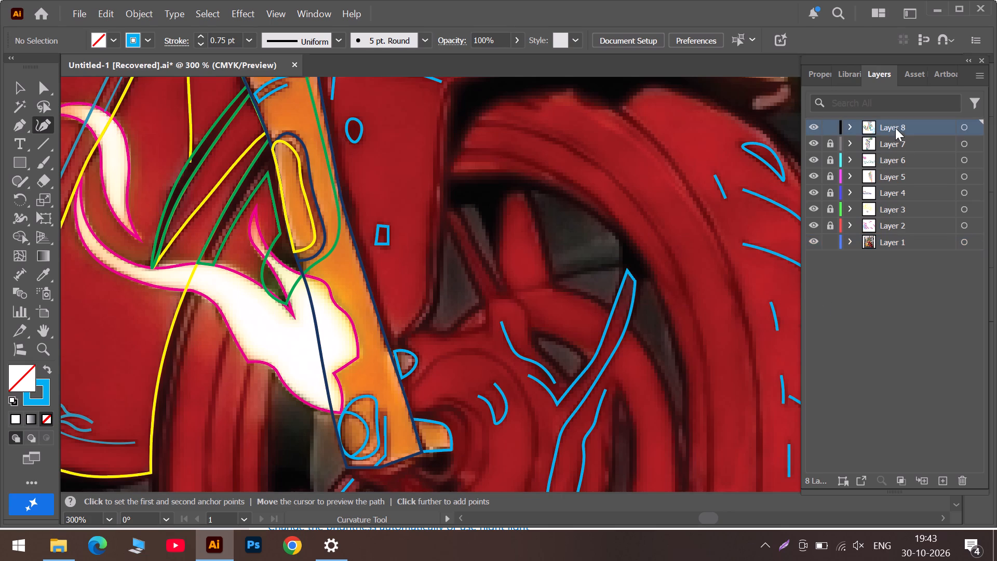
scroll(508, 287, "up", 1, "alt")
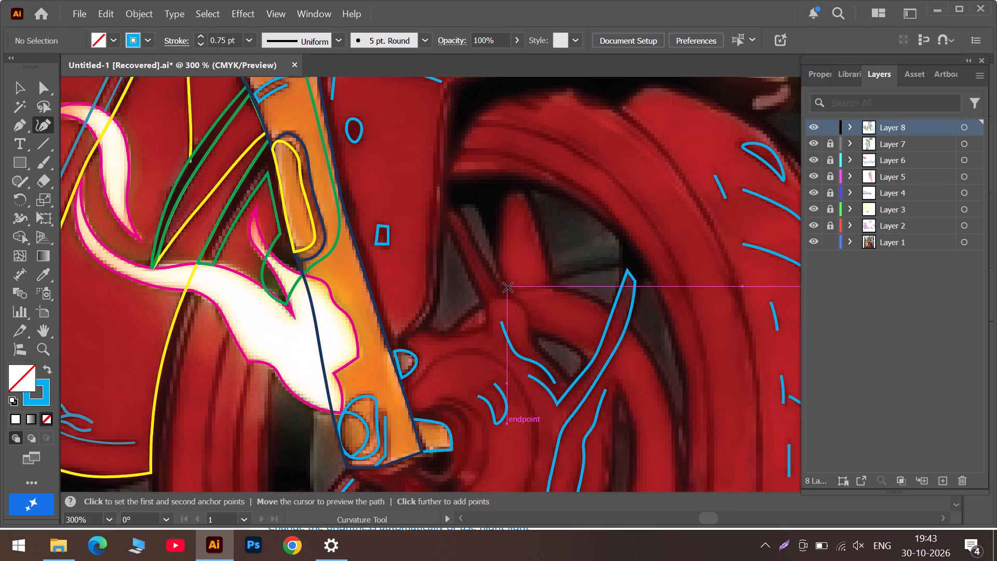
scroll(508, 287, "up", 2, "alt")
left_click(505, 288)
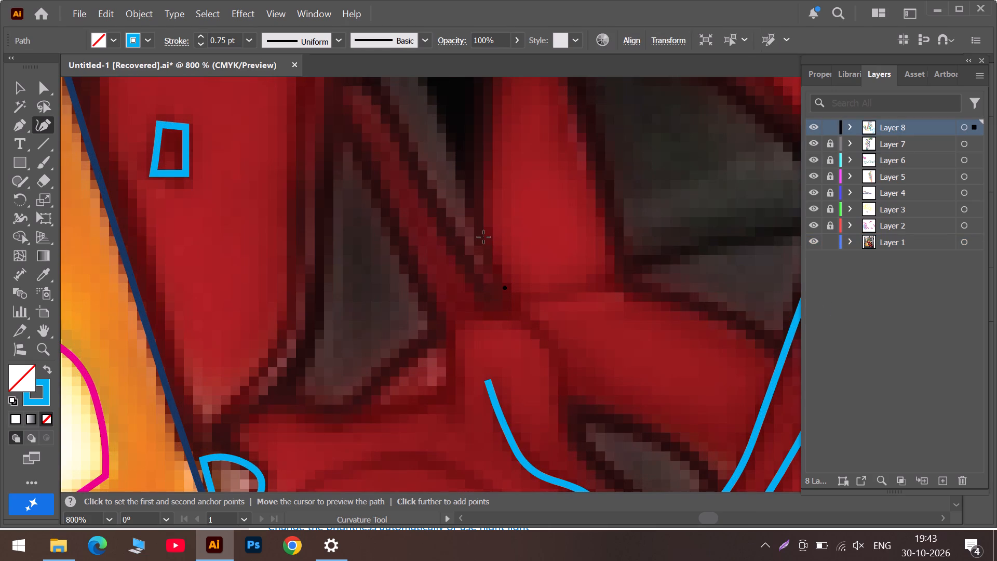
left_click(483, 237)
left_click(482, 145)
scroll(480, 145, "up", 6)
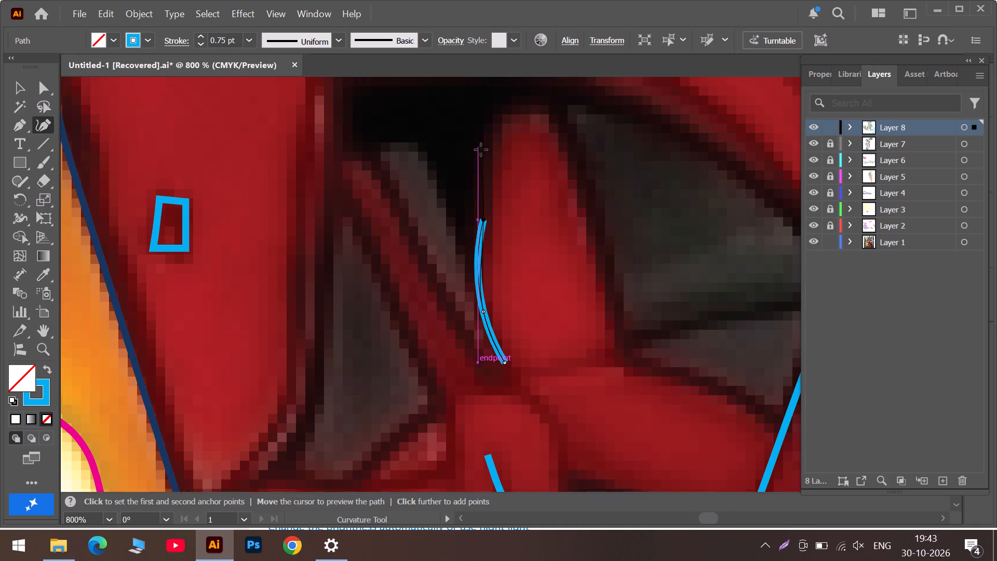
scroll(481, 150, "up", 2)
left_click(485, 151)
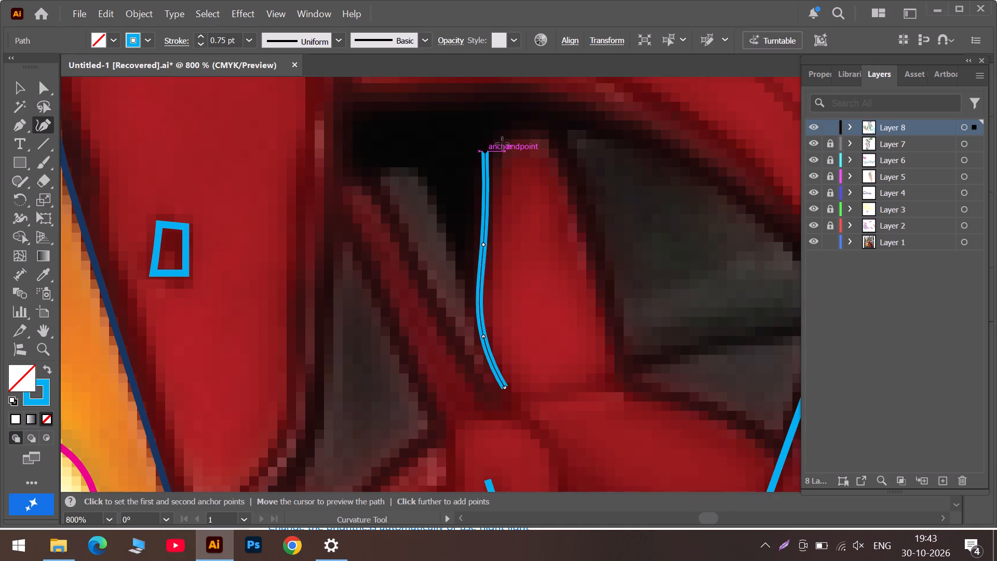
left_click(517, 122)
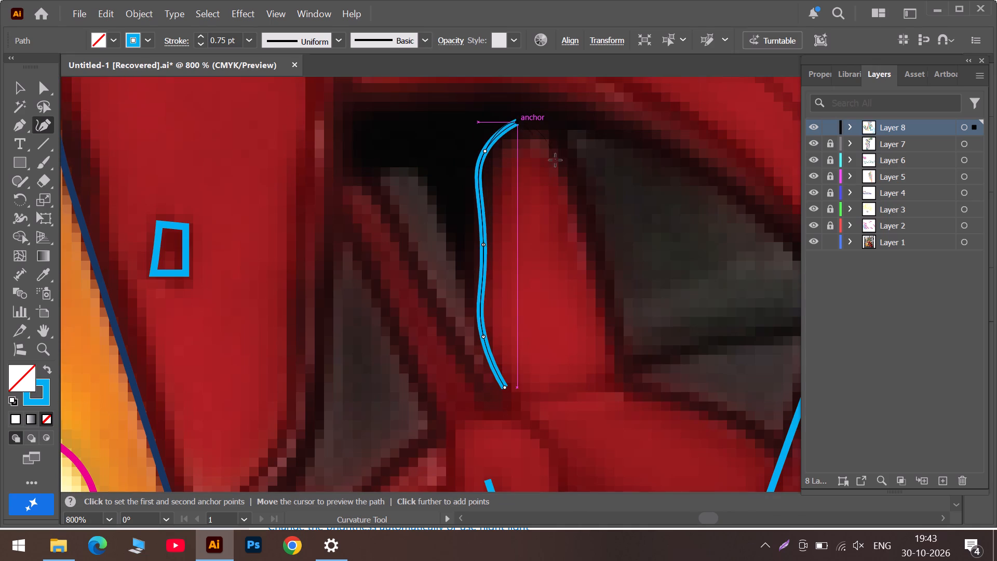
left_click(570, 189)
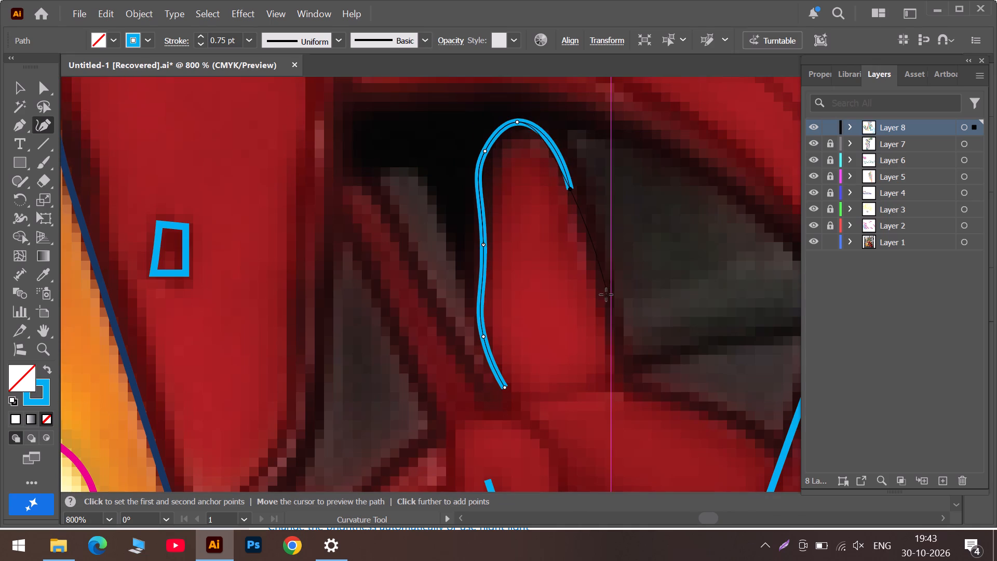
left_click(605, 297)
triple_click(621, 376)
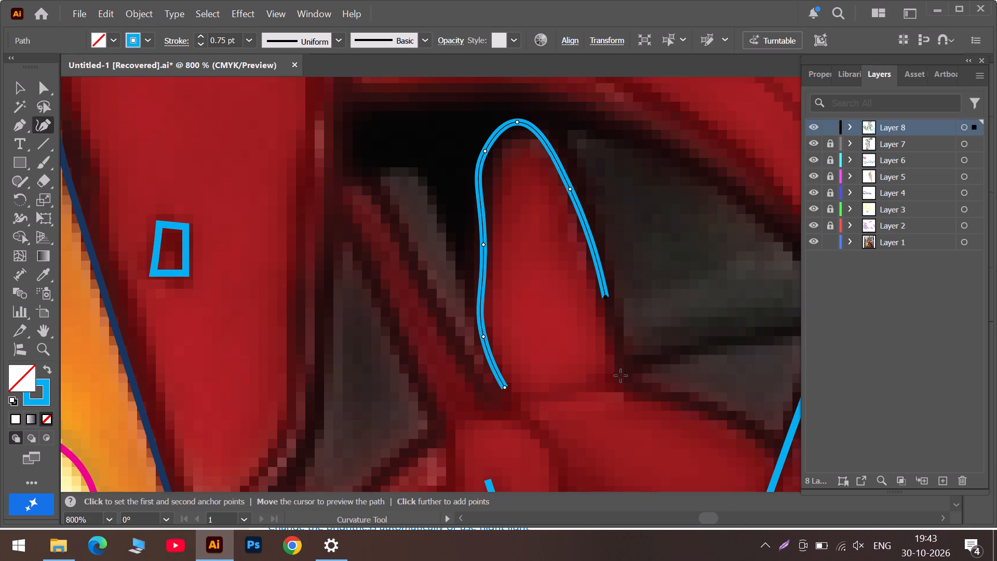
left_click(533, 392)
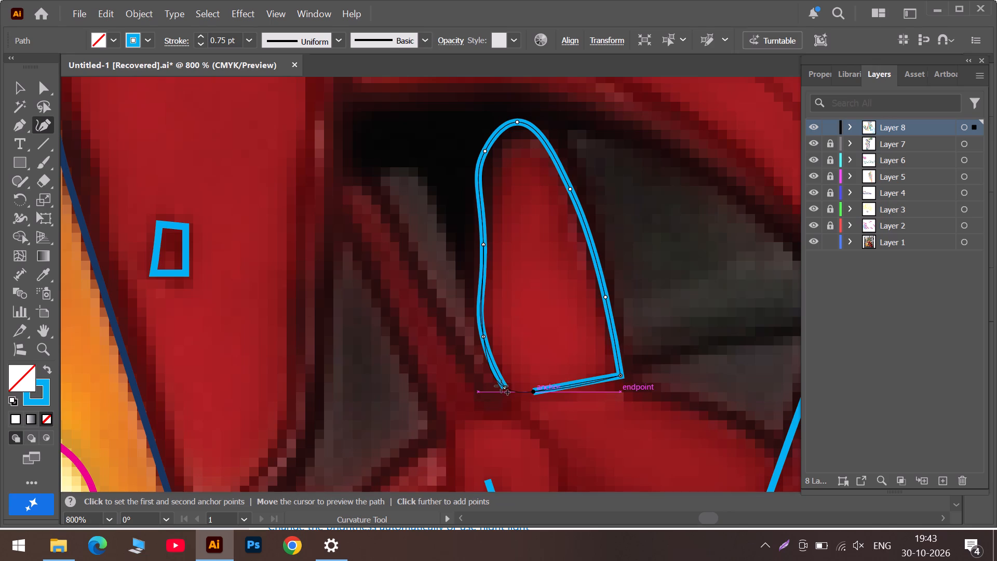
left_click(501, 386)
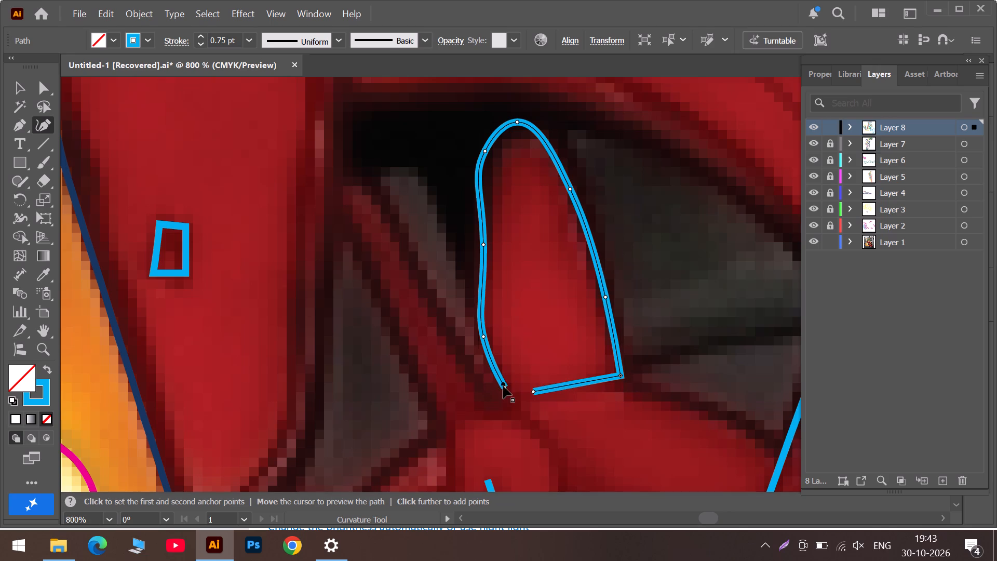
key("ctrl+z")
left_click(505, 385, "ctrl")
left_click(506, 386)
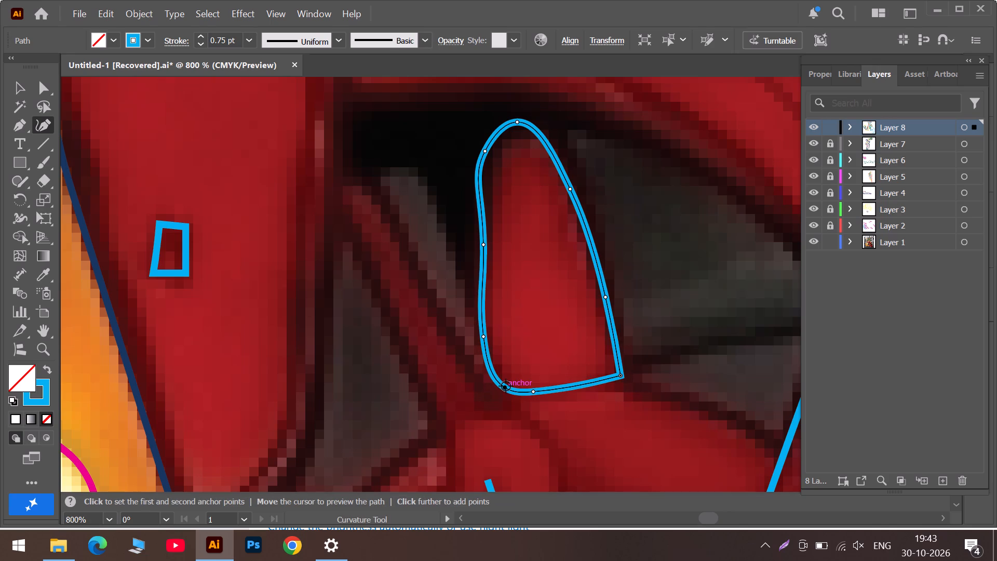
Make the spoke outline's lower-left point a corner and adjust its left side and rounded top to fit the spoke.
double_click(506, 386)
left_click_drag(506, 386, 505, 391)
left_click_drag(482, 337, 492, 337)
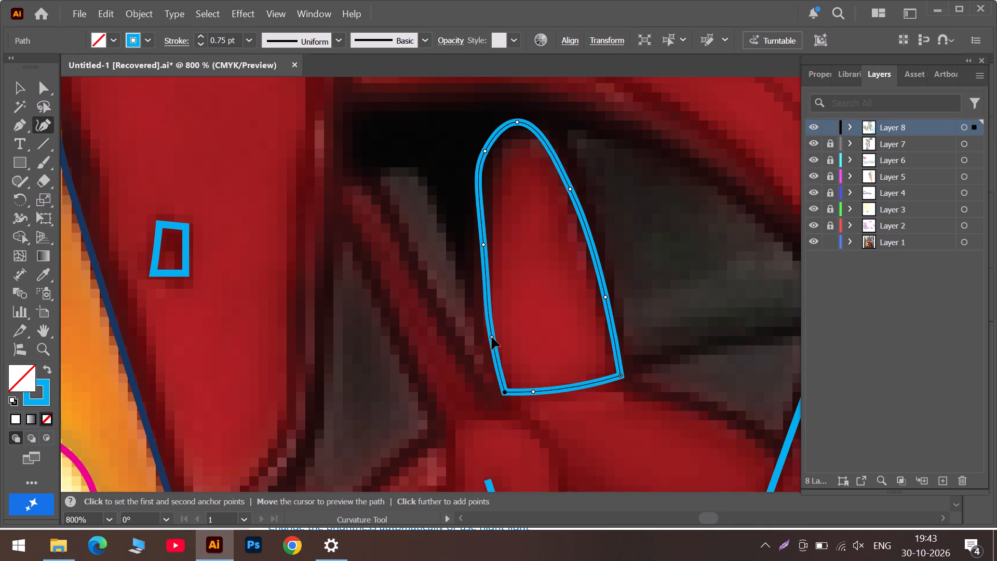
left_click_drag(492, 337, 492, 339)
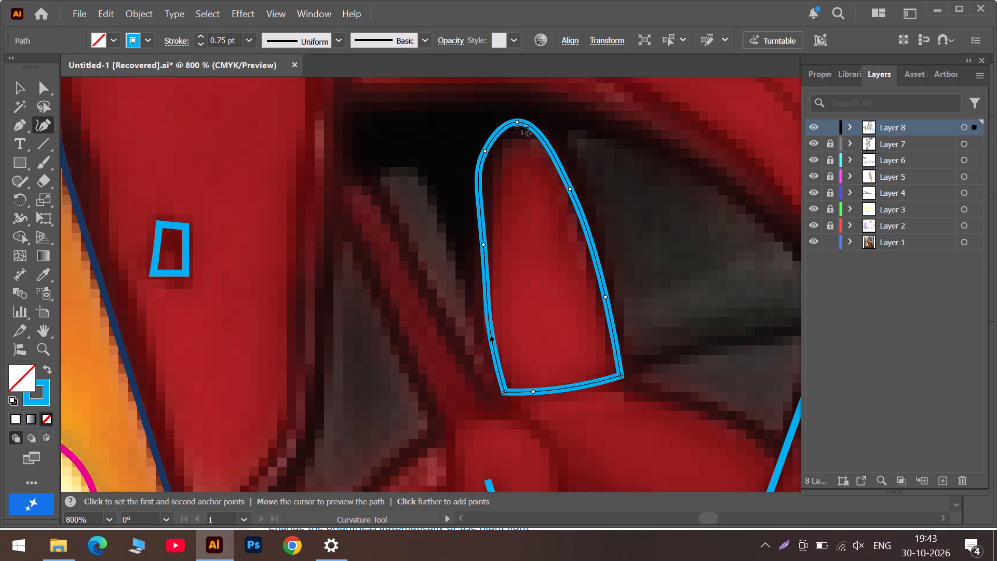
left_click_drag(517, 124, 521, 125)
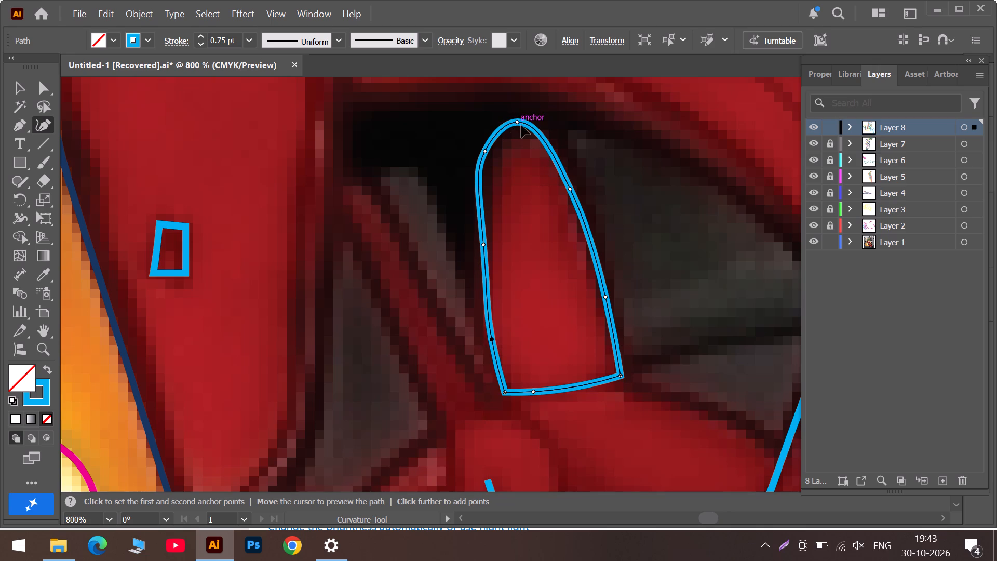
left_click_drag(521, 125, 536, 134)
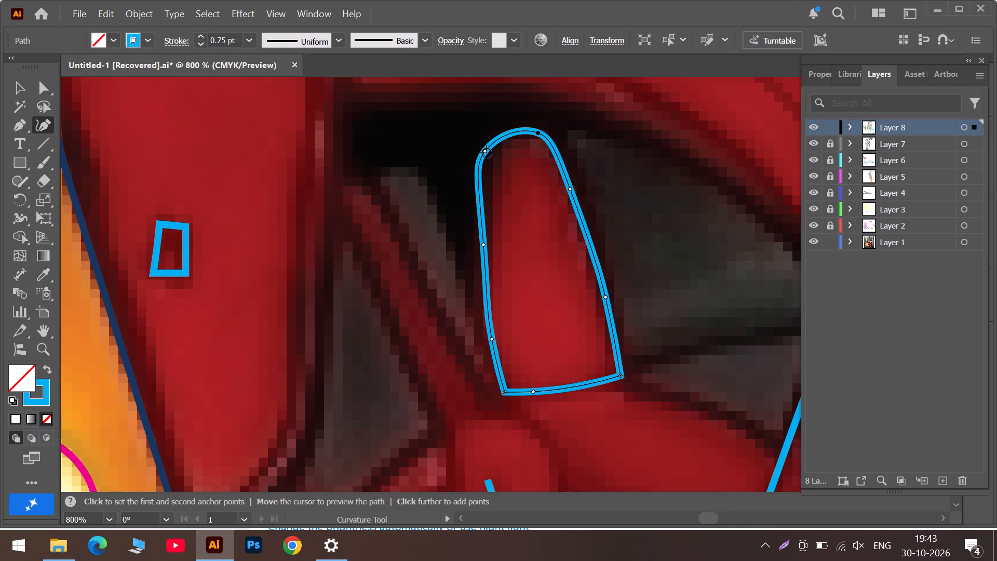
left_click_drag(487, 153, 498, 145)
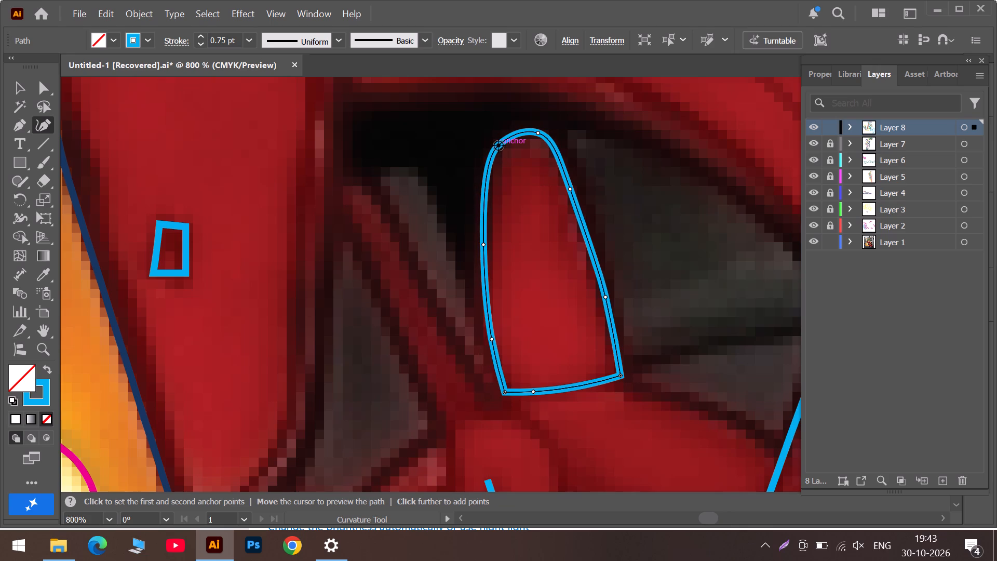
Trace a closed outline around the small dark opening between the hub's upper-right edge line and the slanted spoke with the Curvature tool.
scroll(733, 427, "down", 5)
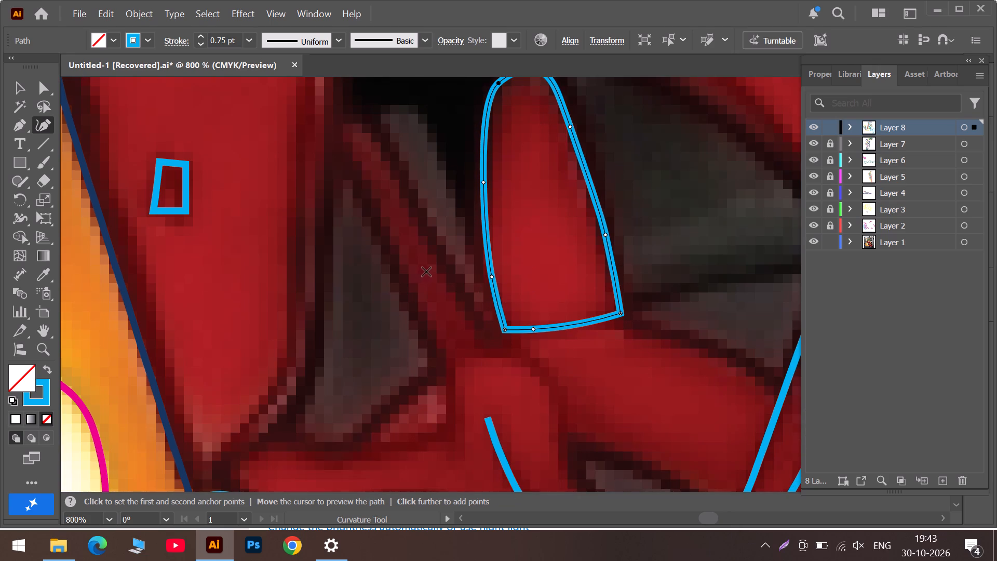
scroll(427, 272, "down", 5)
scroll(427, 272, "up", 5)
scroll(429, 272, "down", 3, "alt")
scroll(470, 324, "down", 10)
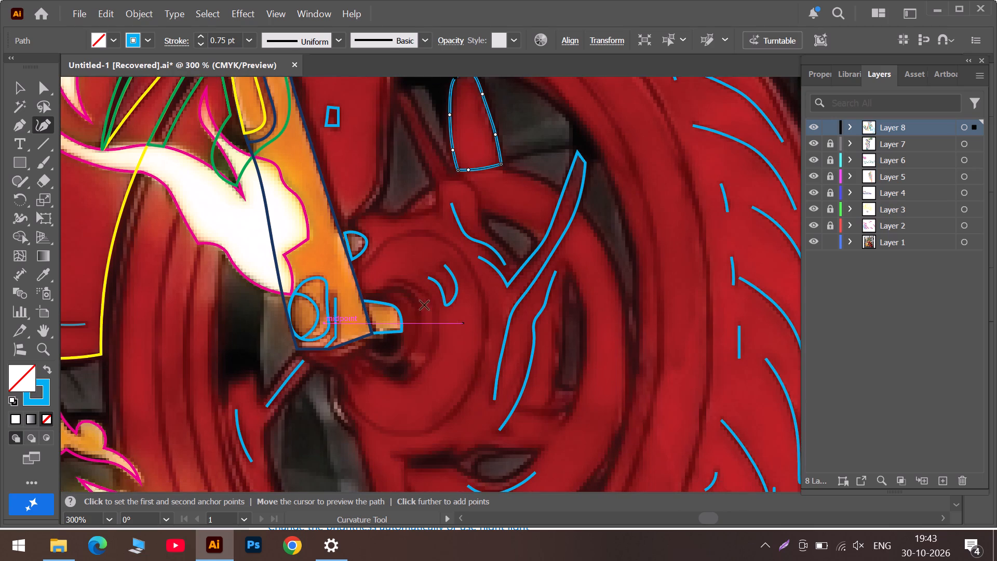
scroll(407, 299, "down", 4)
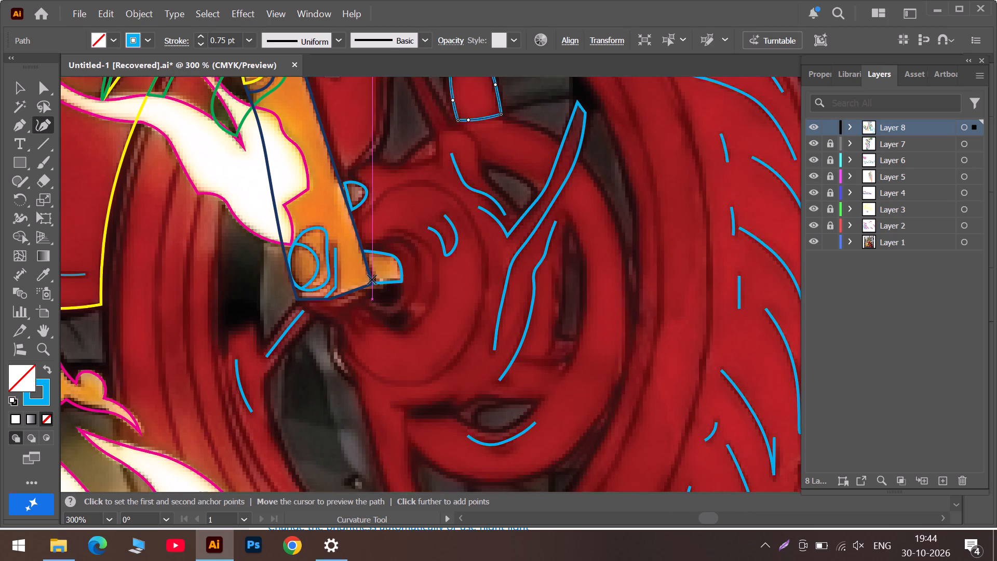
scroll(372, 279, "up", 1, "alt")
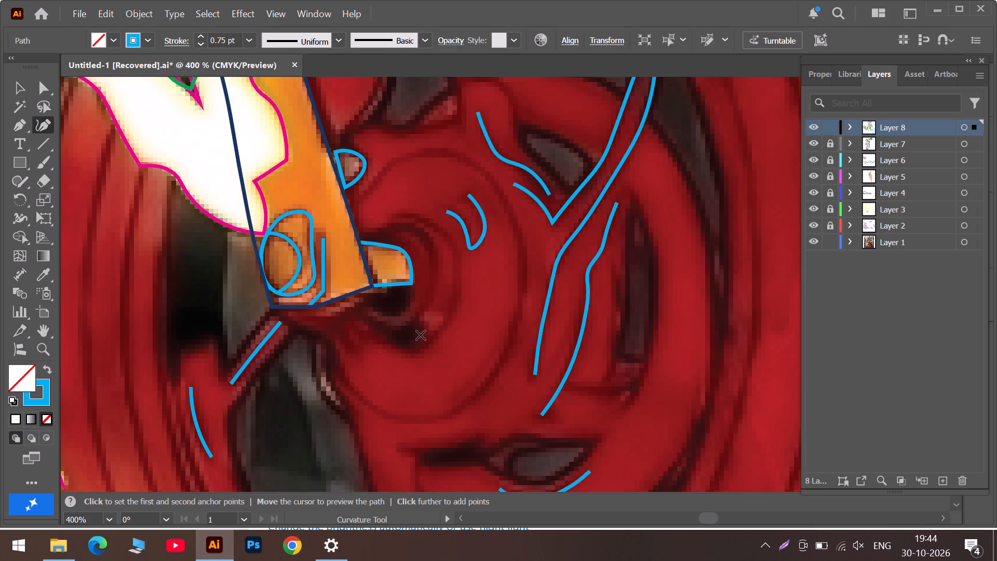
scroll(599, 310, "up", 6)
scroll(543, 238, "up", 5)
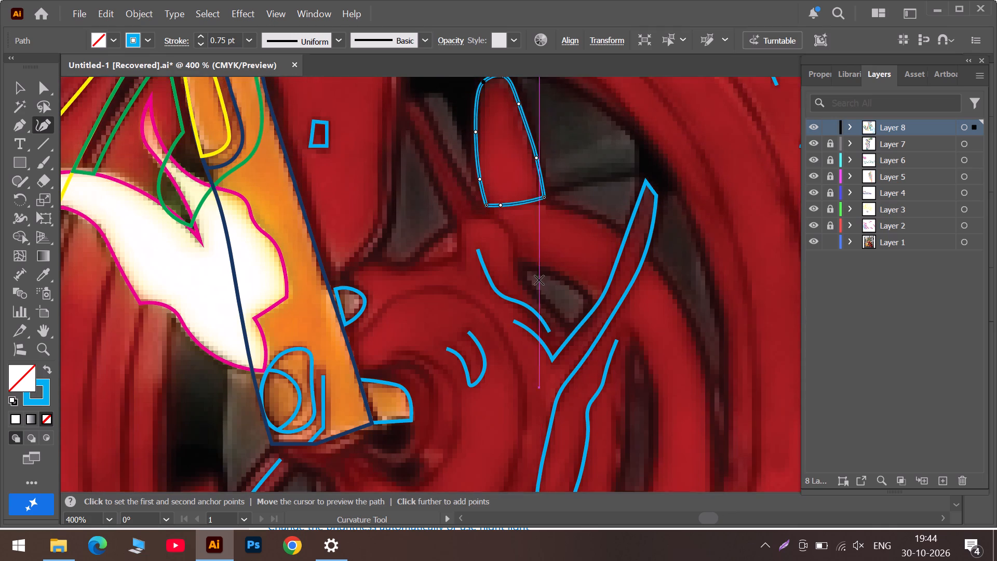
scroll(534, 278, "up", 3, "alt")
left_click_drag(503, 245, 509, 246)
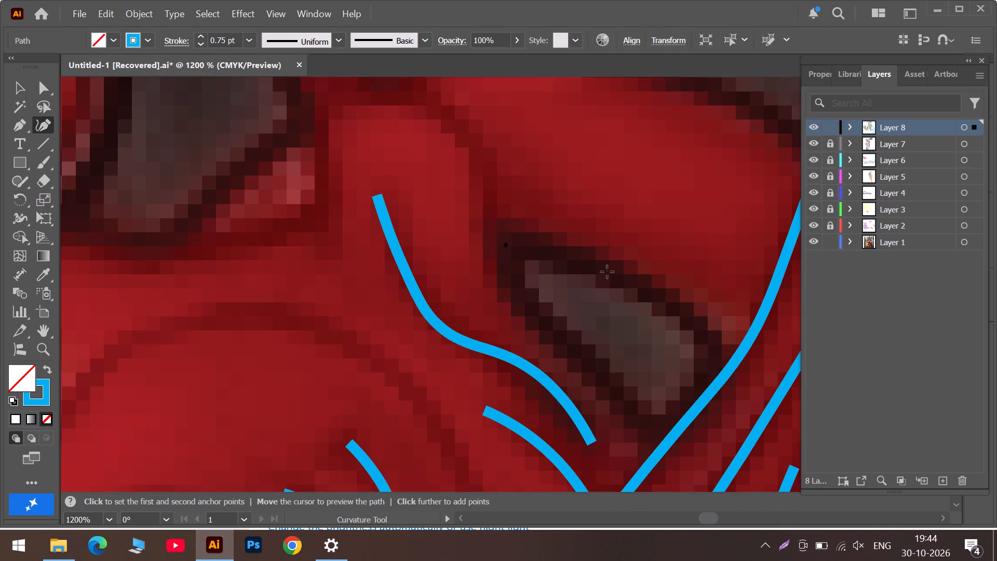
left_click(608, 271)
left_click(713, 343)
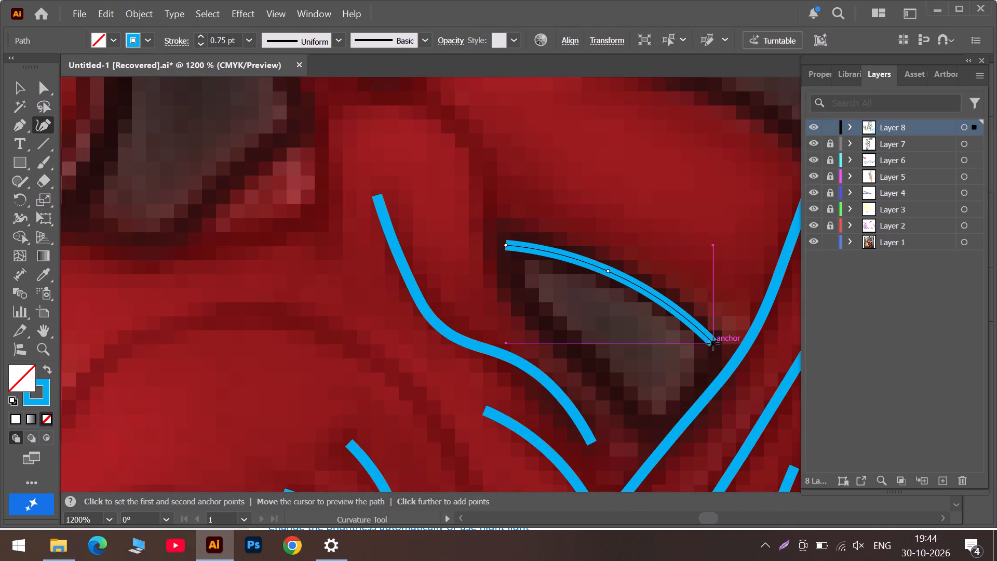
left_click(696, 326)
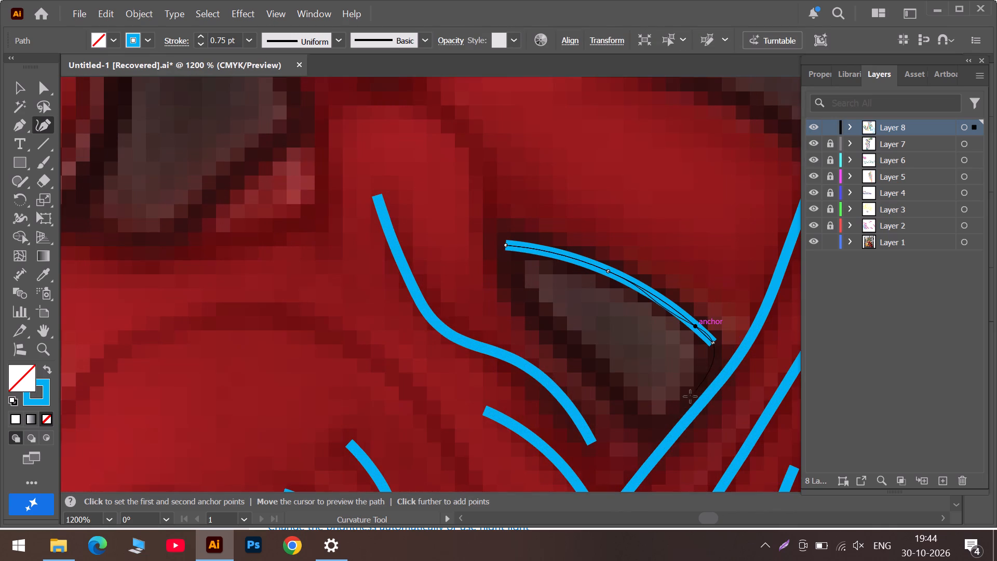
left_click(679, 410)
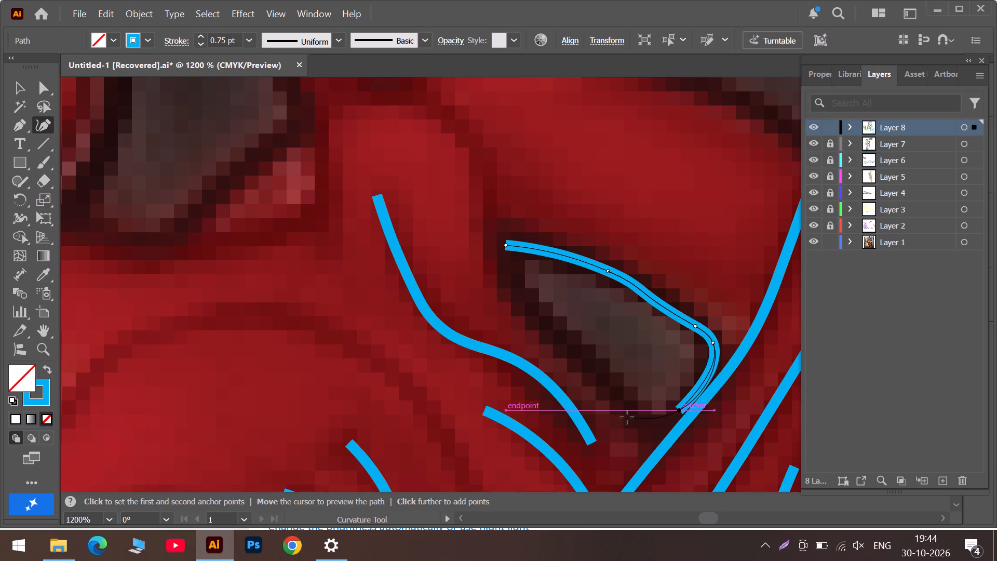
left_click(626, 417)
left_click(567, 341)
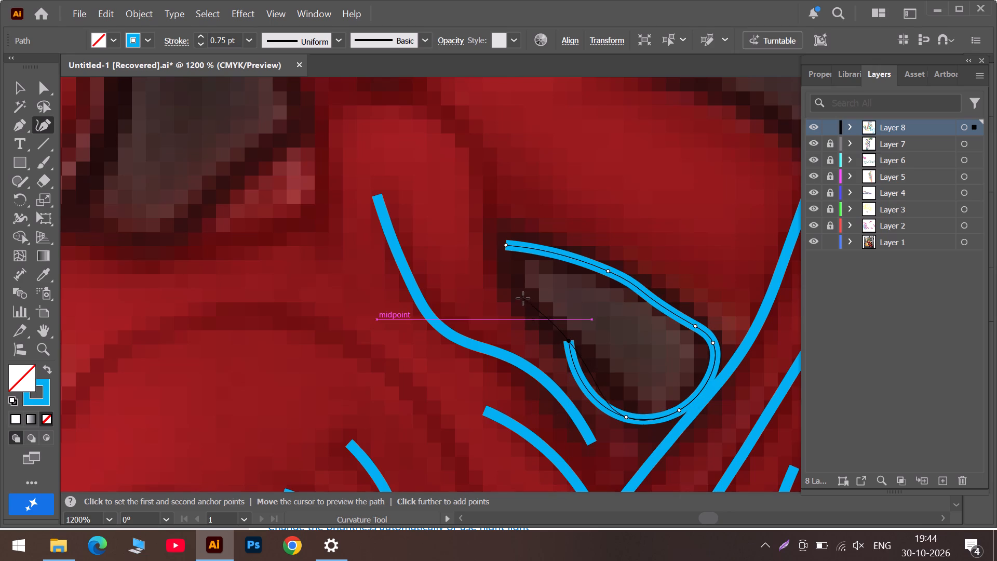
left_click(507, 280)
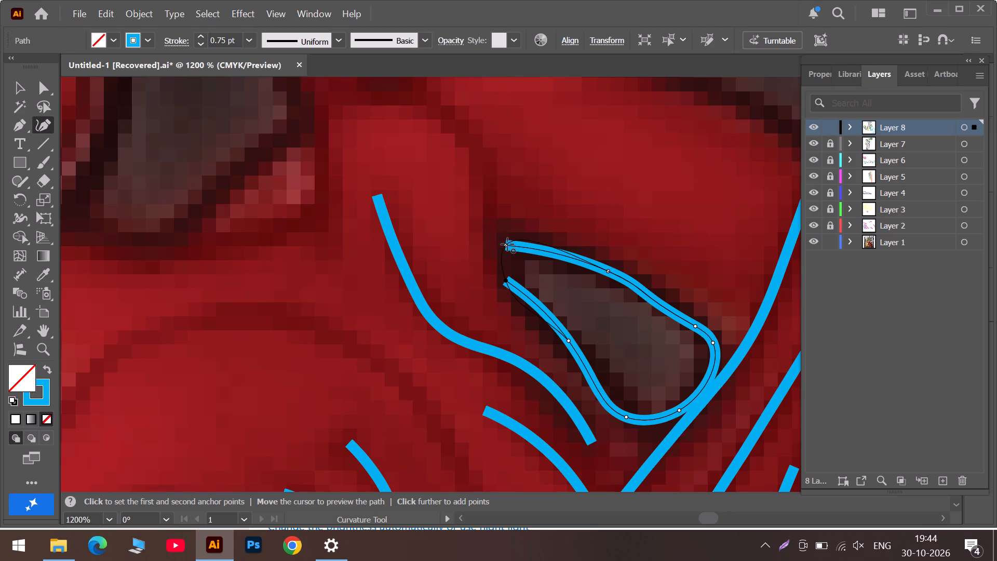
left_click(505, 247)
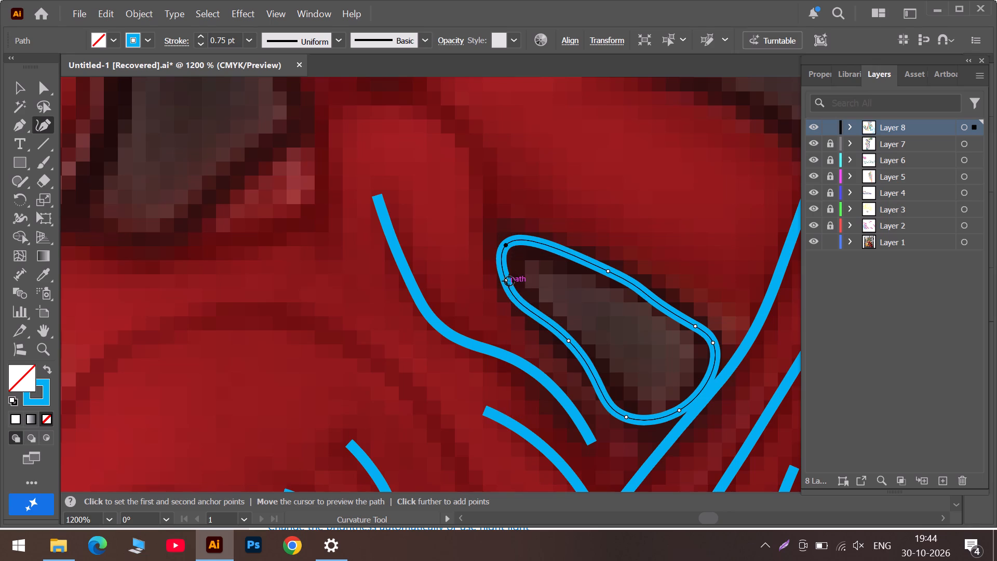
Fit the small opening's outline to its dark edge, making its two ends along the slanted spoke sharp corners that meet the spoke line.
left_click_drag(509, 281, 537, 304)
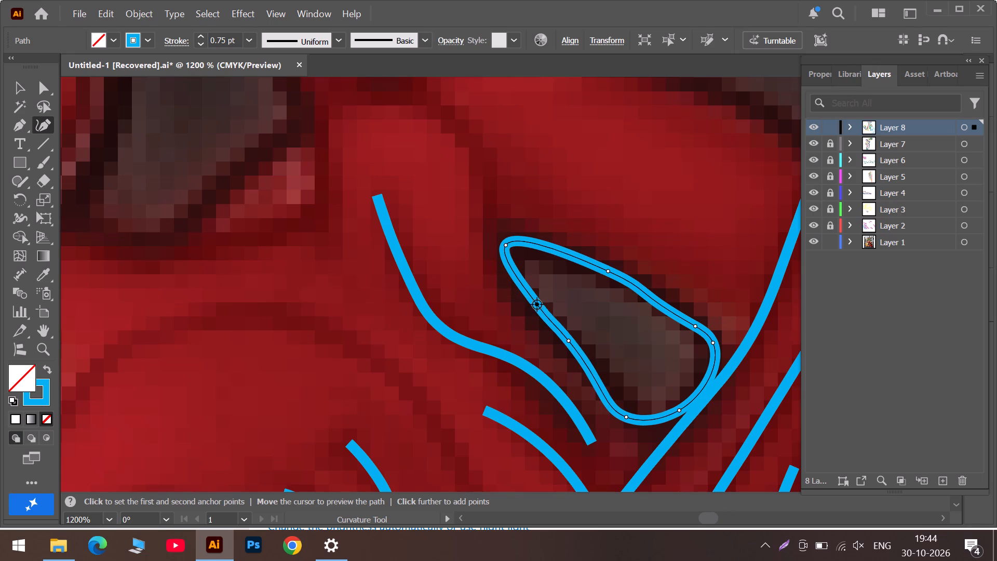
double_click(713, 344)
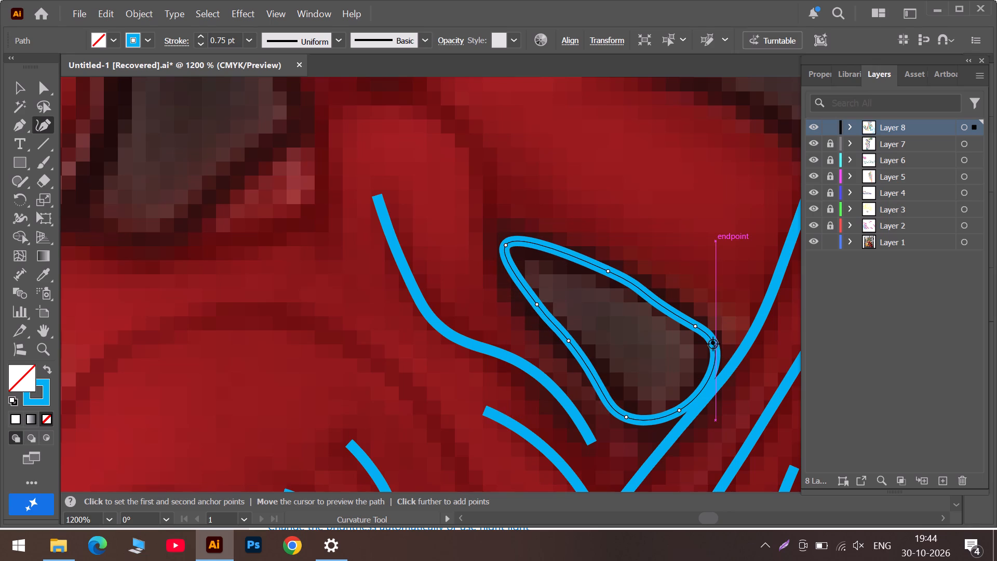
left_click_drag(713, 344, 731, 357)
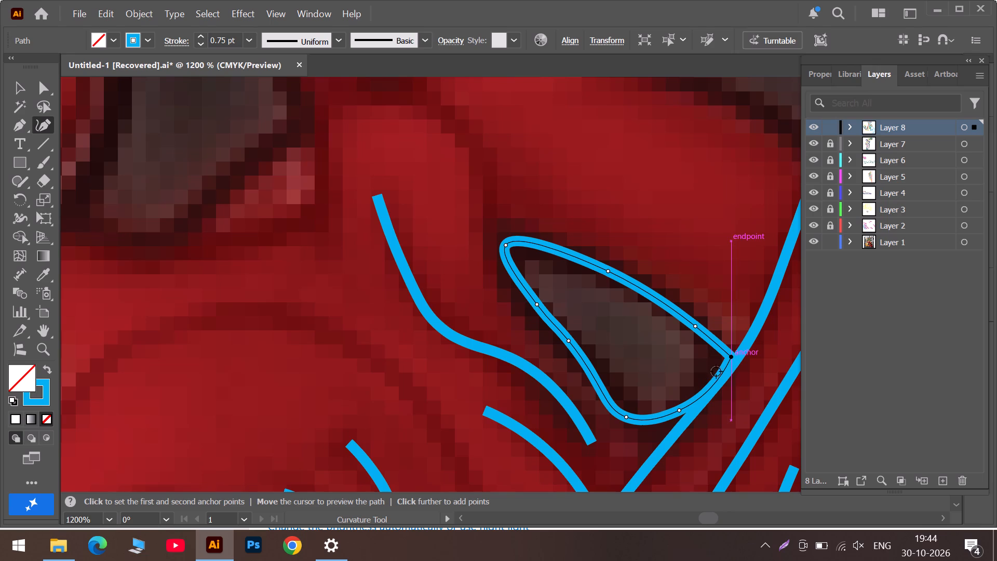
double_click(626, 418)
left_click_drag(626, 418, 670, 440)
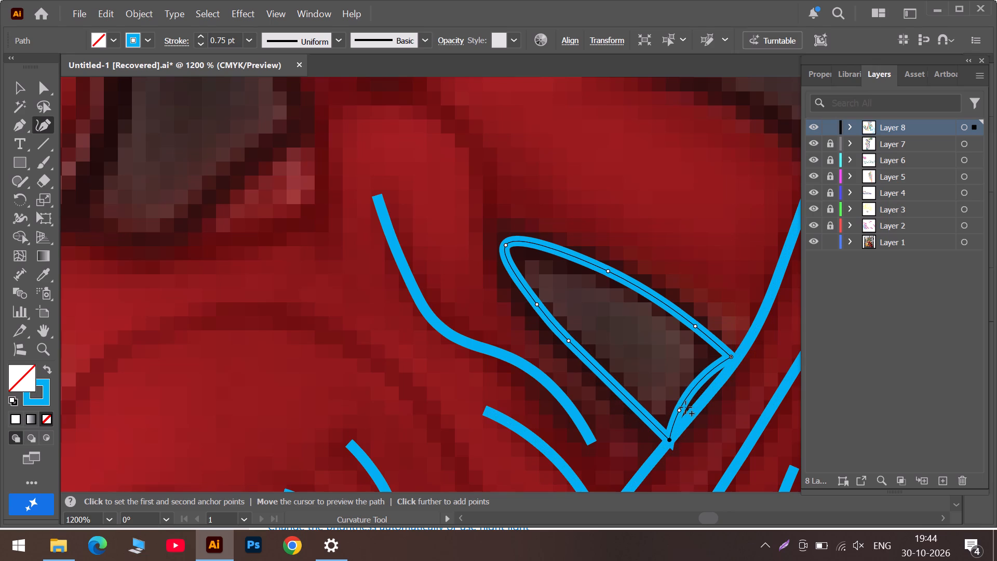
left_click_drag(680, 410, 694, 411)
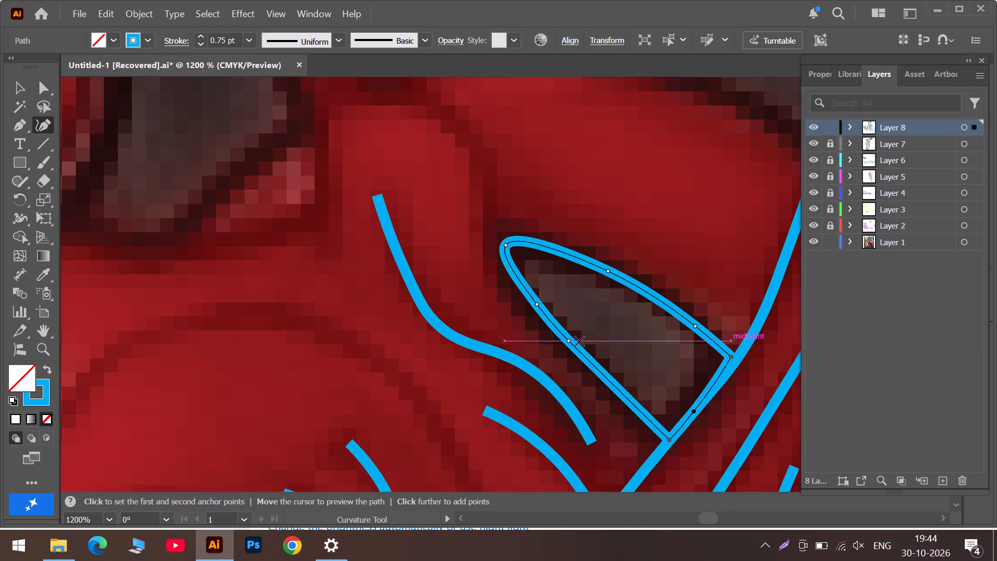
left_click_drag(571, 343, 609, 382)
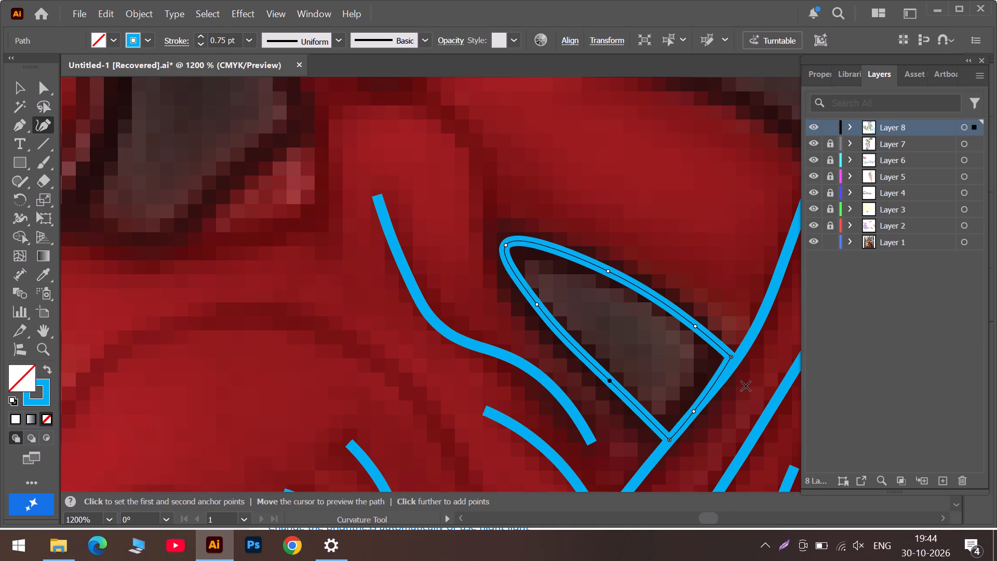
left_click(734, 358)
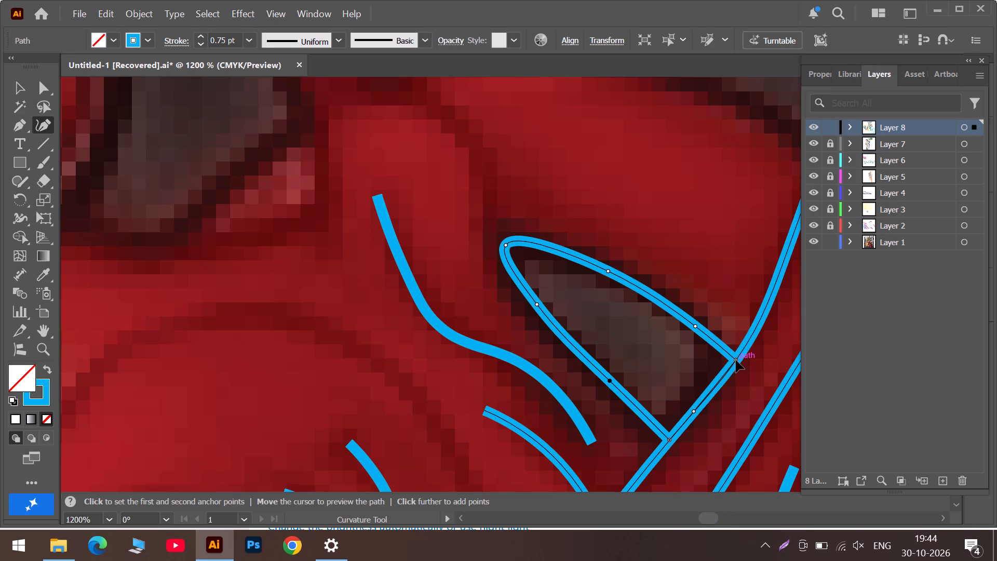
Trace a closed outline around the dark triangular opening between the upright spoke's base and the slanted spoke's tip with the Curvature tool.
scroll(574, 355, "up", 8)
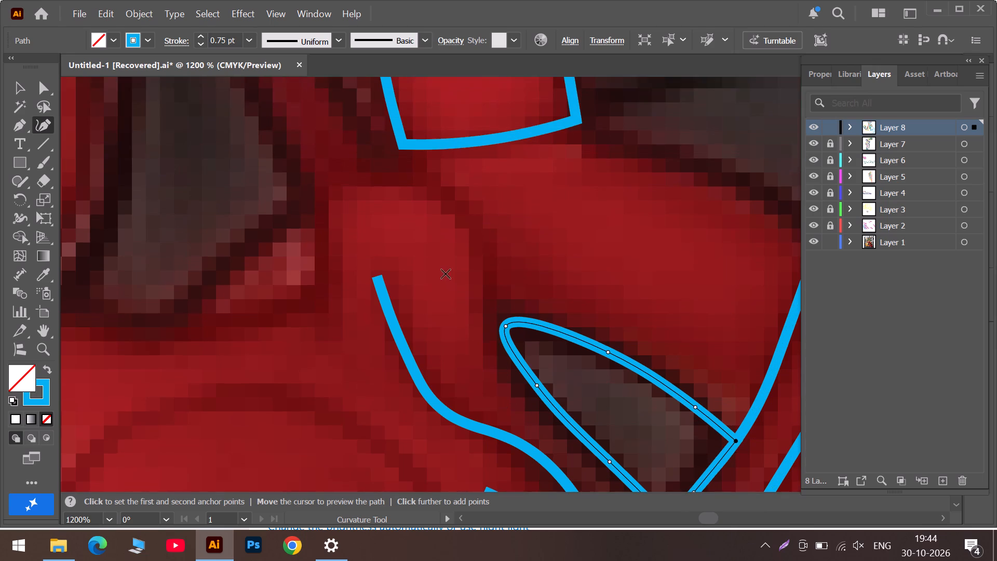
scroll(446, 274, "up", 4)
scroll(323, 227, "down", 3, "alt")
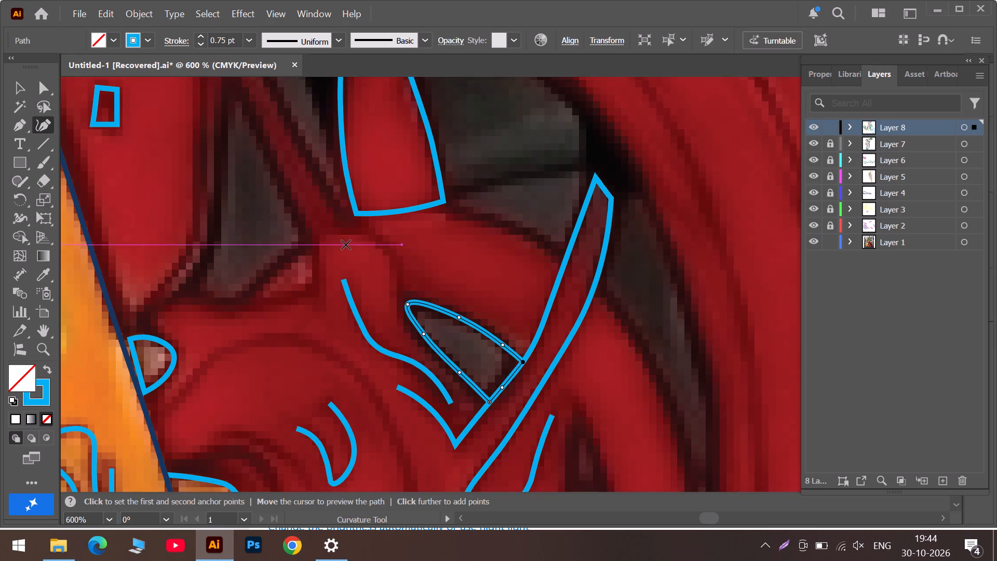
scroll(346, 248, "down", 4)
scroll(295, 228, "up", 13)
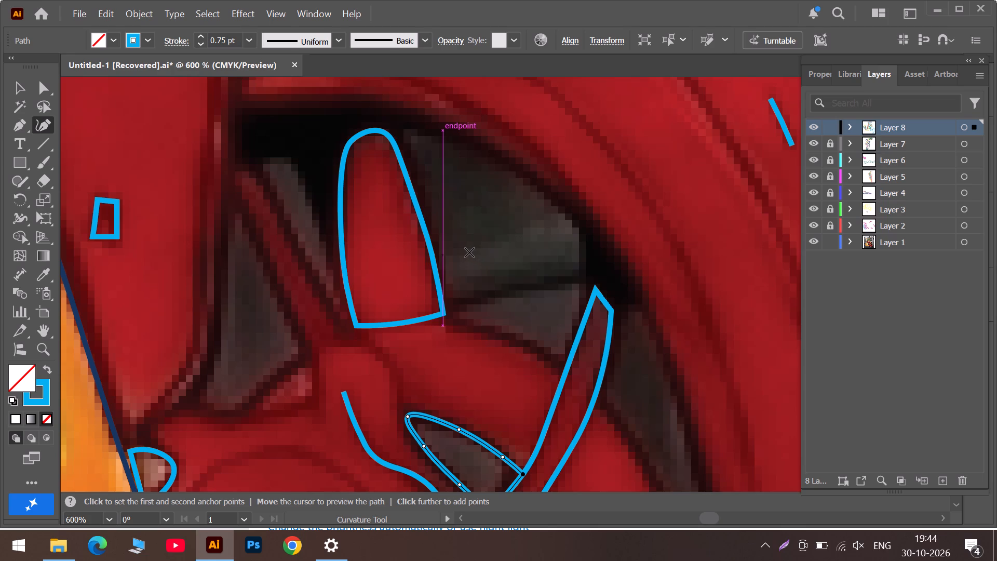
scroll(469, 252, "down", 4)
scroll(466, 257, "up", 2, "alt")
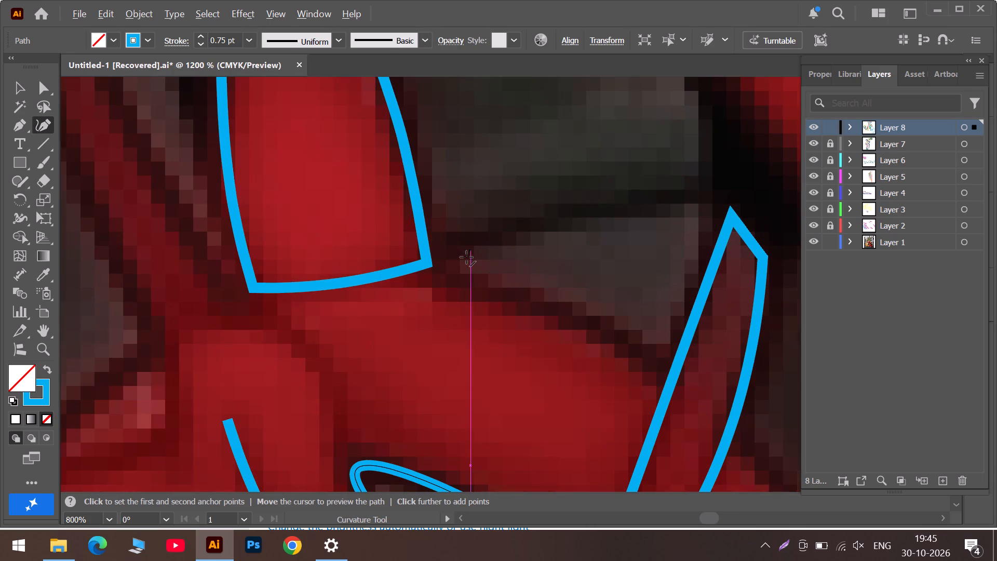
left_click(443, 252)
left_click(545, 226)
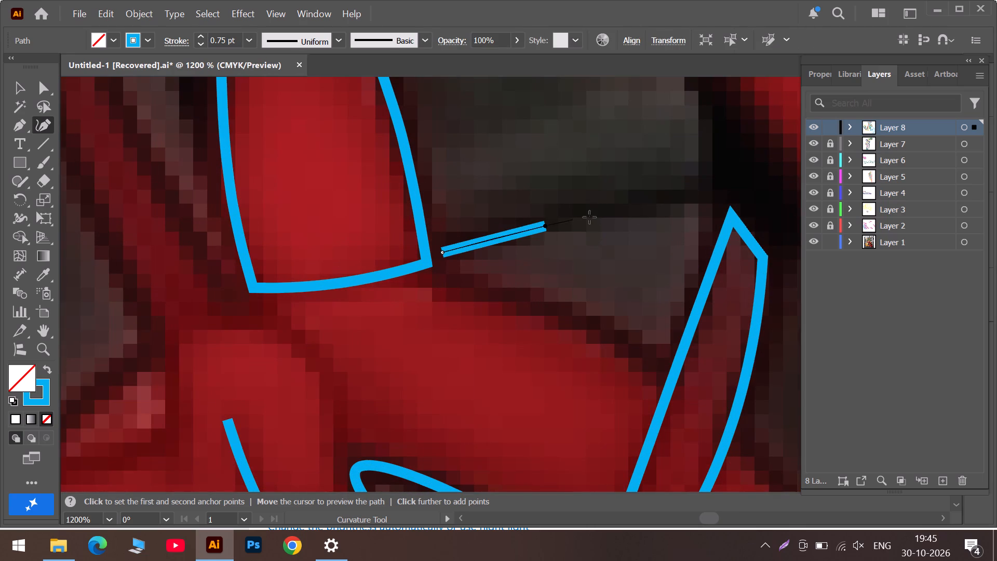
left_click(715, 205)
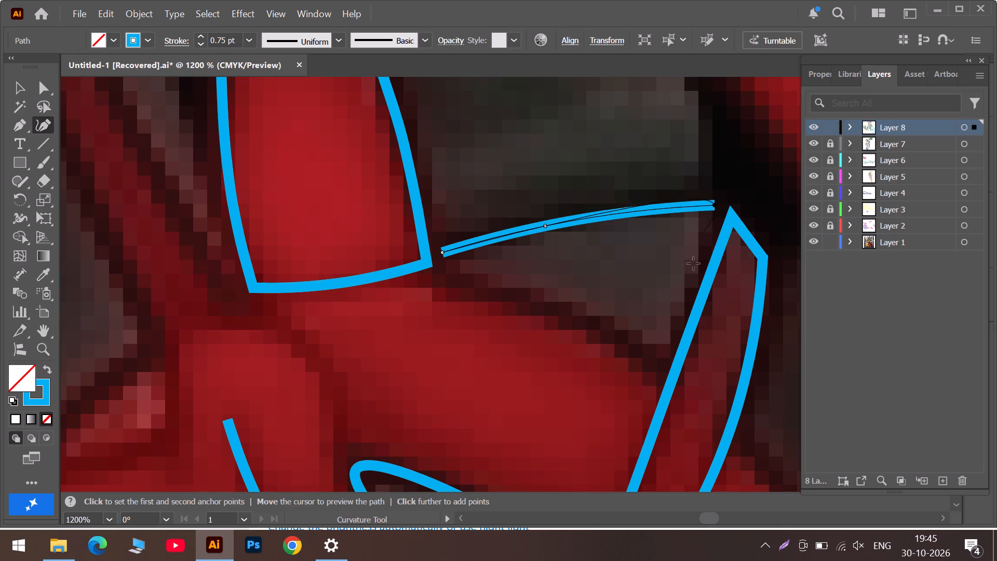
left_click(664, 373)
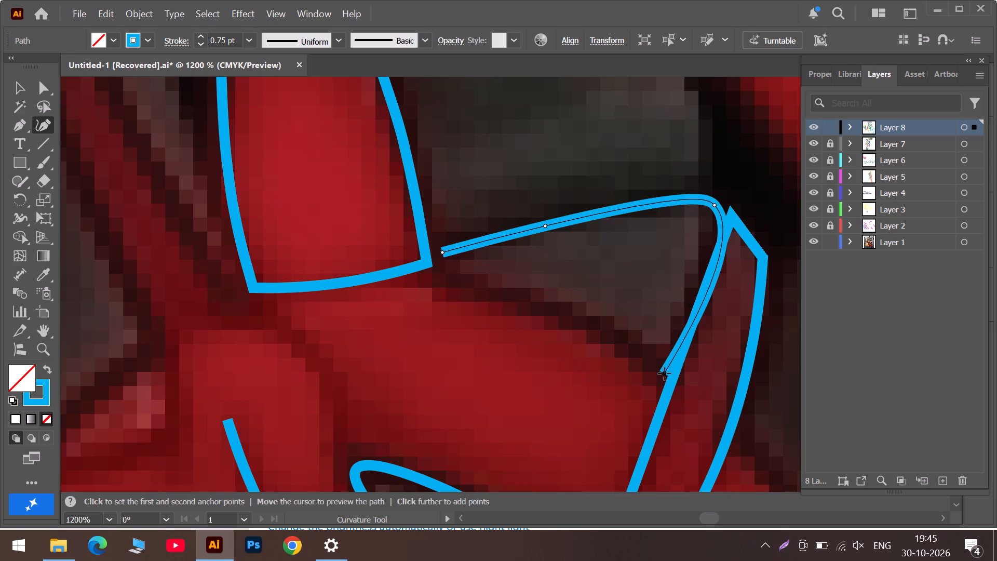
left_click(443, 252)
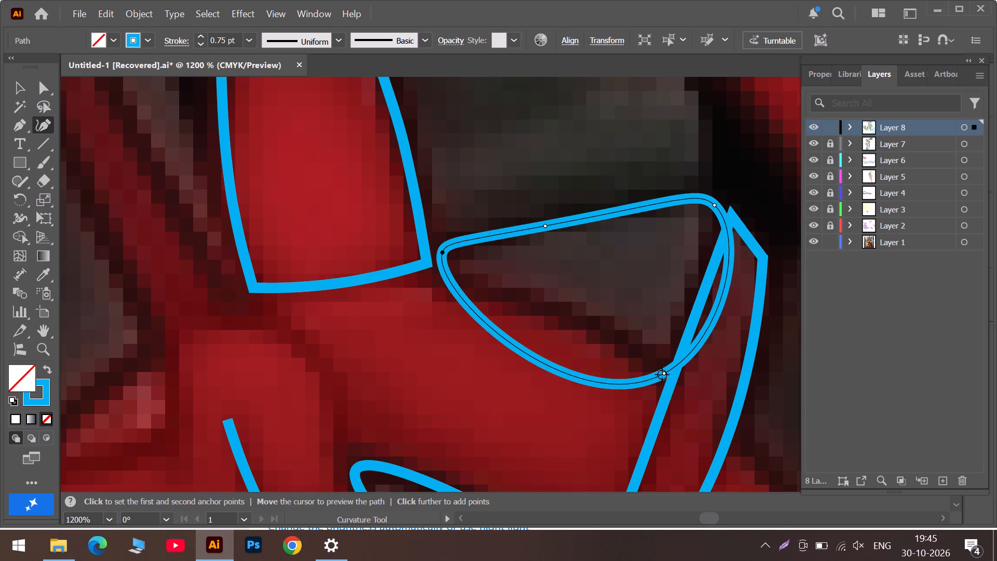
Make the triangular outline's two points at the slanted spoke sharp corners, and align the side between them with the spoke's edge line.
double_click(662, 375)
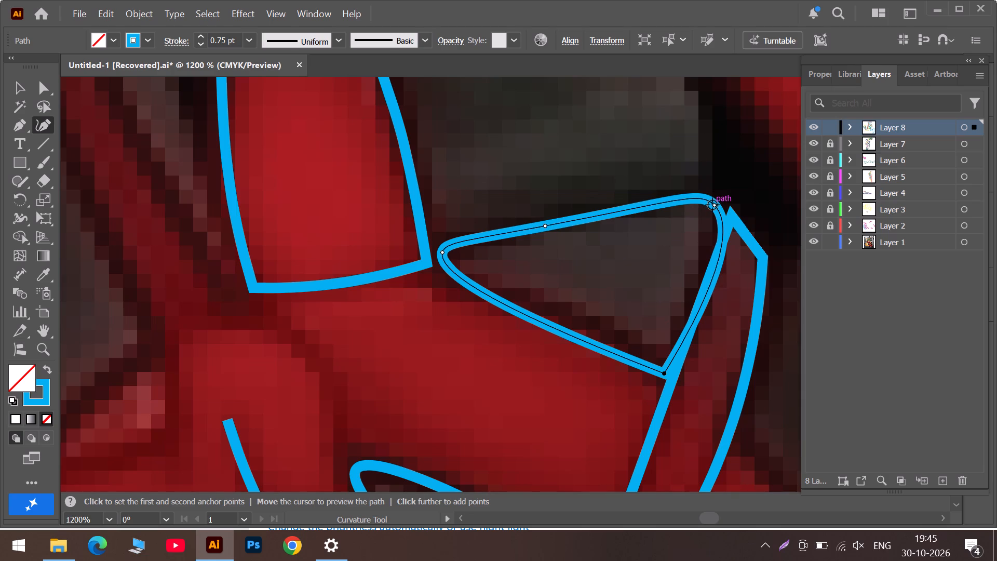
double_click(712, 205)
left_click_drag(712, 205, 727, 215)
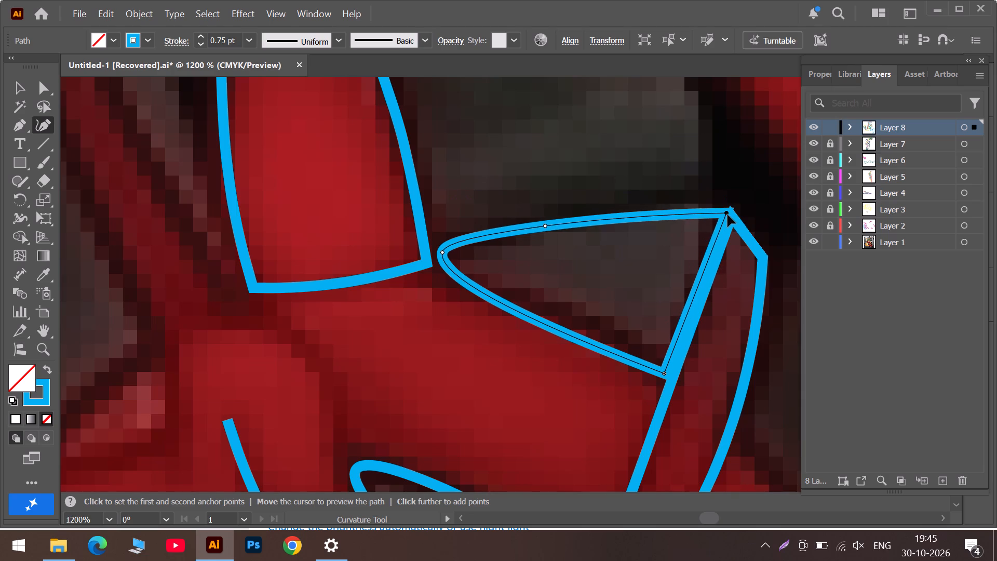
left_click_drag(727, 215, 727, 218)
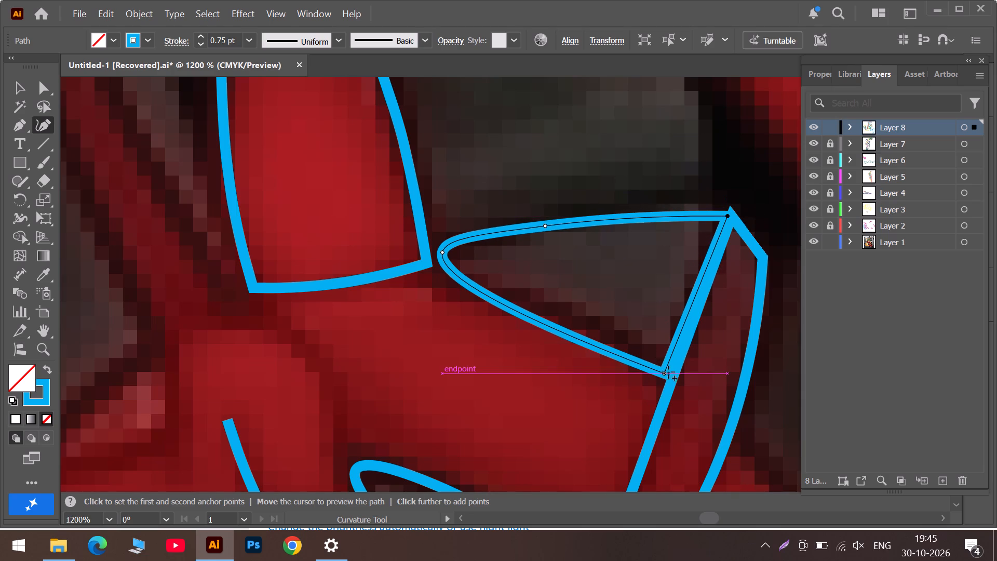
left_click_drag(666, 372, 674, 375)
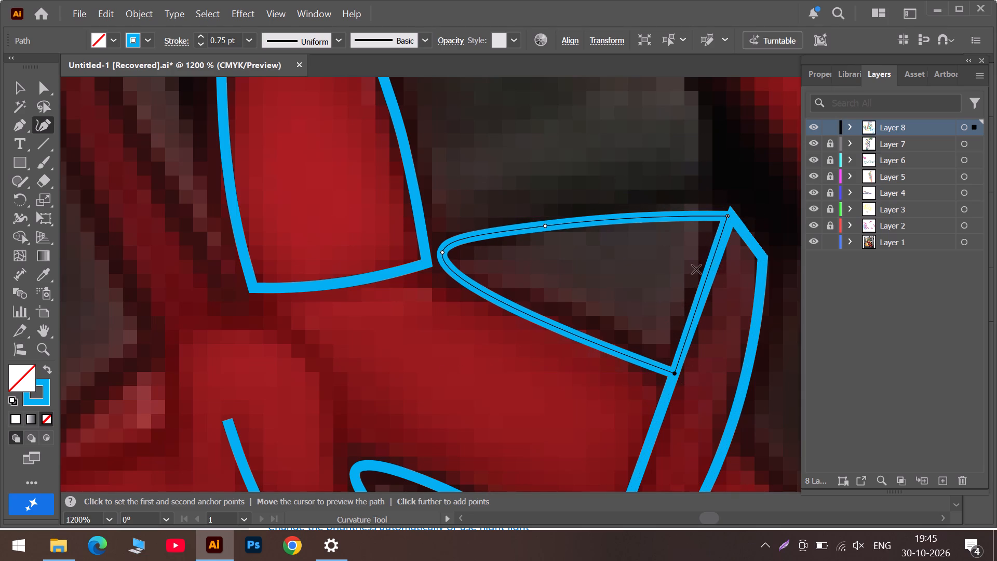
left_click_drag(710, 264, 715, 268)
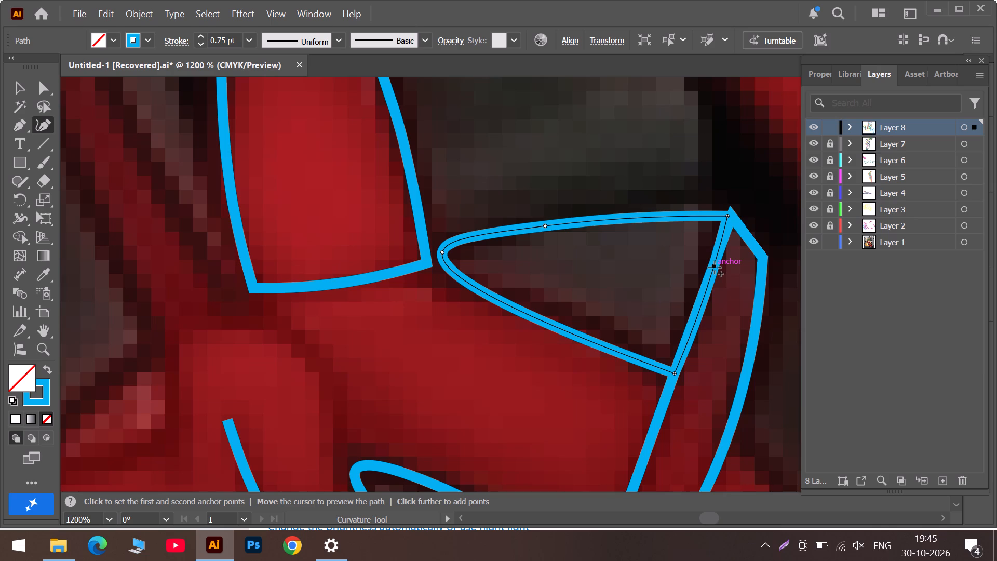
left_click_drag(715, 268, 705, 284)
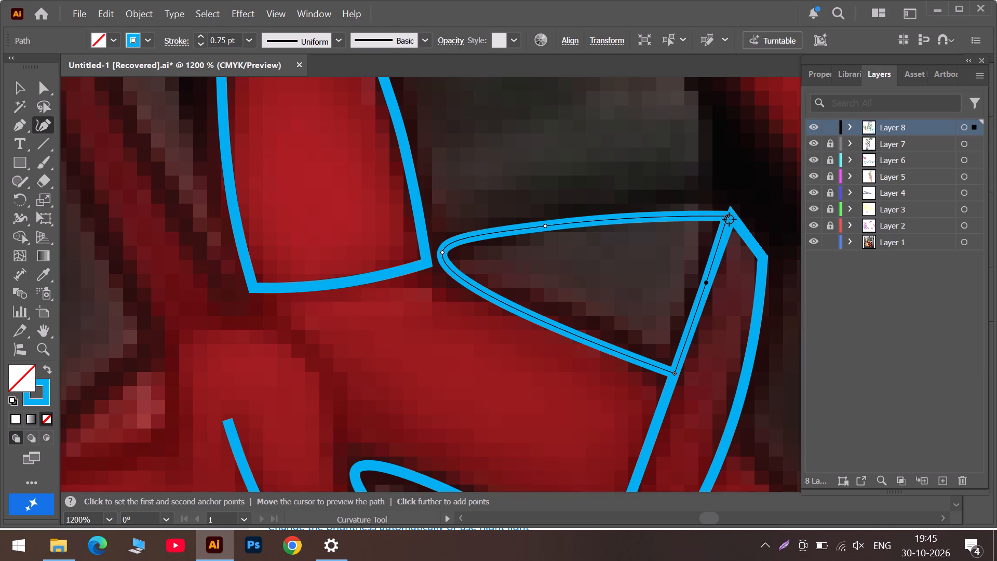
left_click_drag(727, 218, 724, 213)
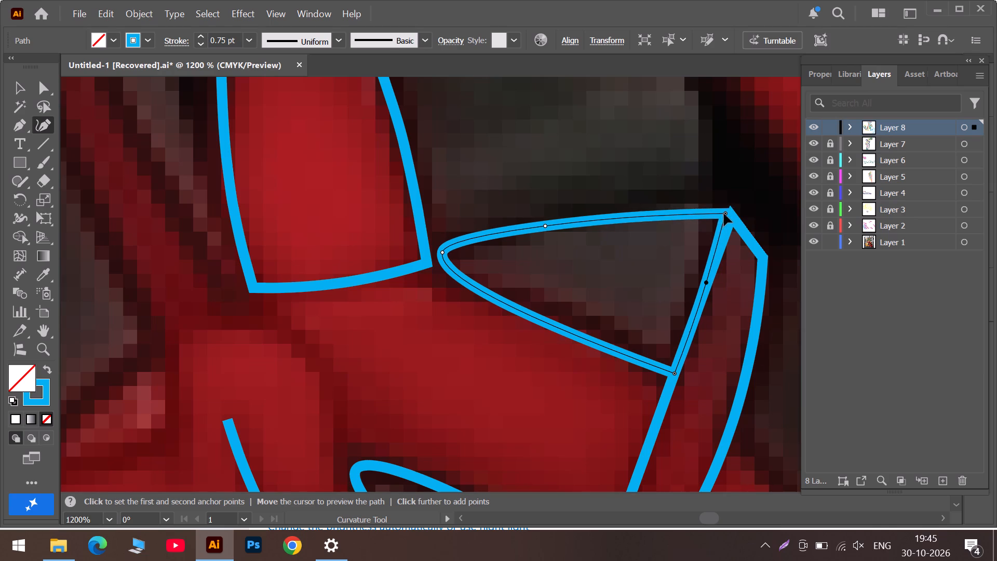
Extend the triangular outline's pointed end to meet the upright spoke's lower corner and nudge its corner at the slanted spoke's tip.
left_click_drag(724, 213, 723, 211)
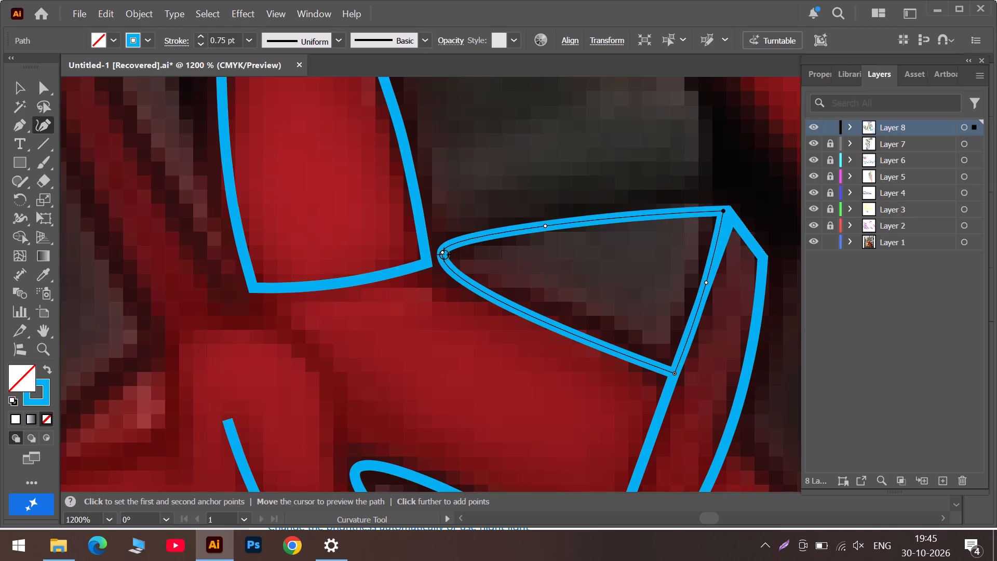
left_click_drag(442, 255, 428, 250)
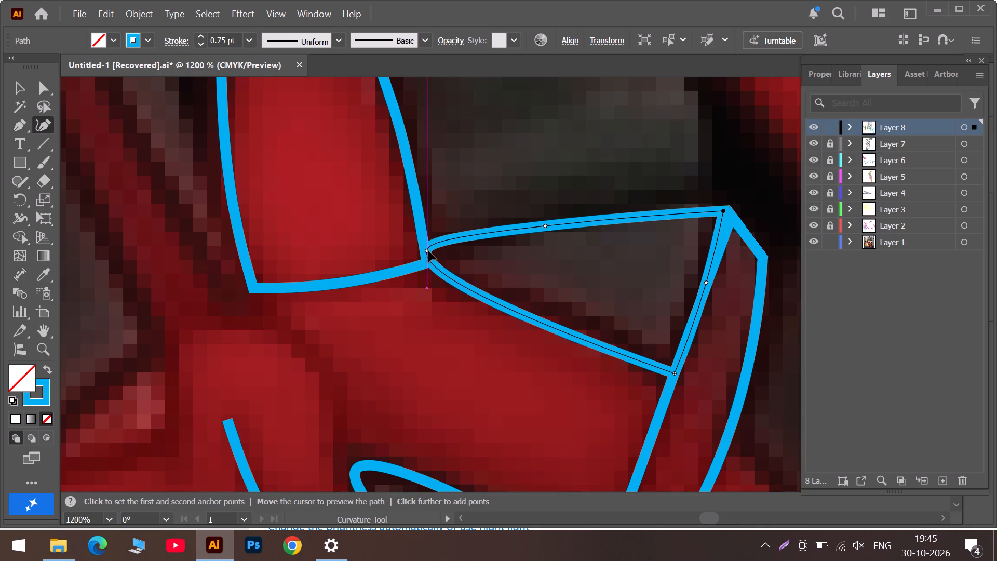
left_click_drag(428, 250, 427, 250)
Trace the inner edge of the long crescent opening beside the slanted spoke with the Curvature tool, ending in a sharp lower tip.
scroll(598, 272, "down", 2, "alt")
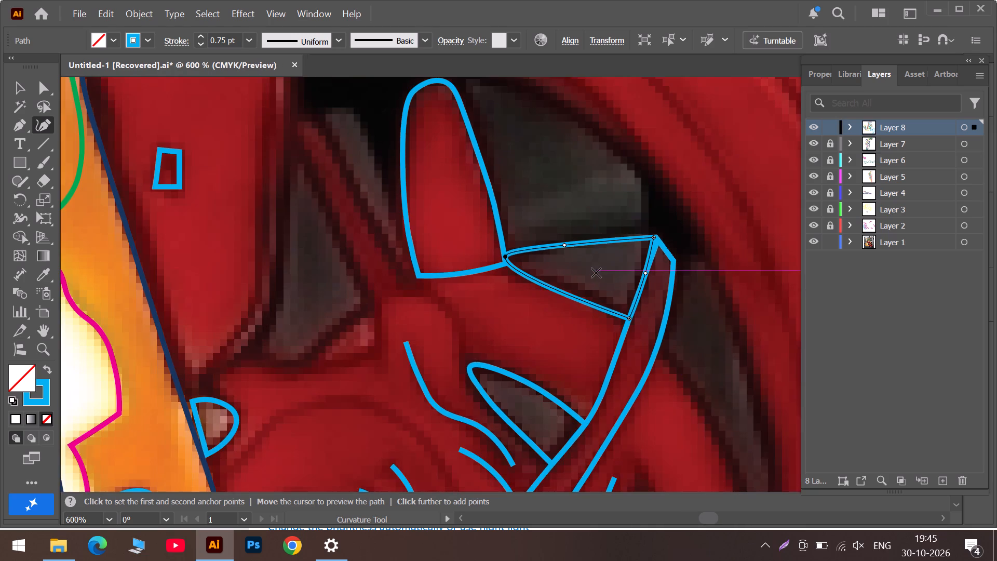
scroll(555, 254, "up", 6)
scroll(566, 303, "down", 6)
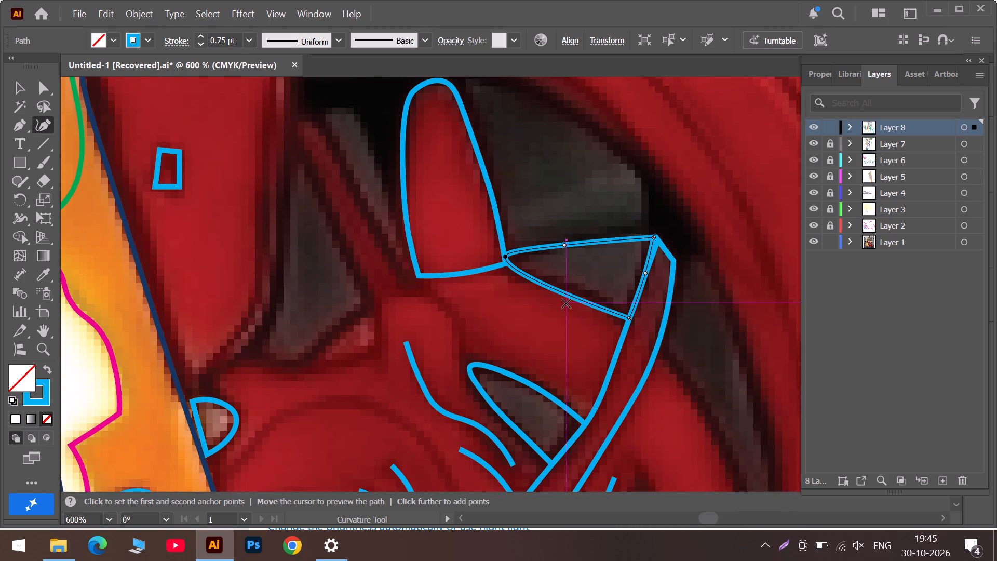
scroll(564, 302, "down", 13)
scroll(641, 312, "down", 13)
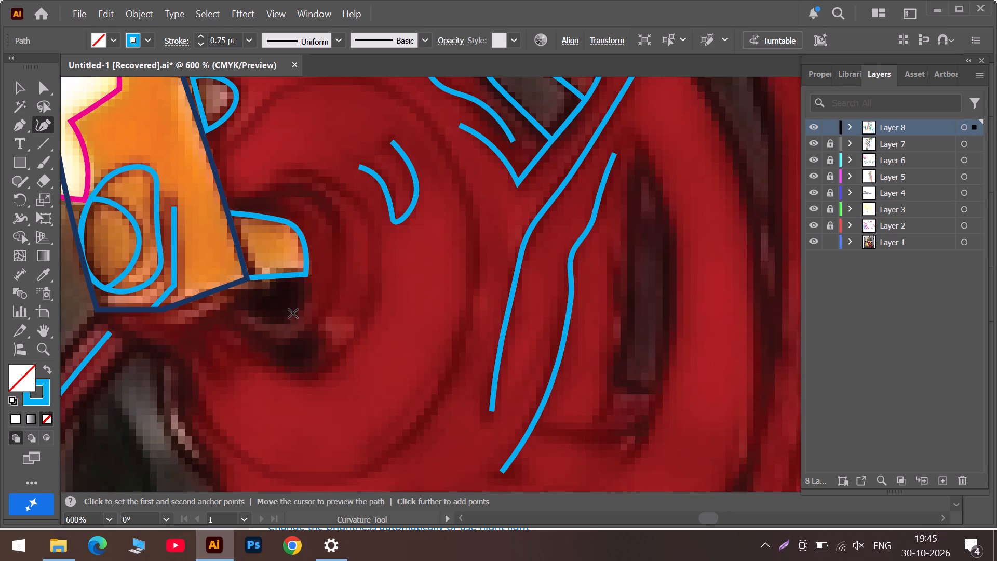
scroll(614, 273, "up", 6)
scroll(749, 309, "up", 6)
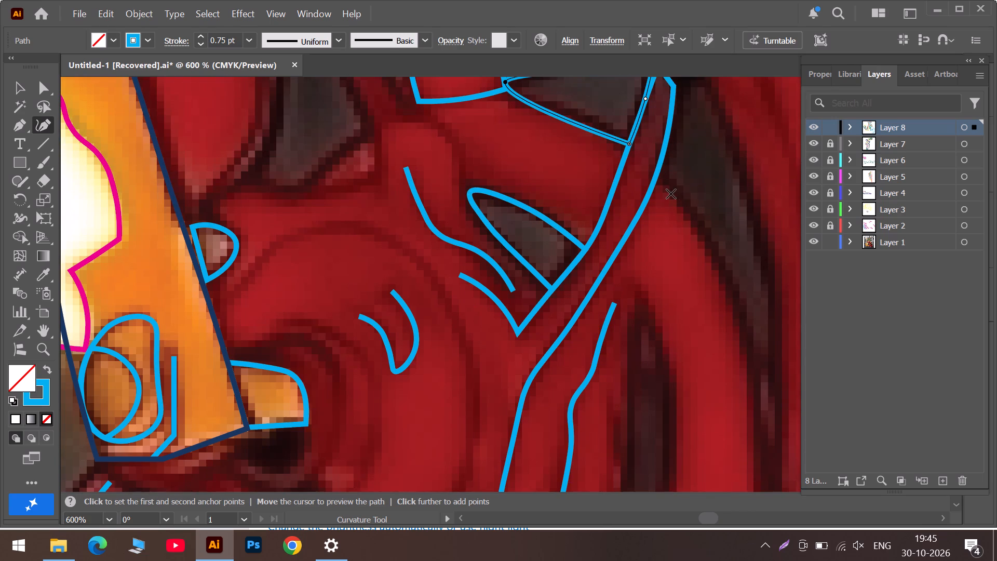
scroll(671, 194, "up", 3)
left_click(668, 222)
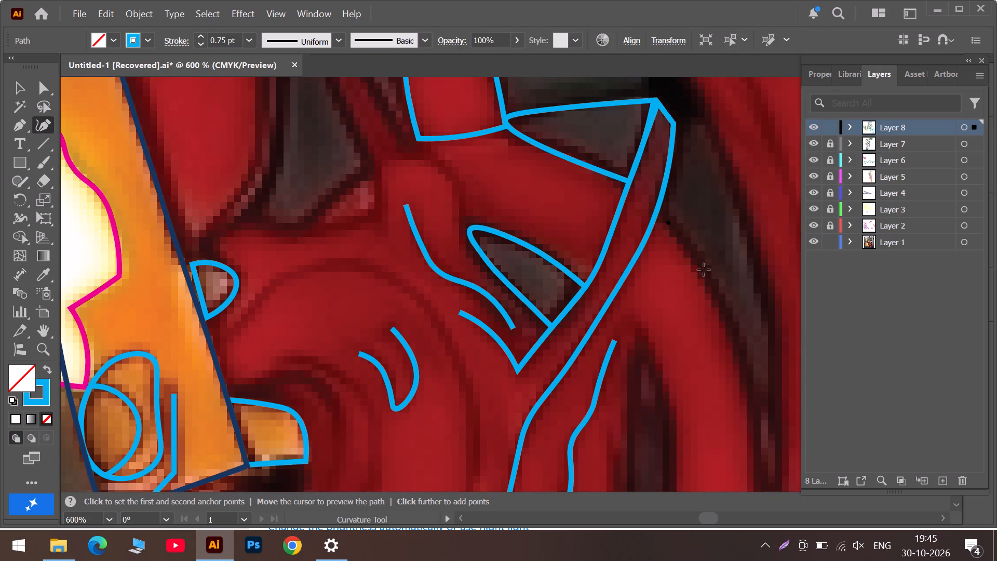
left_click(703, 274)
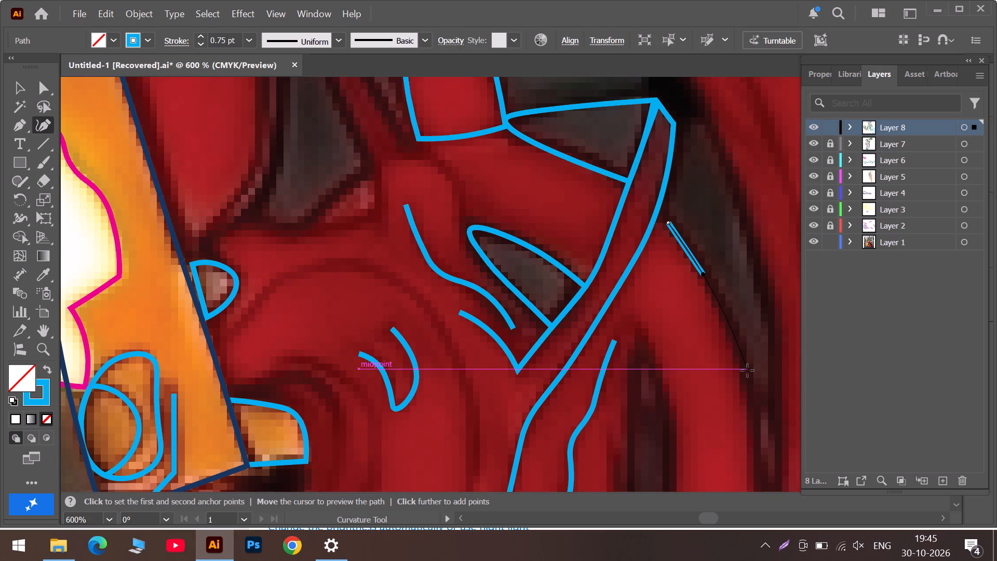
left_click(747, 370)
scroll(747, 370, "down", 6)
left_click(761, 428)
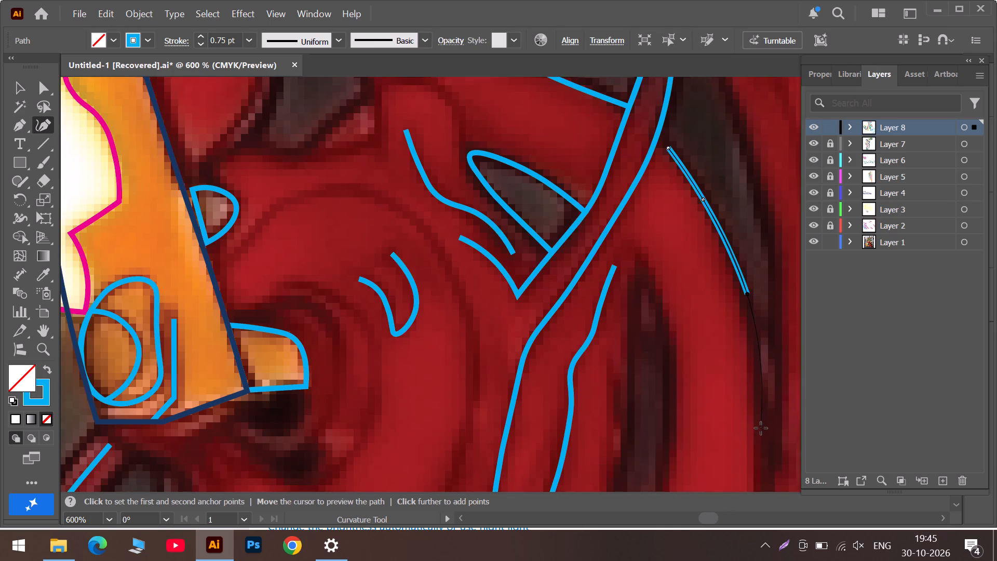
scroll(761, 428, "down", 15)
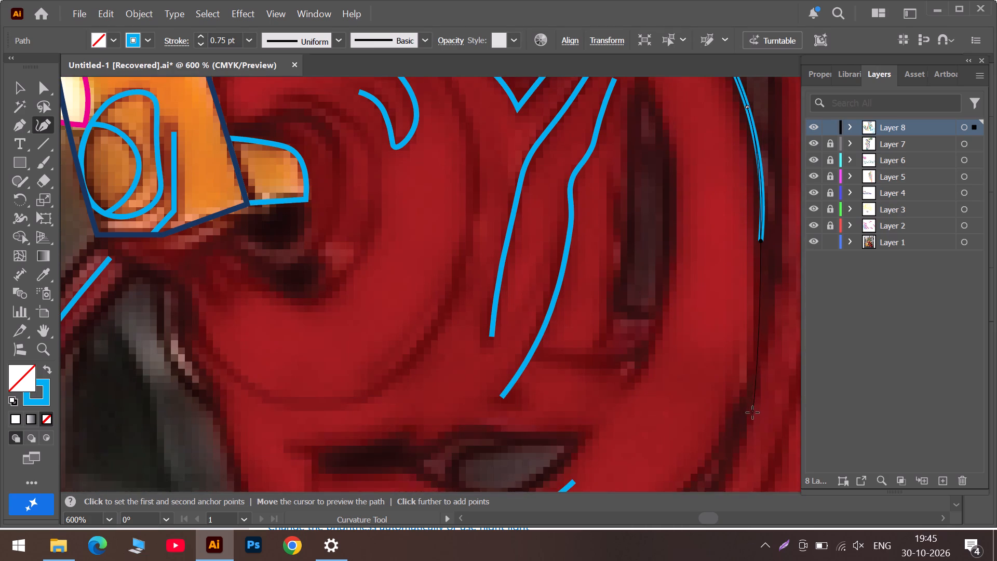
scroll(752, 412, "down", 2, "alt")
left_click(725, 521)
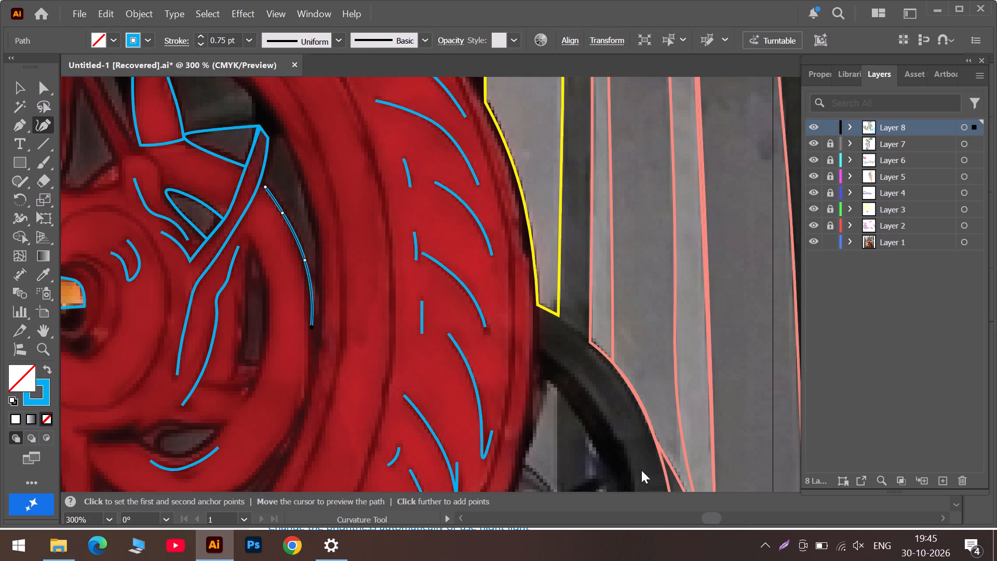
triple_click(310, 389)
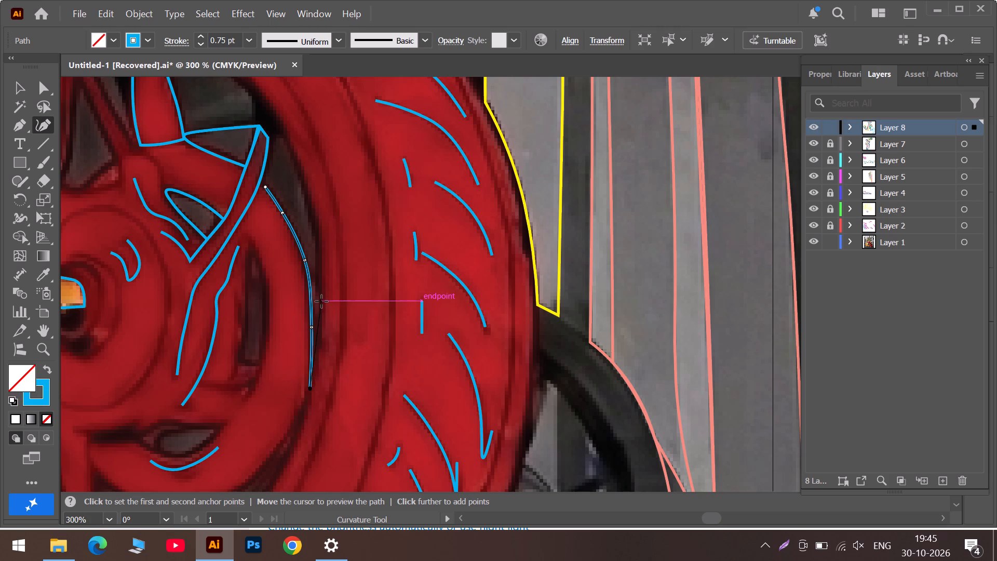
Trace the crescent opening's outer edge back up from the lower tip and close the path with a sharp corner at its starting point.
left_click(319, 293)
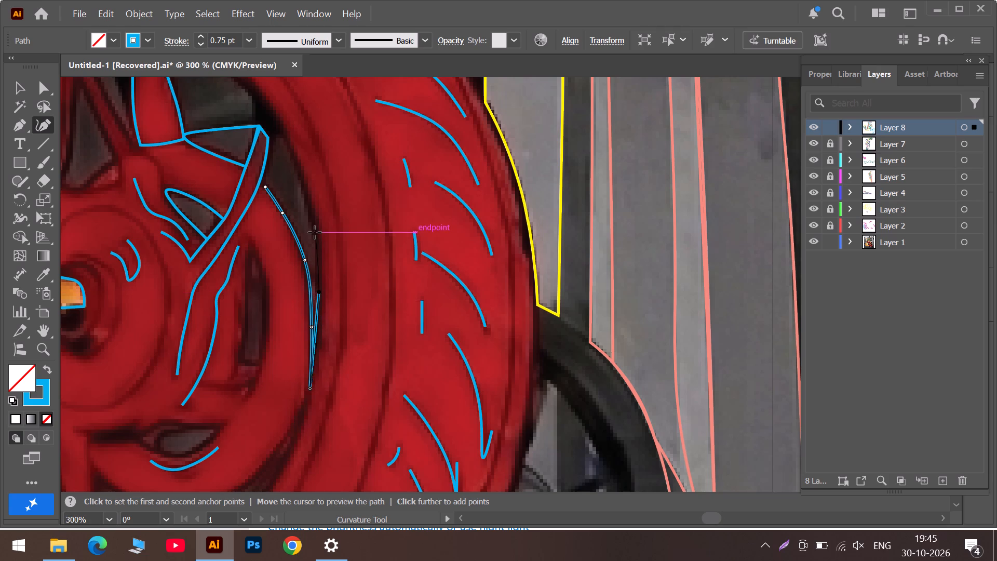
left_click(315, 224)
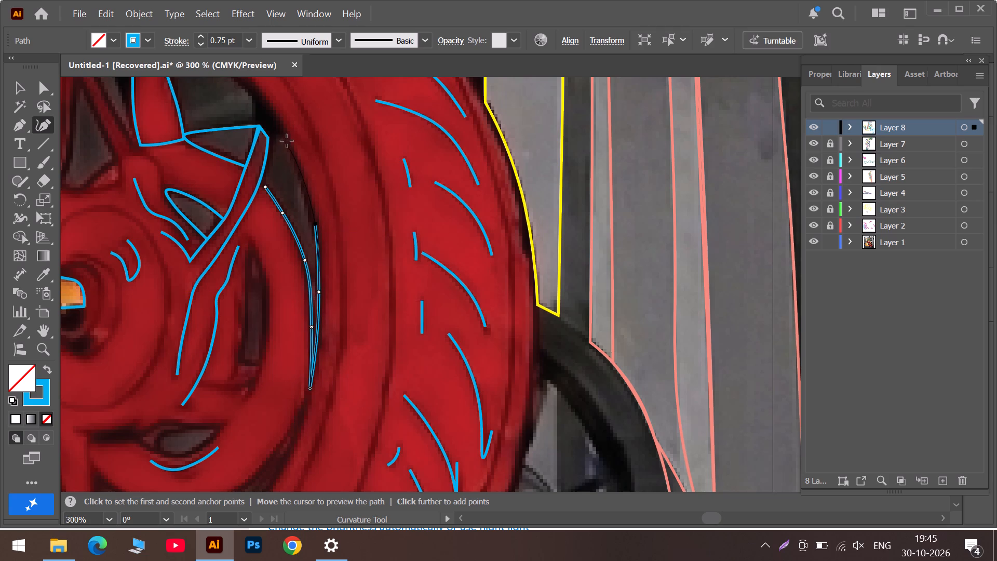
left_click(284, 135)
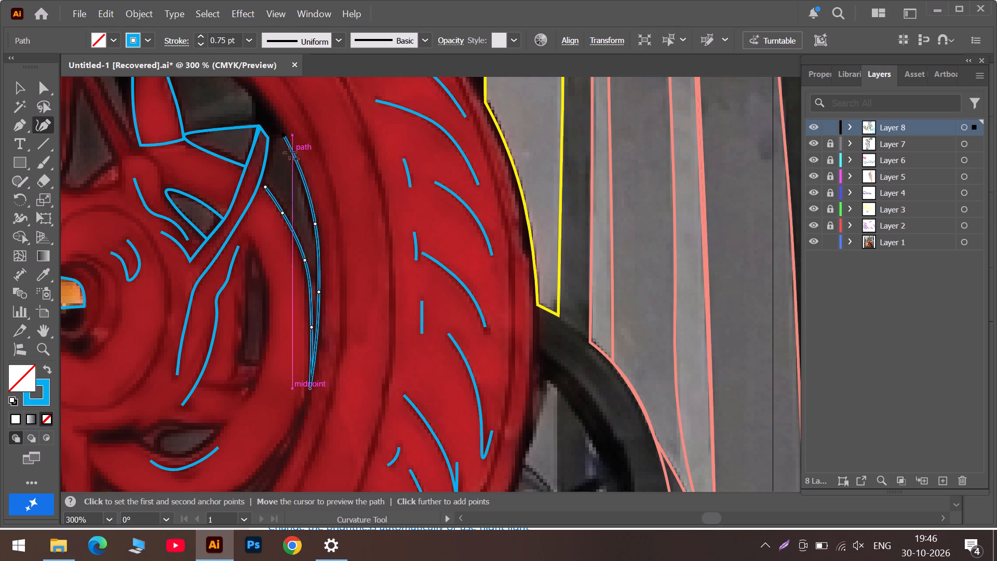
left_click(292, 151)
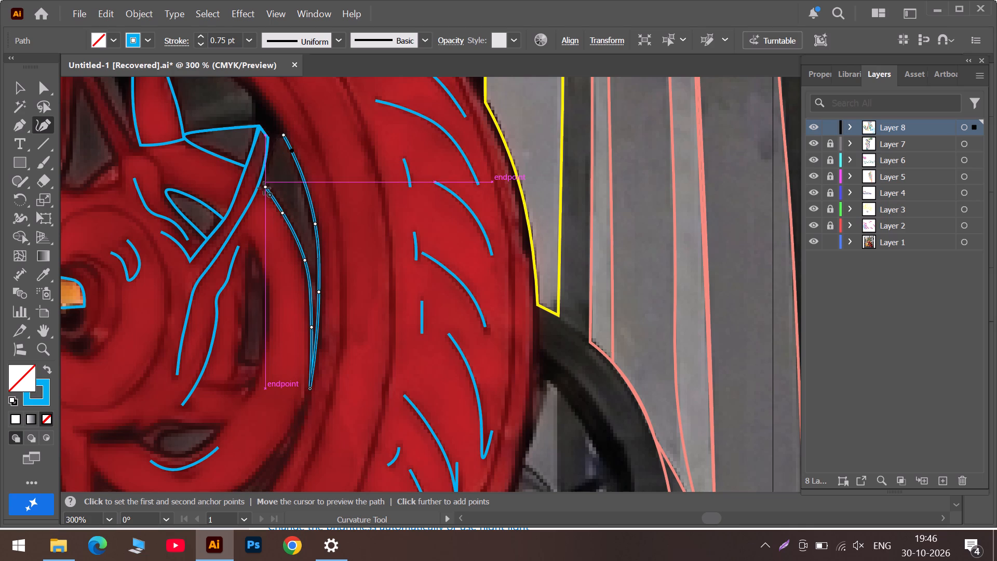
double_click(264, 188)
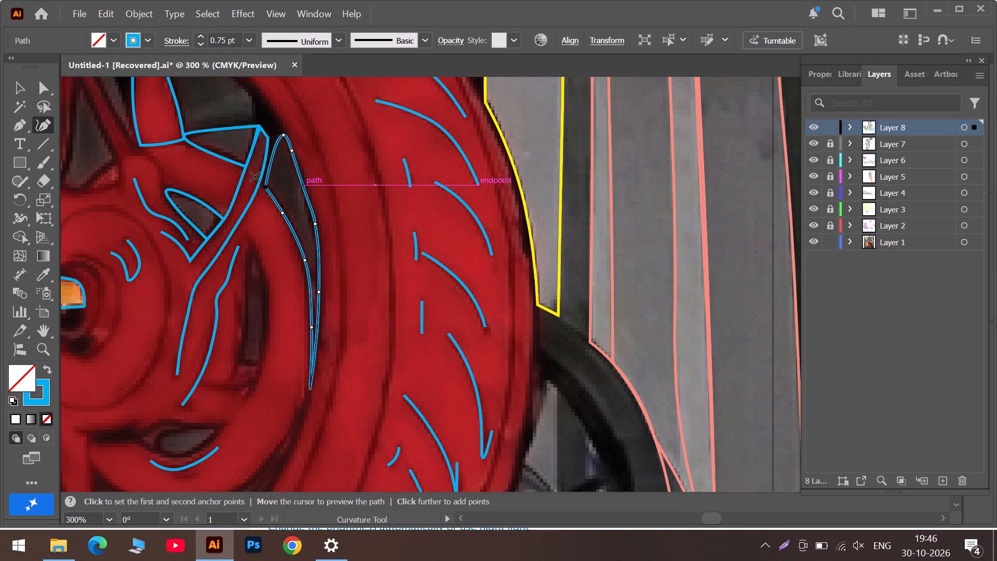
Add a point on the crescent's outer edge, move its sharp corner onto the slanted spoke's edge line, and raise its rounded top.
scroll(259, 181, "up", 5)
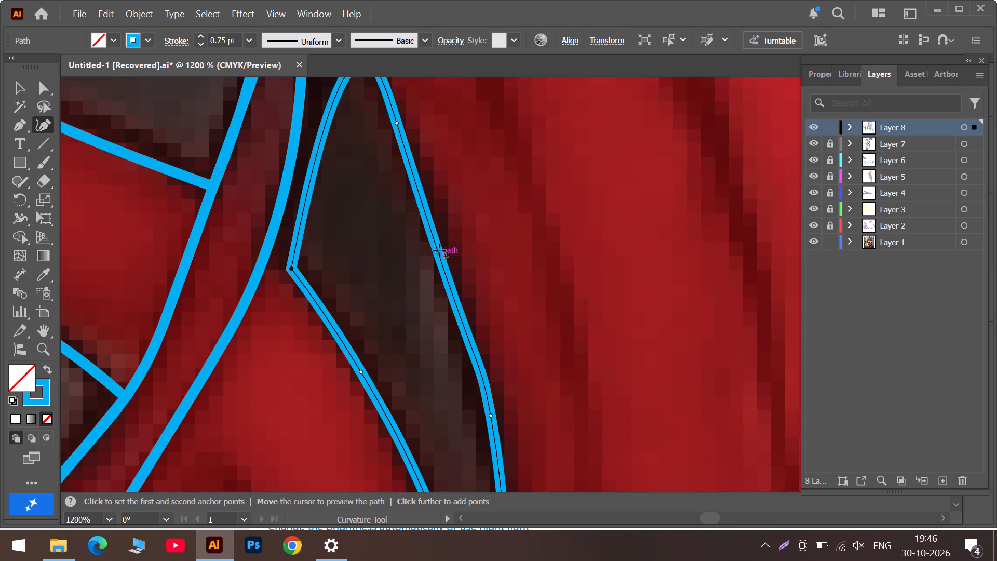
left_click_drag(436, 250, 440, 229)
scroll(381, 225, "up", 6)
left_click_drag(291, 350, 287, 342)
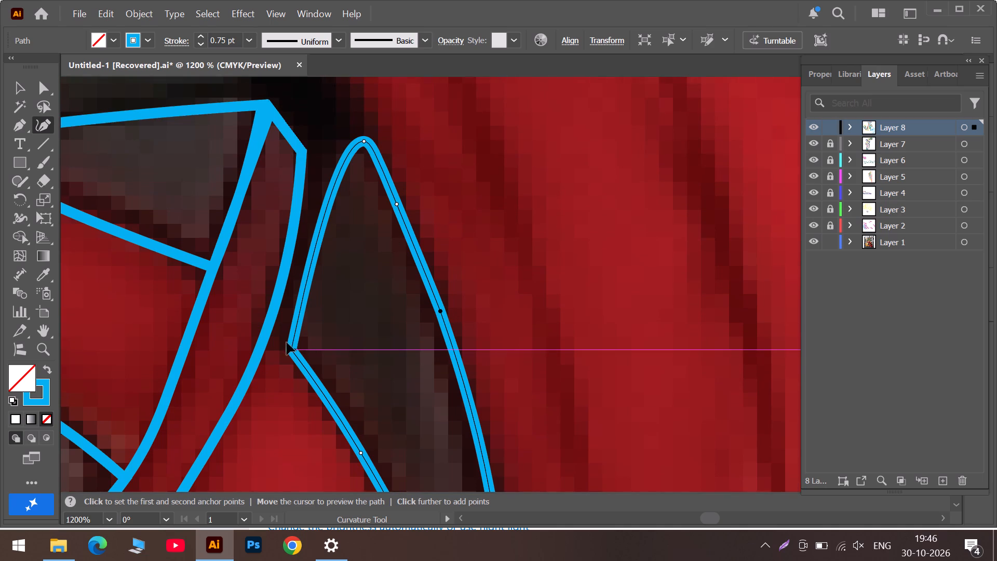
left_click_drag(287, 342, 268, 332)
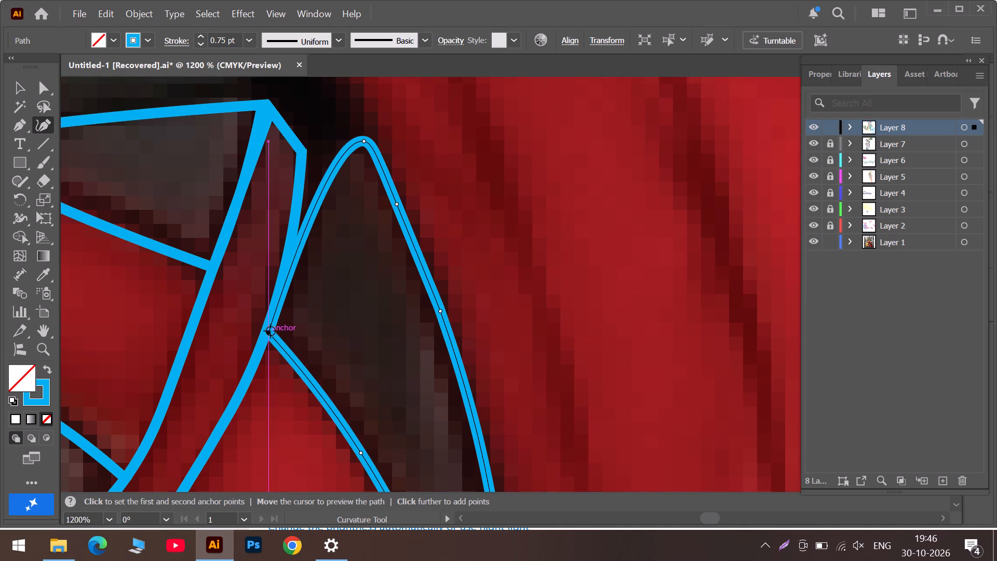
scroll(346, 169, "up", 4)
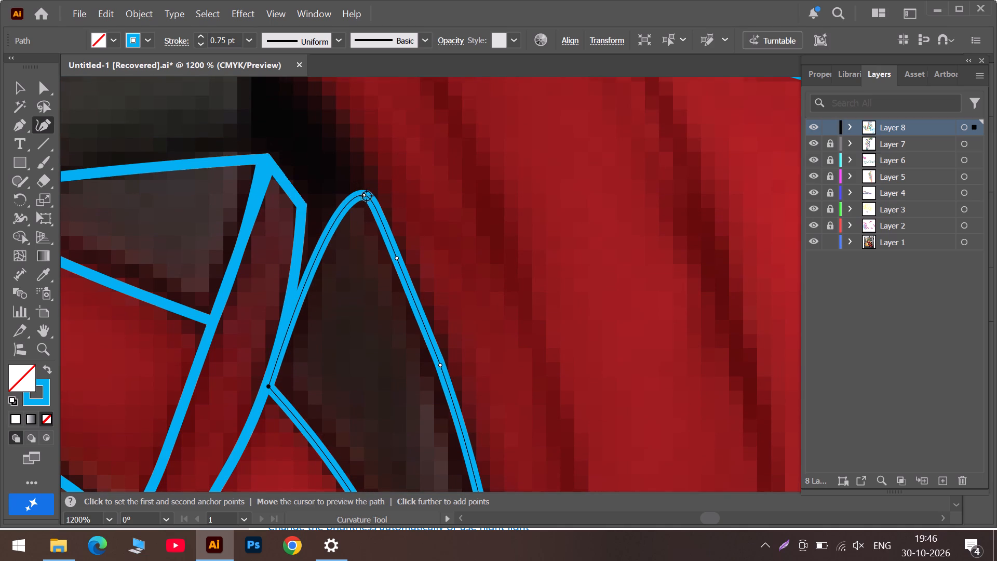
left_click_drag(363, 194, 360, 185)
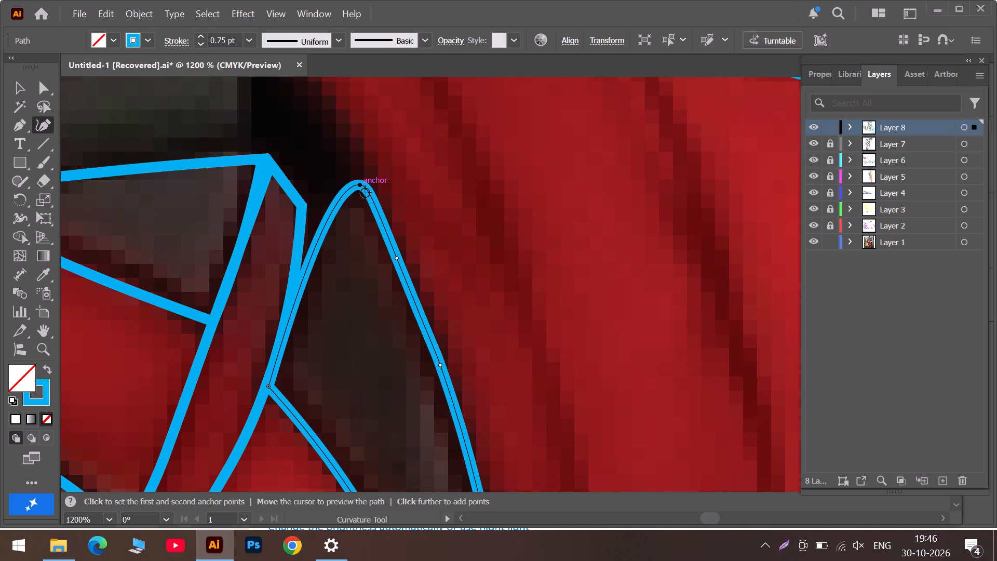
Reposition the points on the crescent outline's upper outer edge so it curves smoothly along the dark opening.
scroll(390, 251, "down", 3)
scroll(400, 250, "down", 2, "alt")
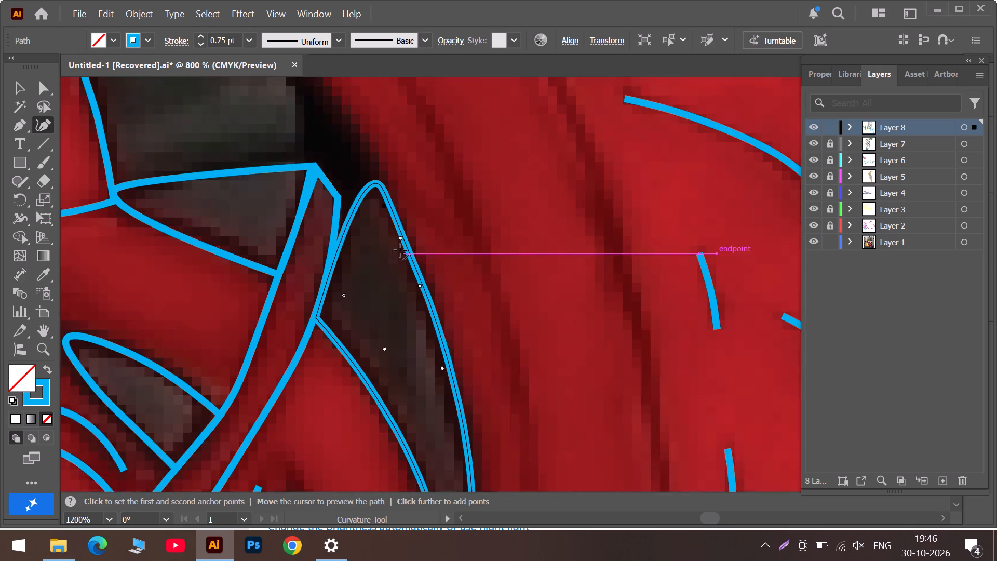
left_click_drag(403, 238, 410, 235)
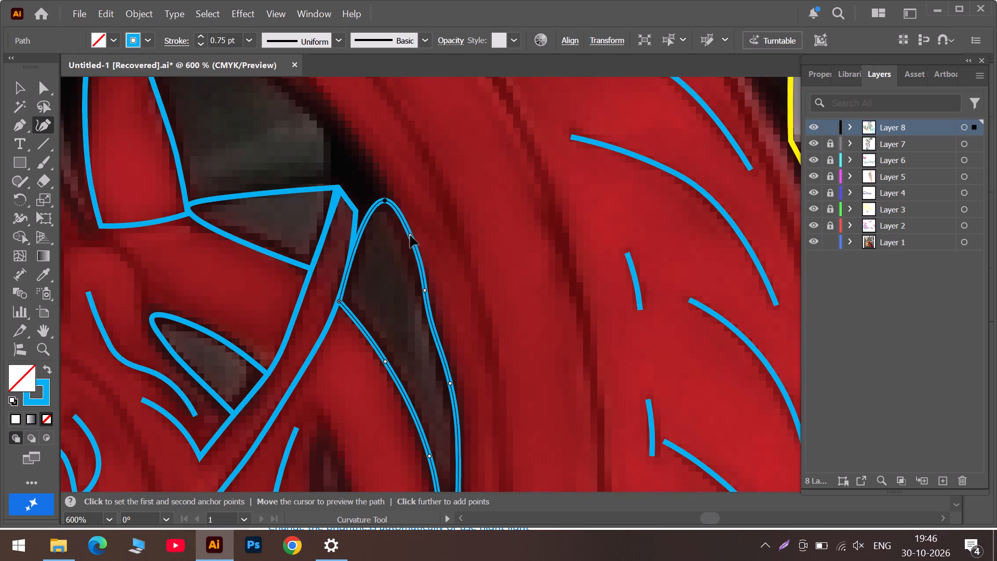
left_click_drag(410, 235, 408, 241)
left_click_drag(426, 290, 435, 305)
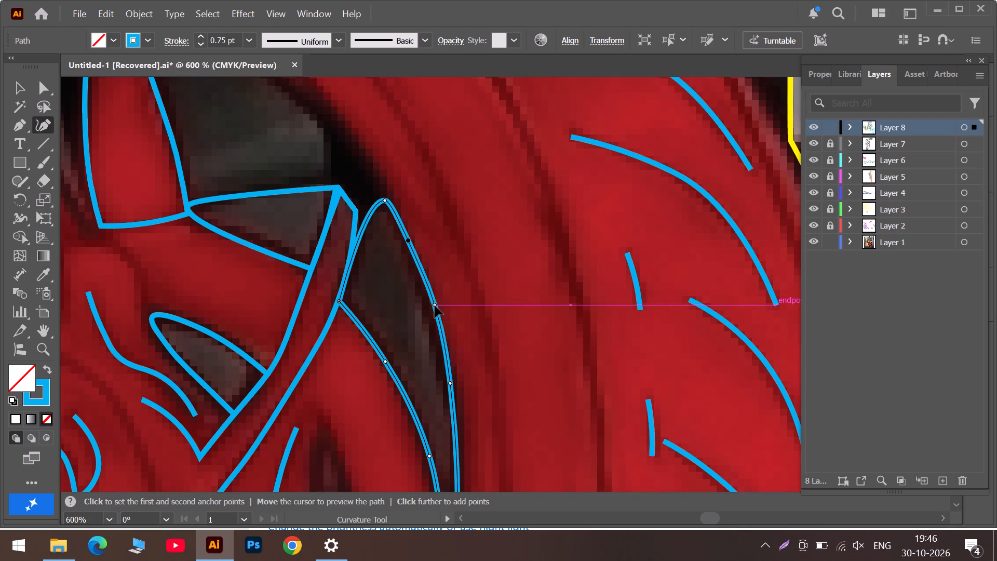
left_click_drag(435, 305, 435, 310)
Trace the small leaf-shaped opening above the short curved line on the lower hub as a closed Curvature path with a sharp outer tip.
scroll(447, 328, "down", 7)
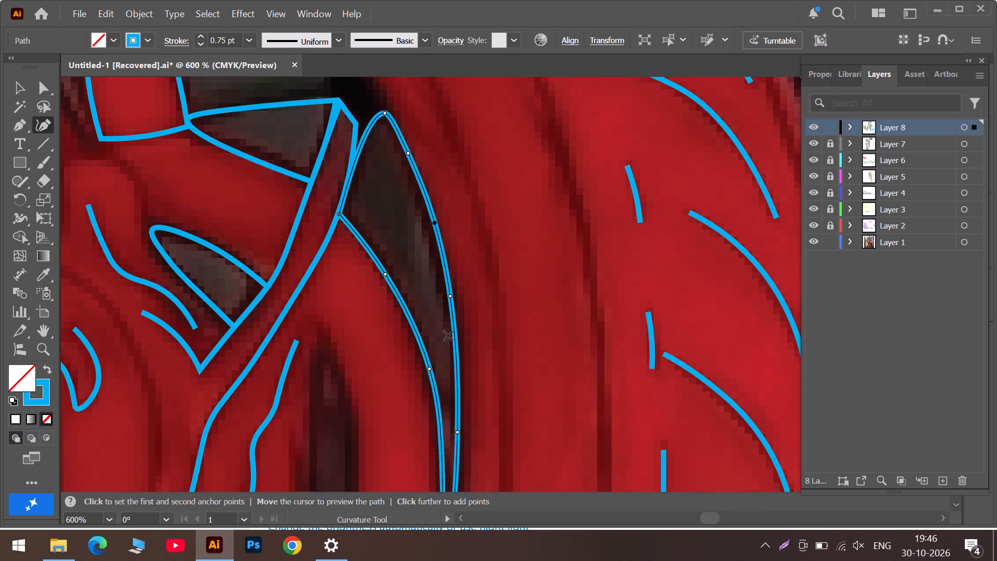
scroll(448, 336, "down", 18)
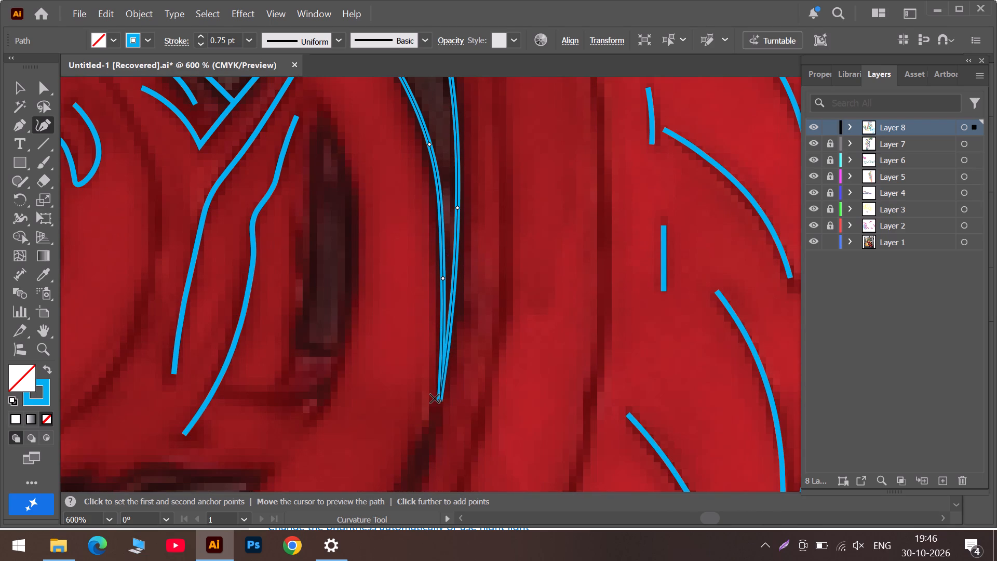
scroll(435, 398, "down", 3, "alt")
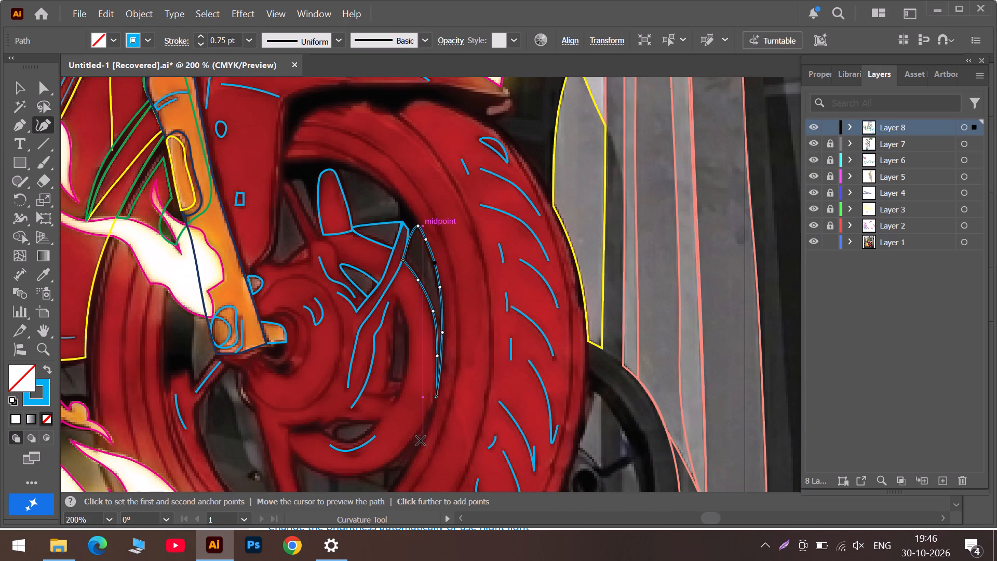
scroll(421, 439, "down", 7)
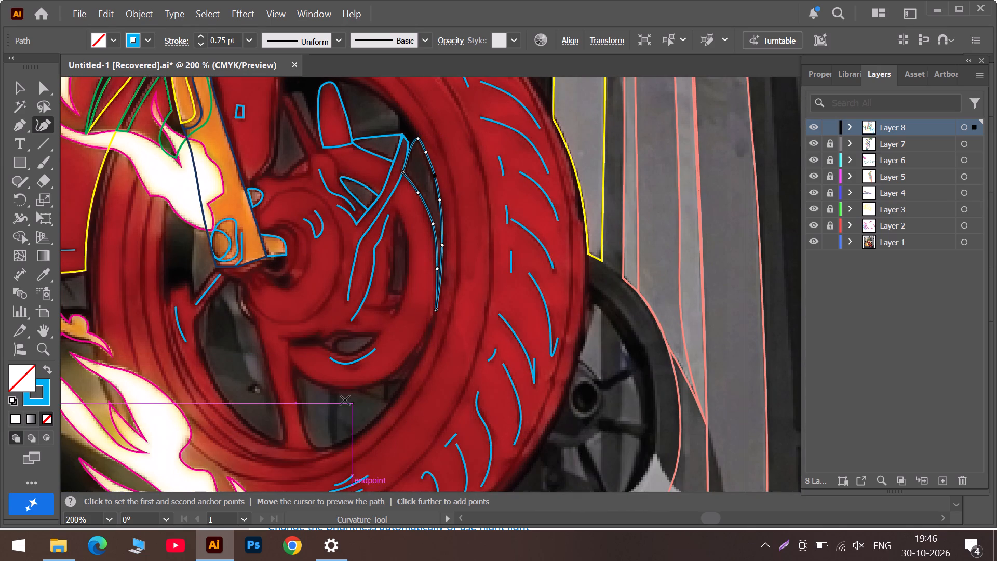
scroll(345, 340, "up", 2, "alt")
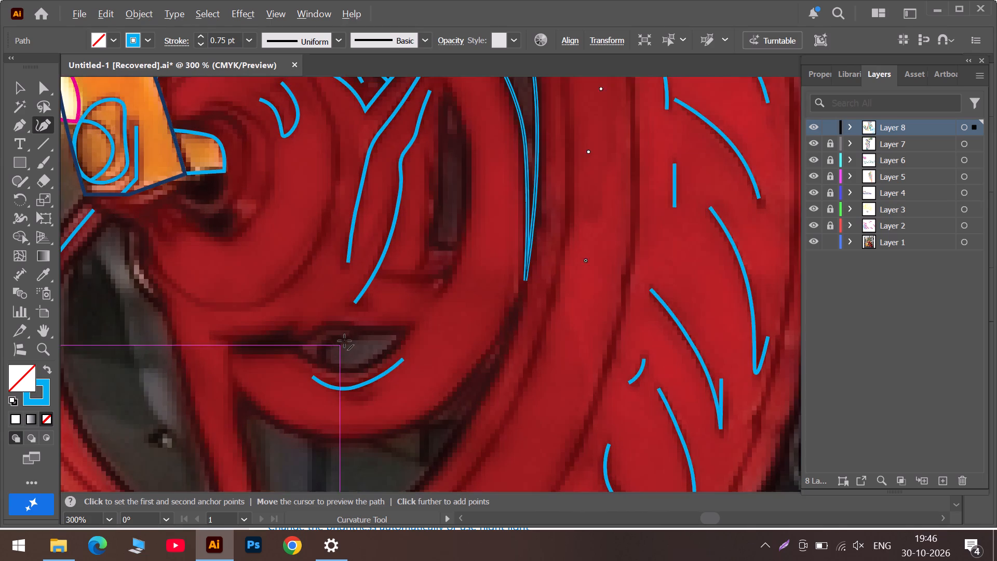
scroll(344, 341, "up", 2, "alt")
left_click(359, 325)
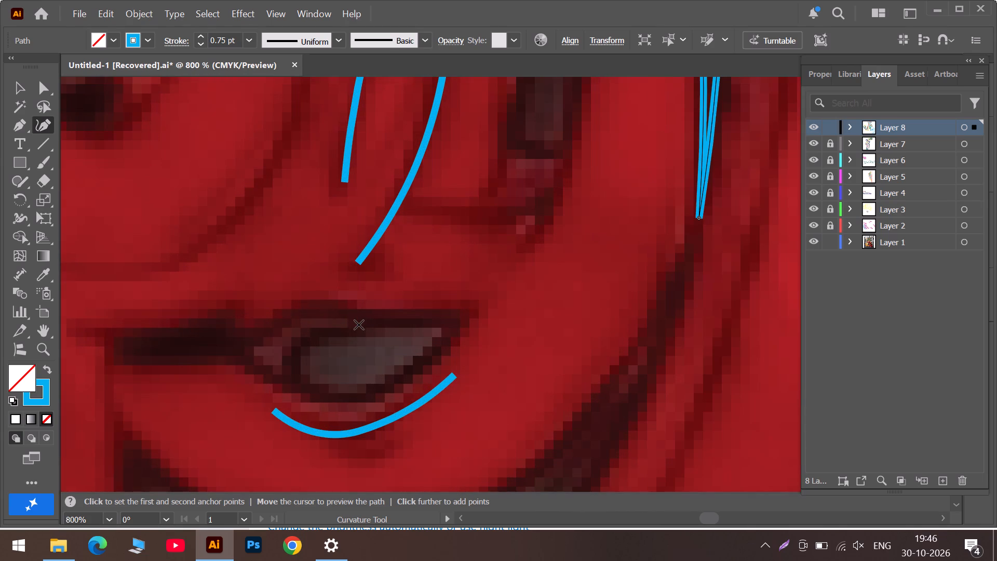
left_click(335, 331)
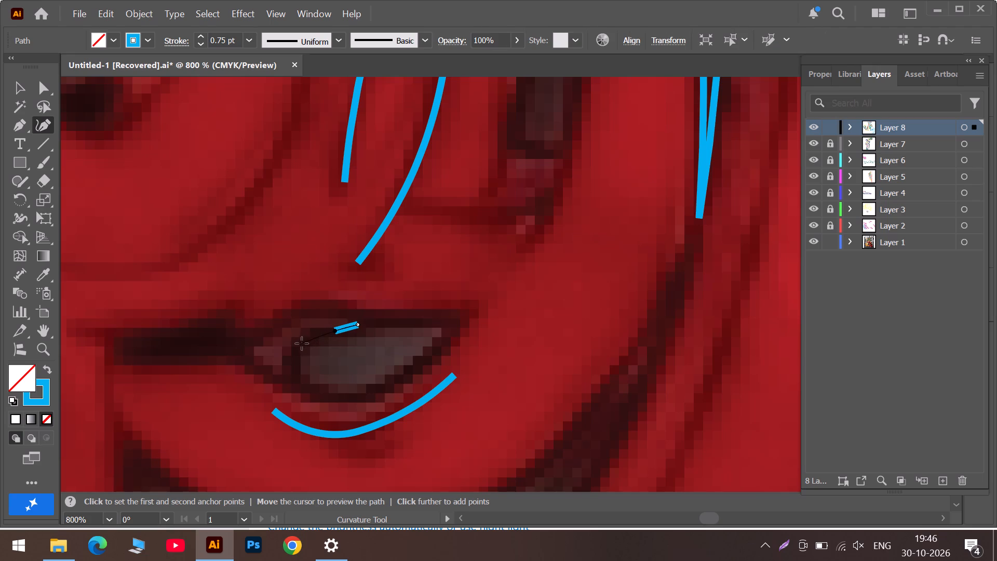
left_click(307, 337)
left_click(295, 378)
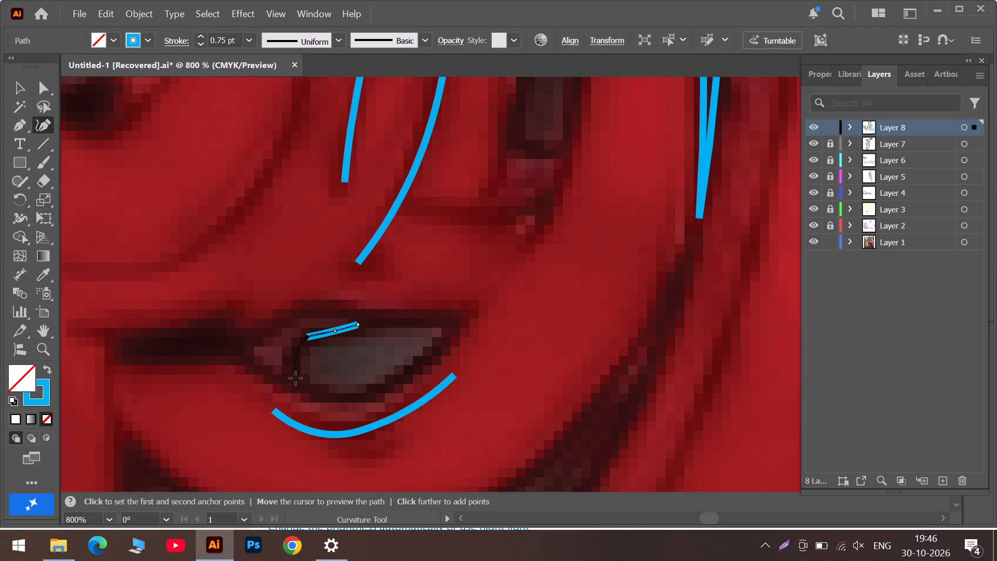
left_click(346, 398)
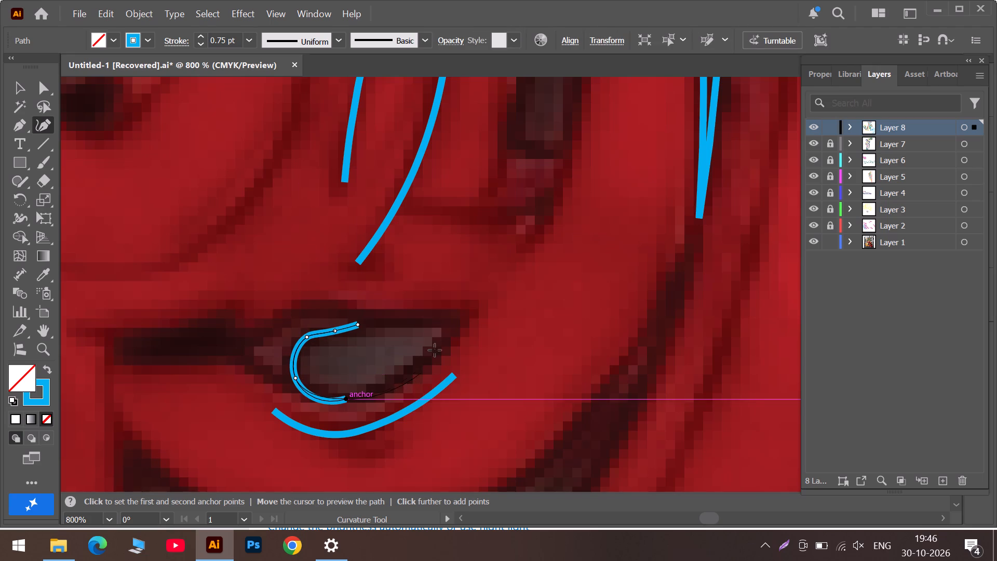
triple_click(458, 325)
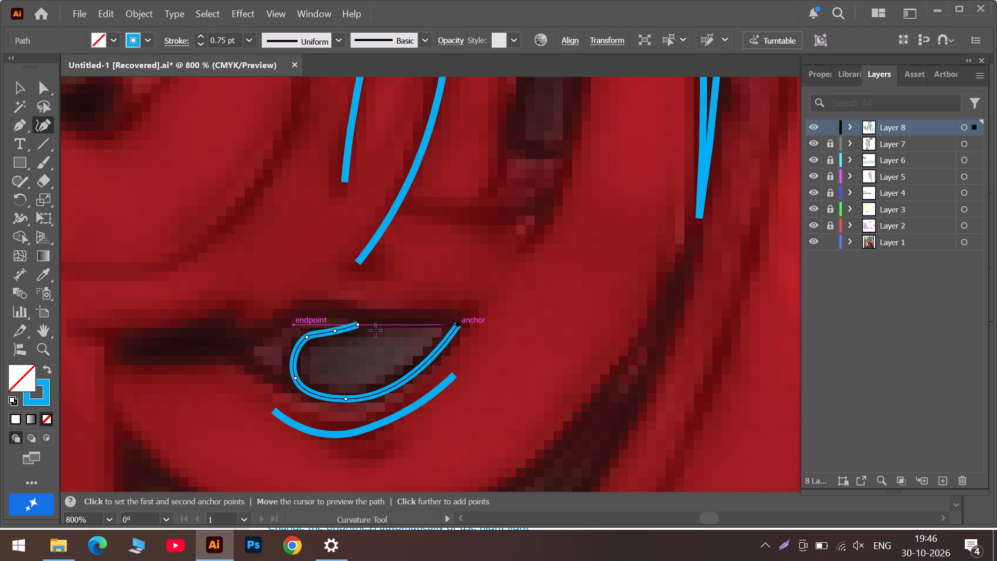
left_click(357, 326)
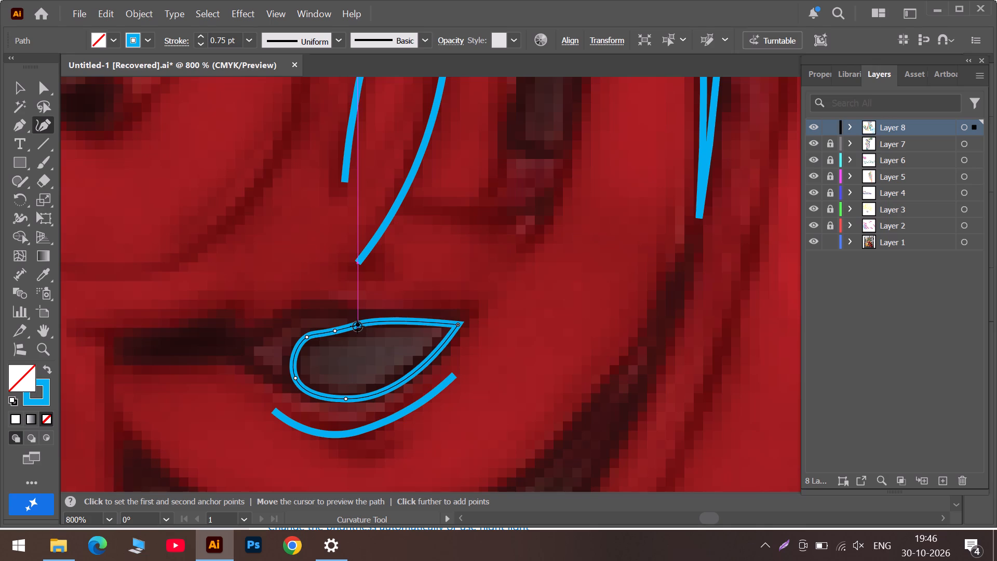
Reposition two points on the leaf-shaped outline's upper inner edge to follow the dark opening.
left_click(336, 330)
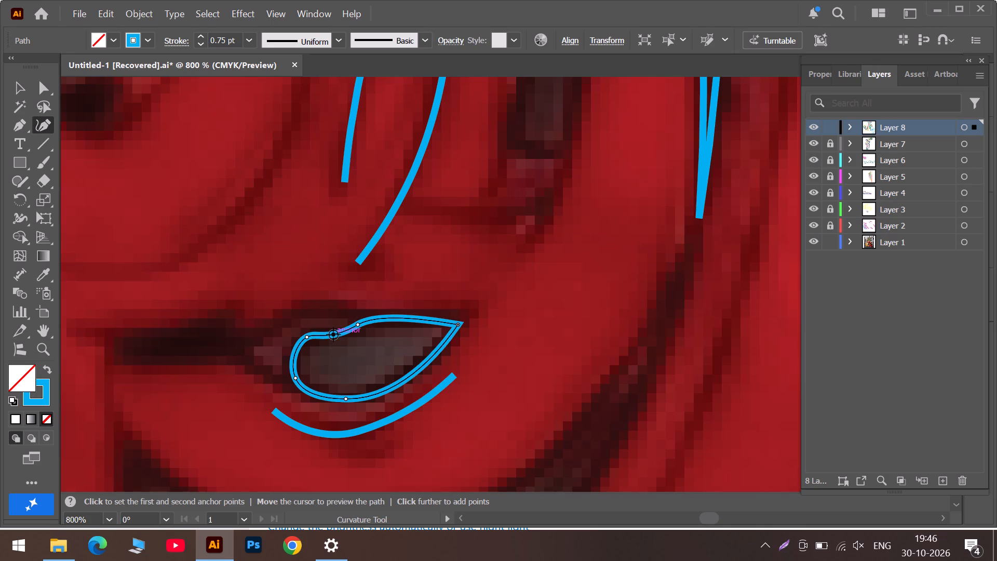
left_click_drag(308, 338, 311, 333)
Trace the tall narrow dark opening between the wavy spoke line and the crescent as a closed Curvature path with a smooth top point.
scroll(255, 365, "down", 2, "alt")
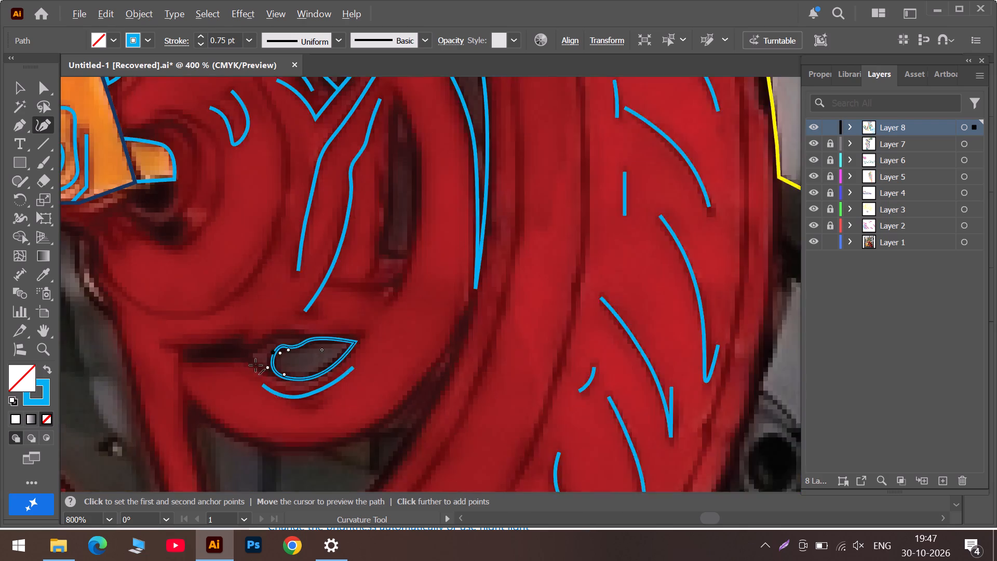
scroll(255, 365, "down", 1, "alt")
scroll(381, 262, "up", 5)
scroll(367, 283, "up", 2, "alt")
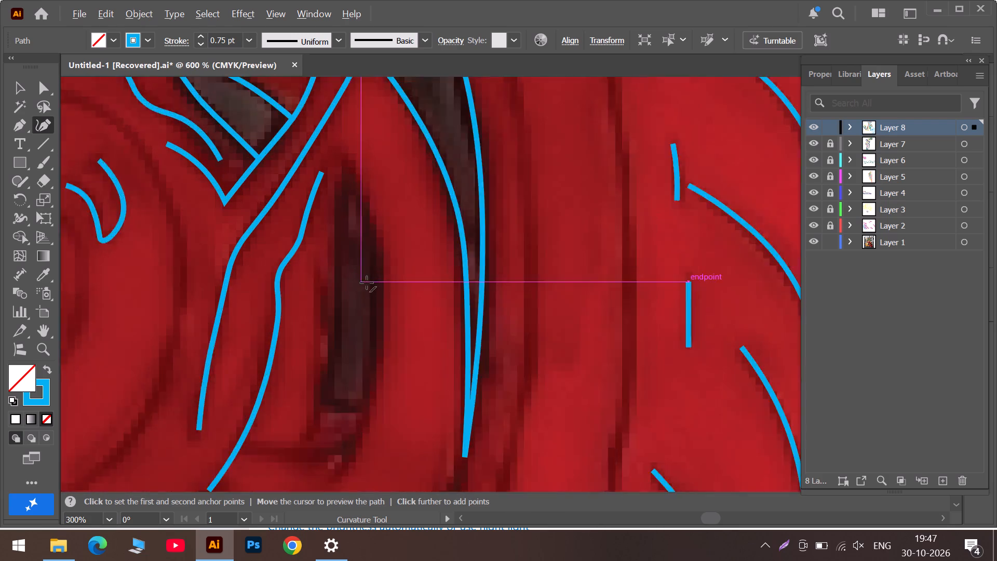
scroll(367, 283, "up", 2, "alt")
scroll(349, 266, "down", 2, "alt")
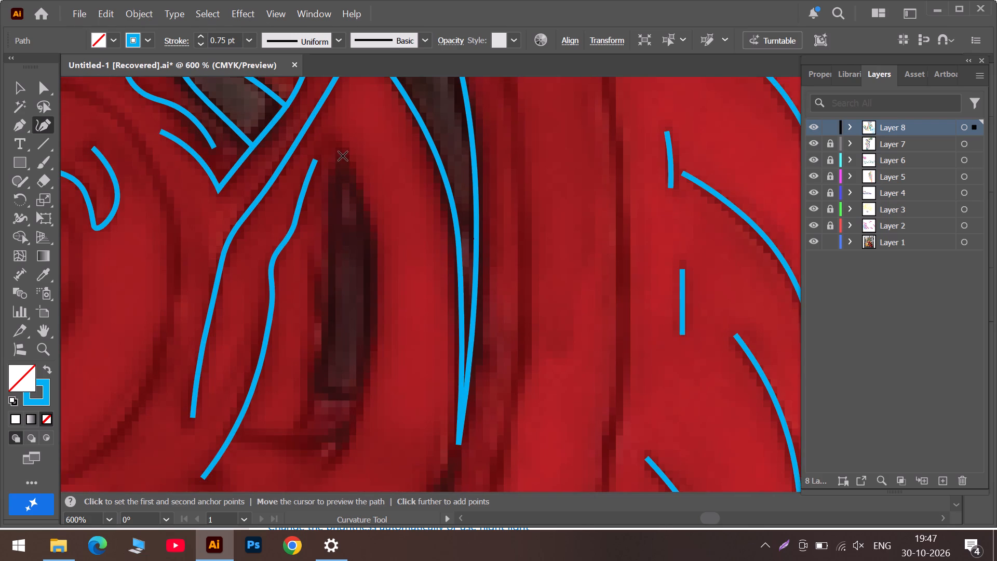
left_click(342, 159)
left_click(335, 237)
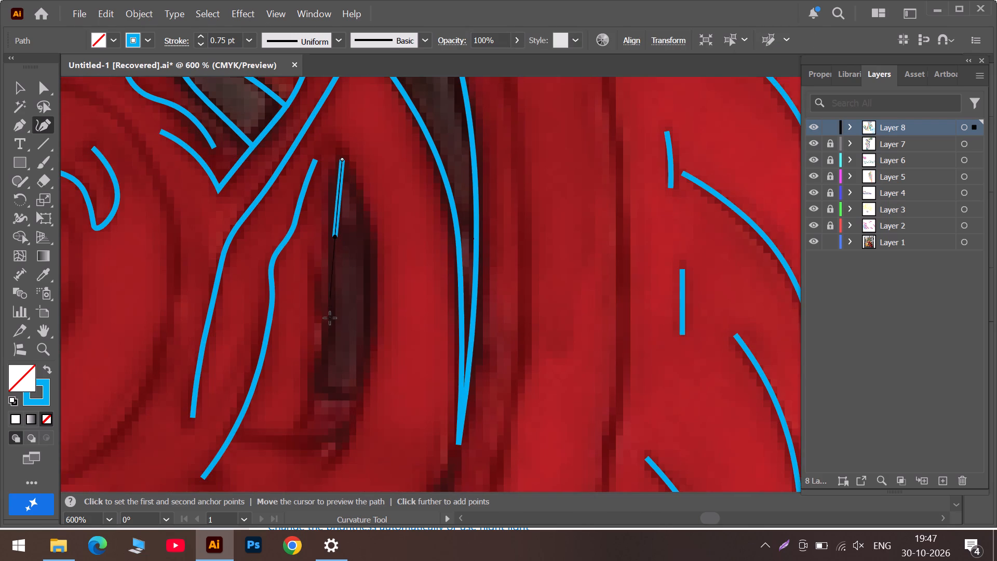
left_click(327, 345)
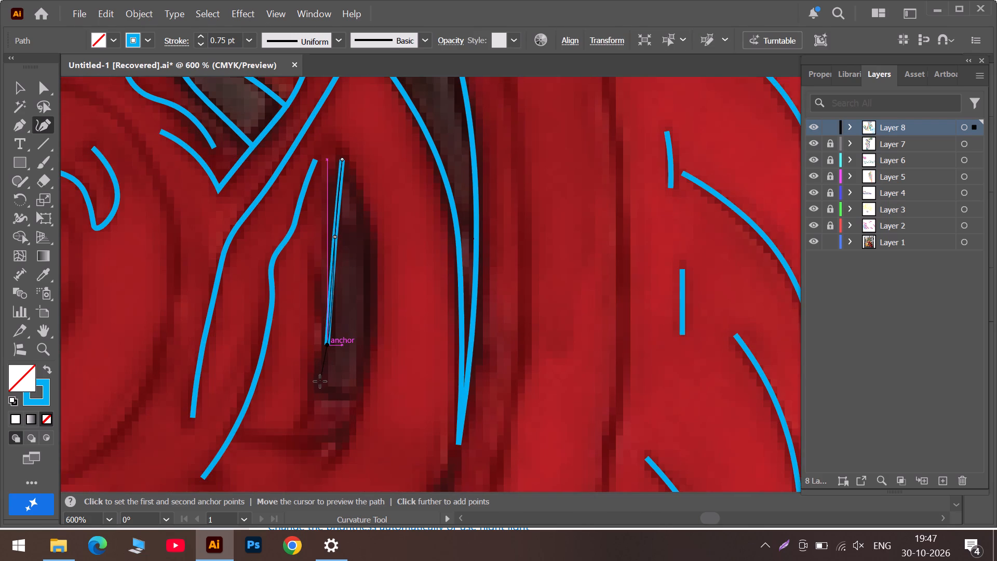
left_click(320, 383)
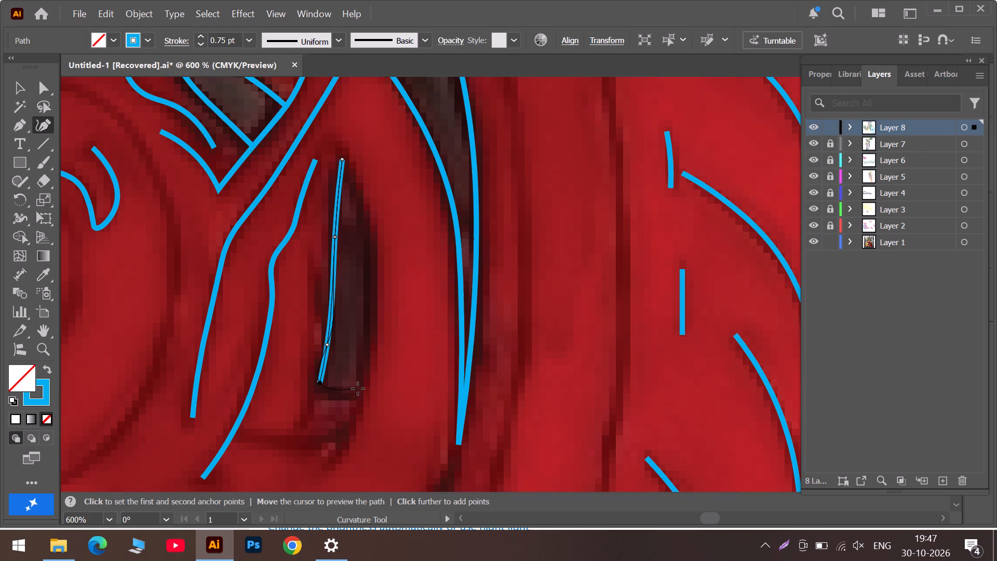
left_click(355, 392)
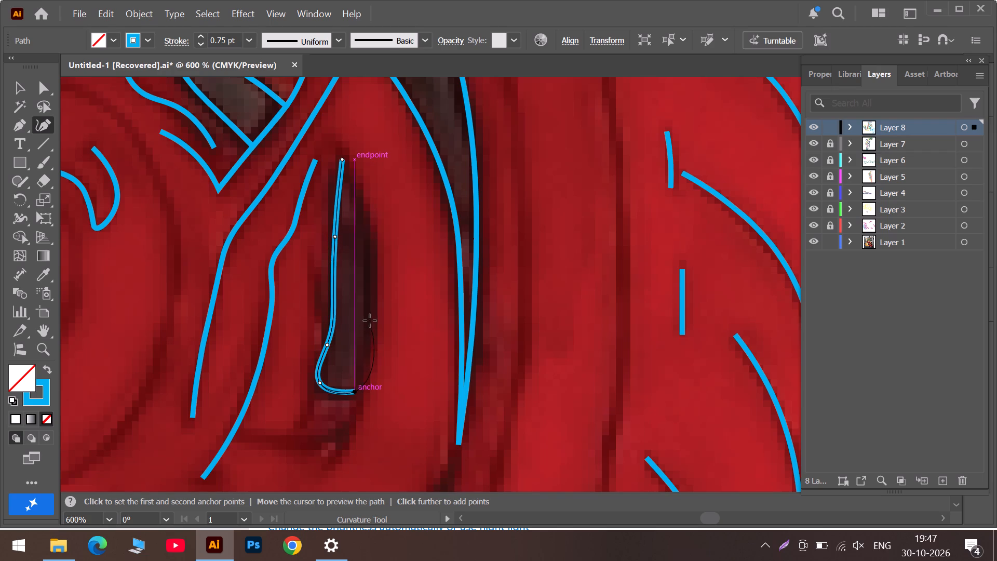
left_click(363, 366)
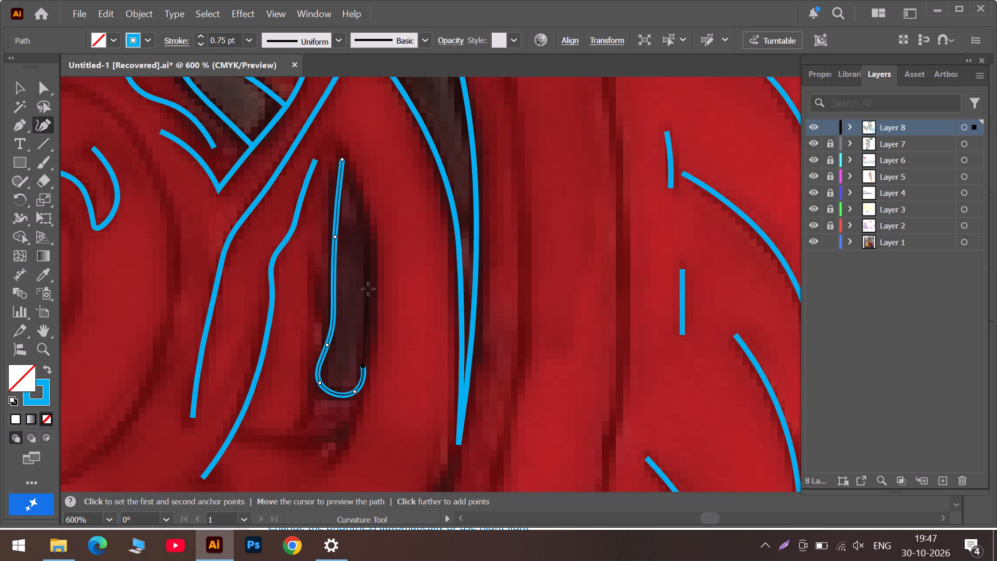
left_click(368, 289)
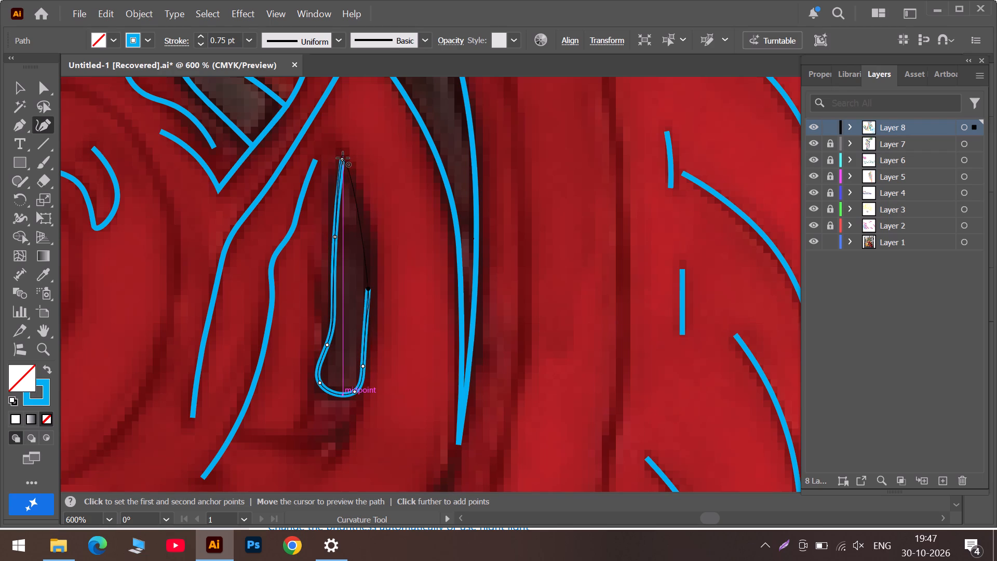
left_click(343, 158)
double_click(343, 158)
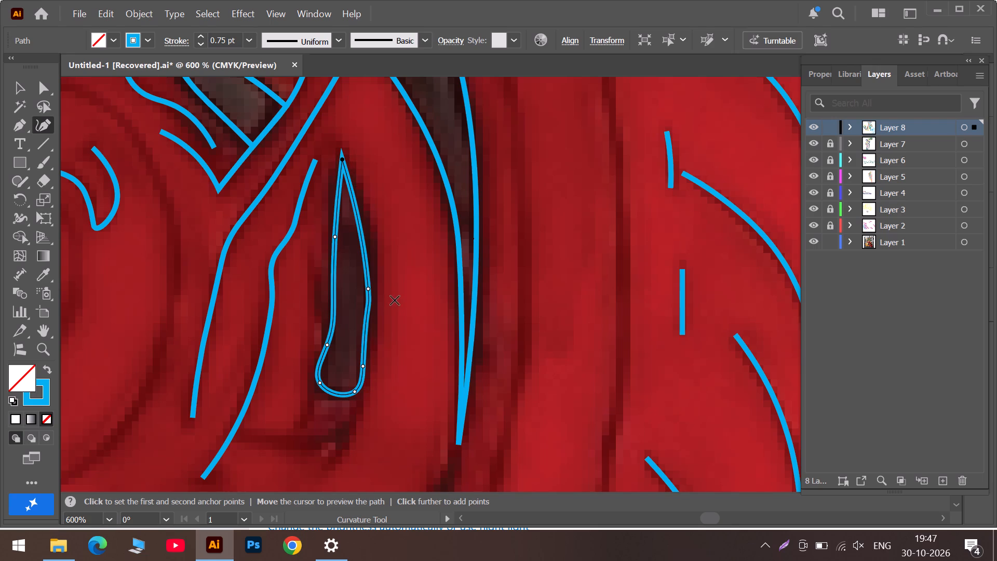
double_click(343, 159)
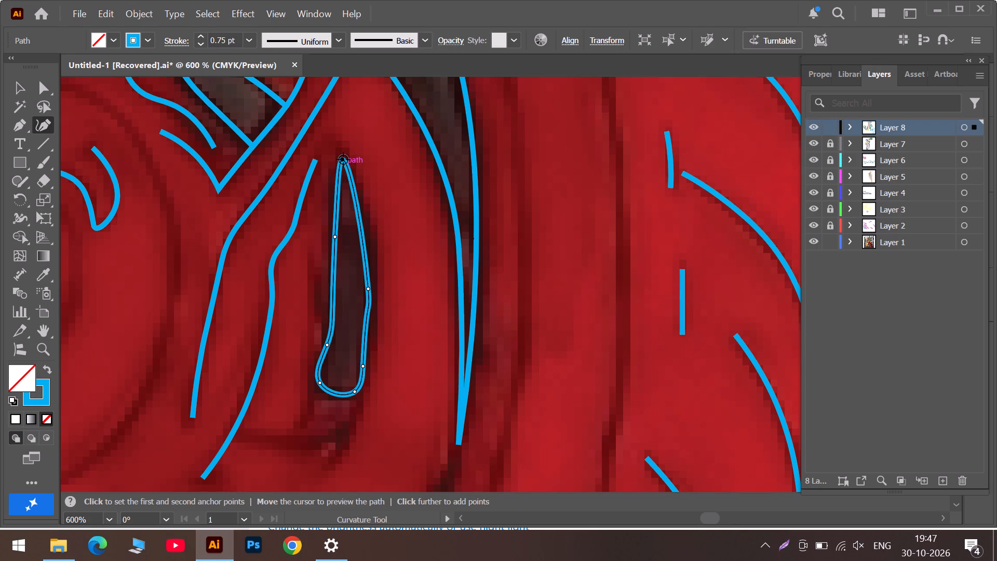
Lower the narrow outline's top, add a point on its upper outer edge, and reposition its side points to fit the dark opening.
left_click_drag(343, 159, 343, 164)
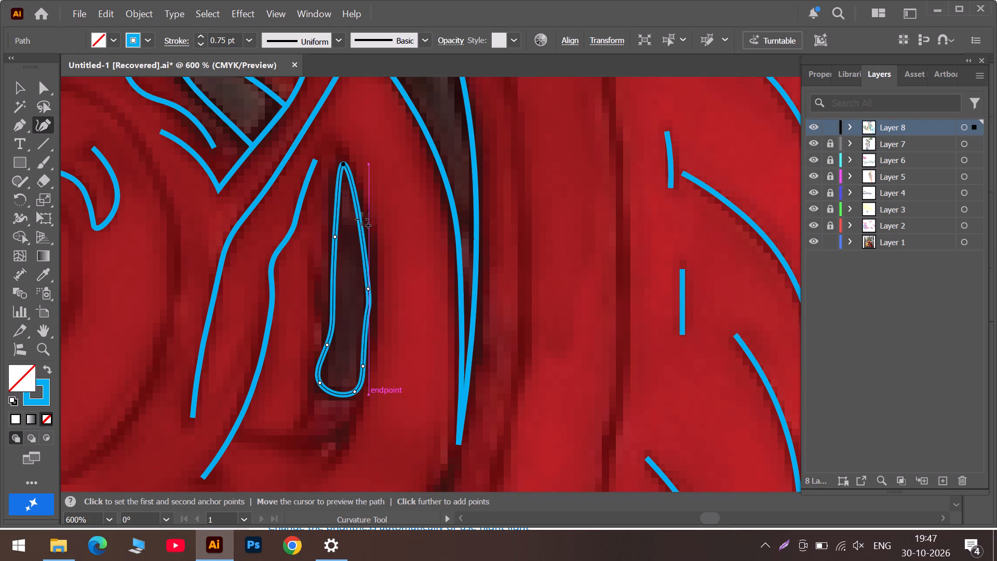
left_click_drag(360, 221, 366, 225)
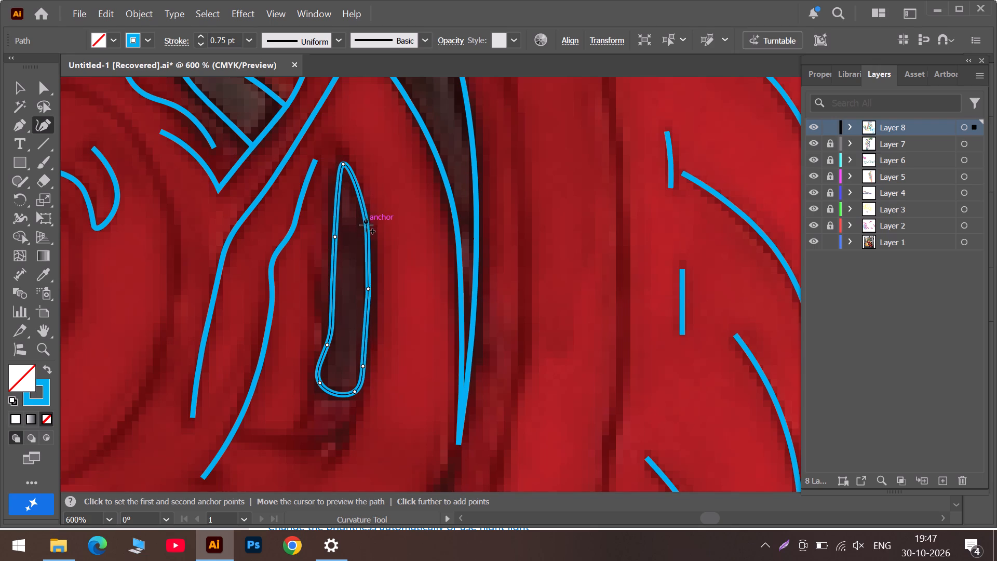
left_click_drag(366, 225, 366, 227)
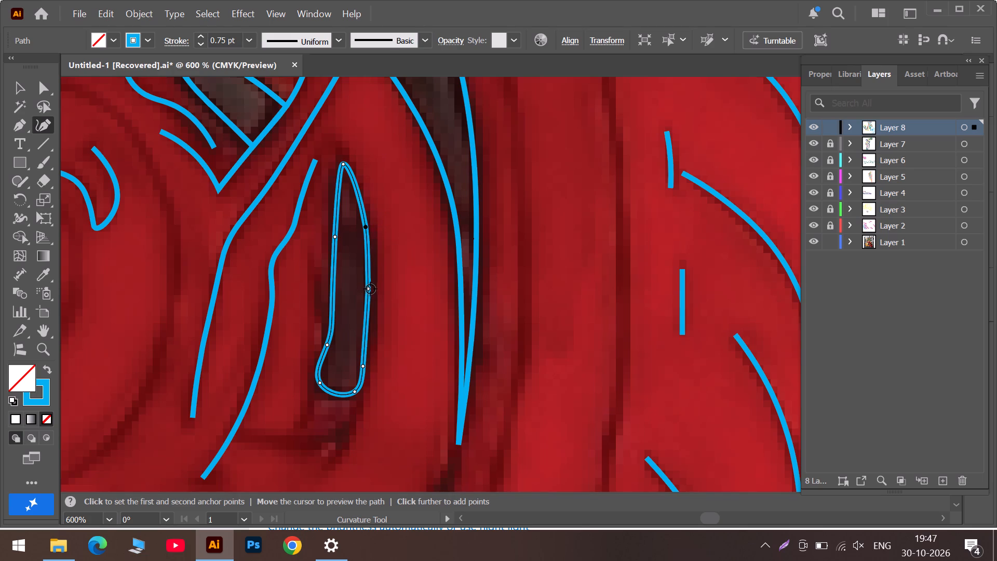
left_click(369, 289)
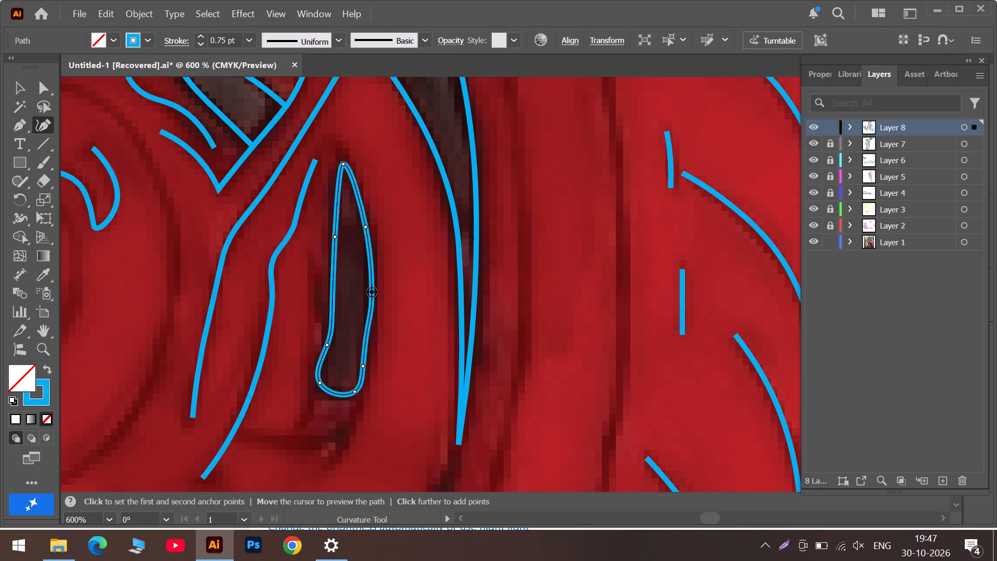
left_click(365, 366)
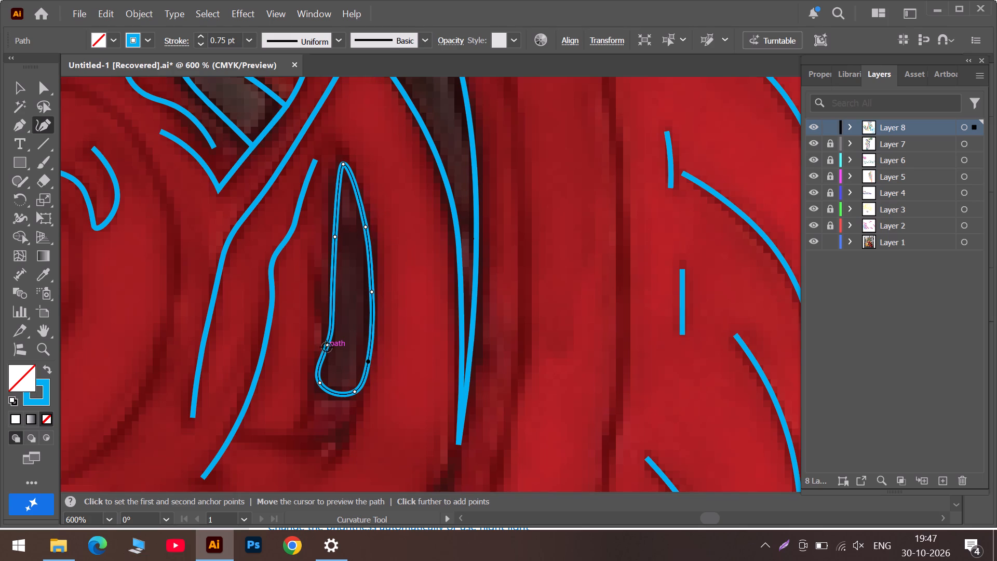
left_click_drag(327, 344, 329, 329)
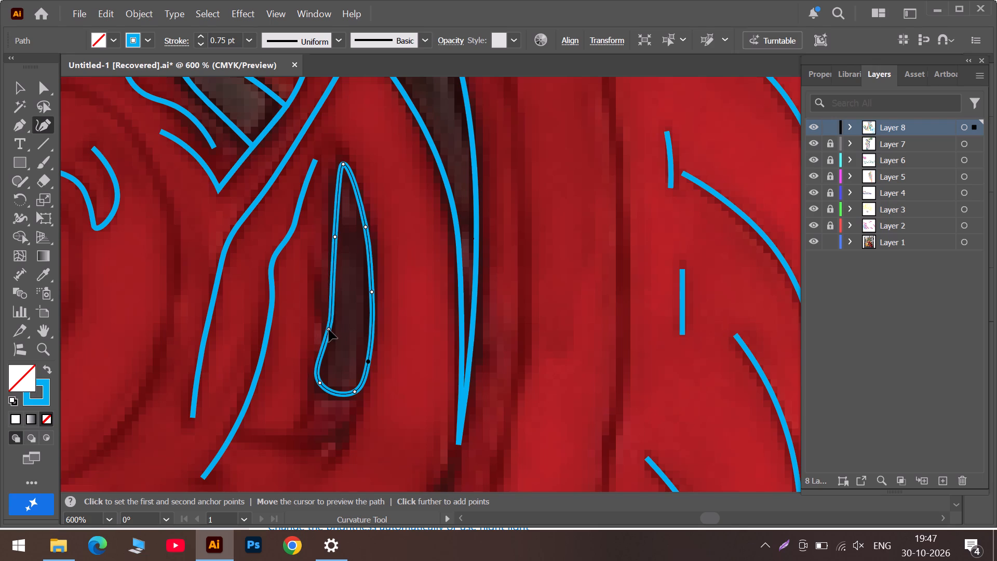
left_click_drag(329, 329, 328, 330)
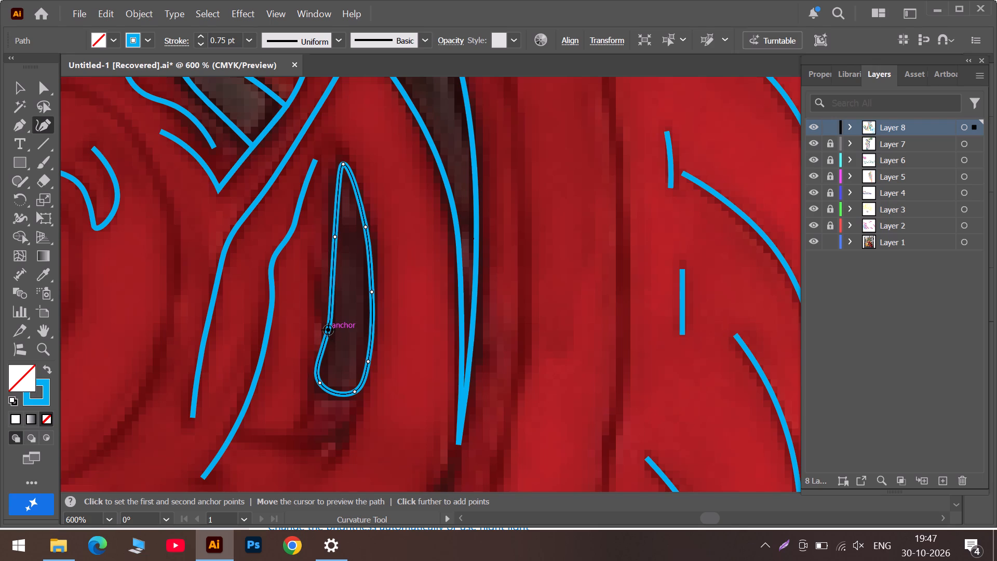
Trace the dark area beneath the orange axle end as a closed Curvature path with two sharp corners on the fork side.
scroll(321, 367, "down", 3)
scroll(312, 369, "down", 2, "alt")
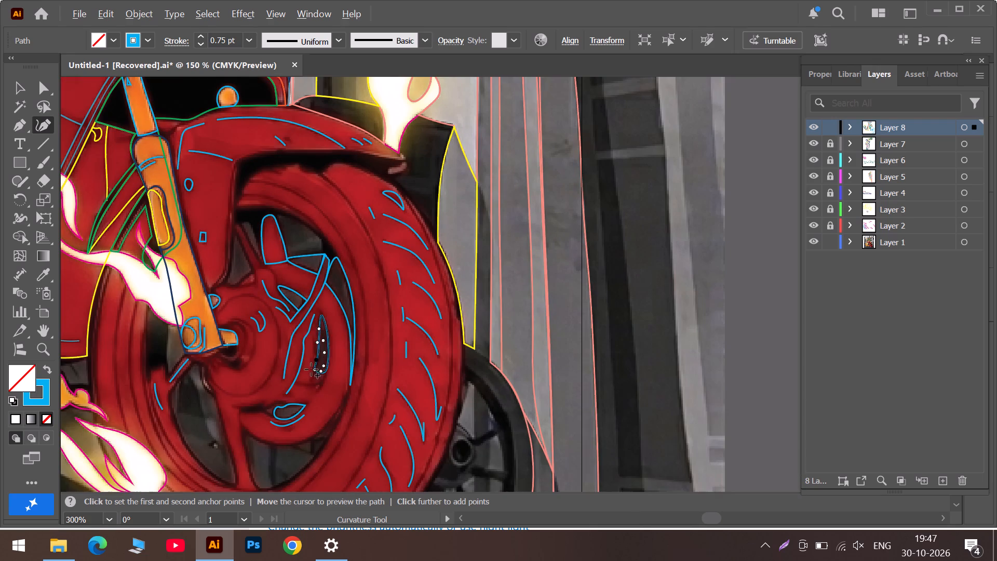
scroll(273, 362, "up", 5)
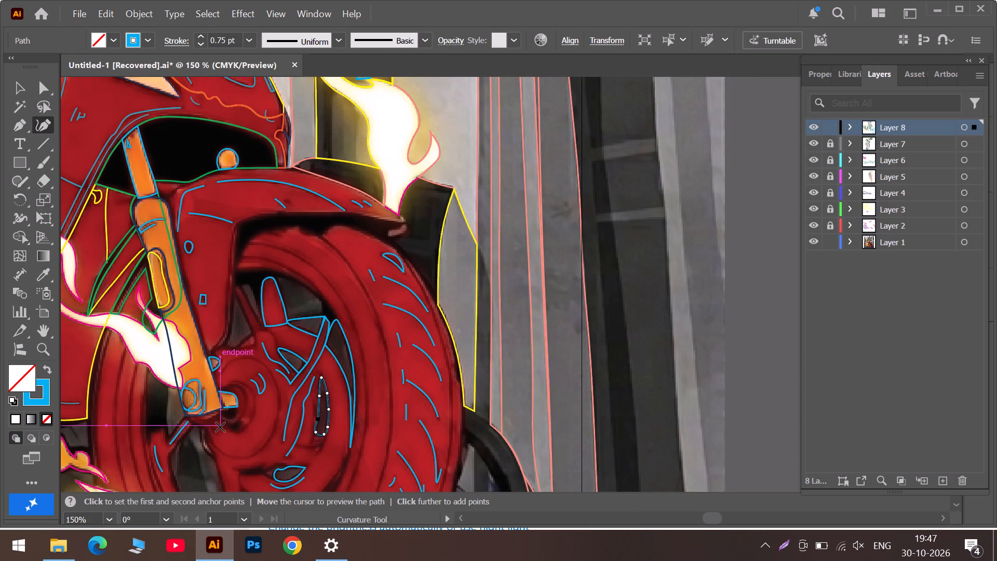
scroll(221, 427, "up", 3, "alt")
scroll(241, 375, "up", 3, "alt")
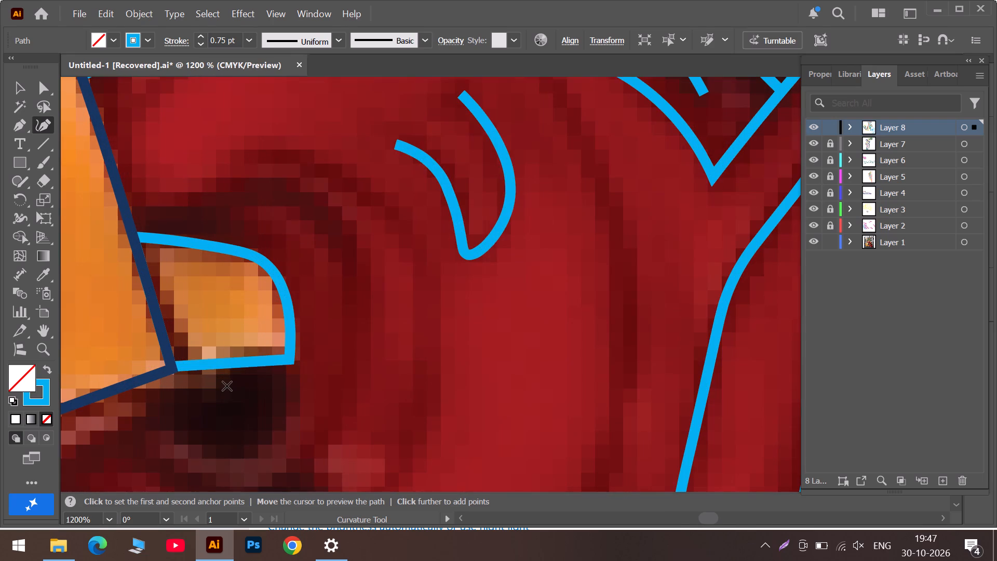
left_click(233, 378)
left_click(220, 402)
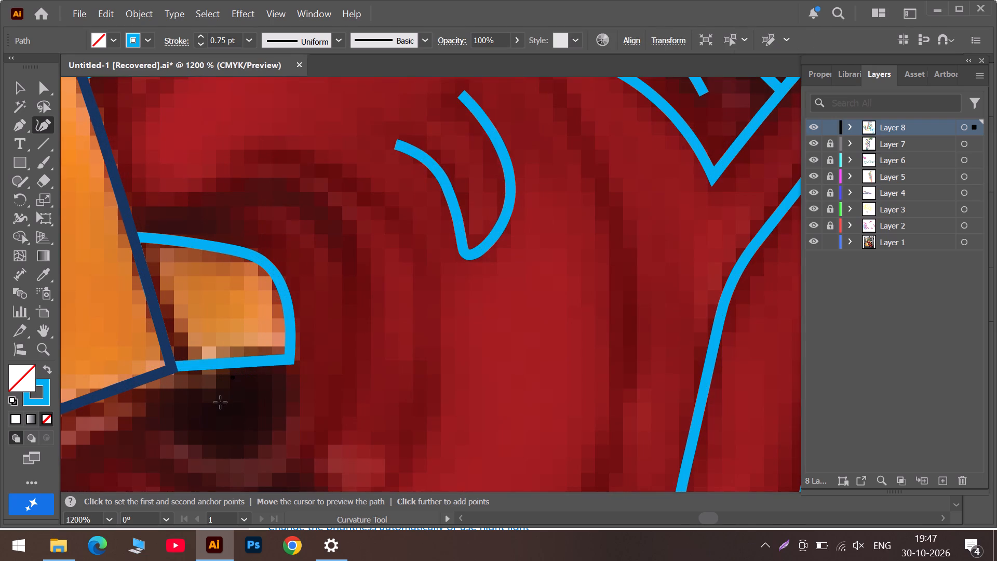
triple_click(159, 390)
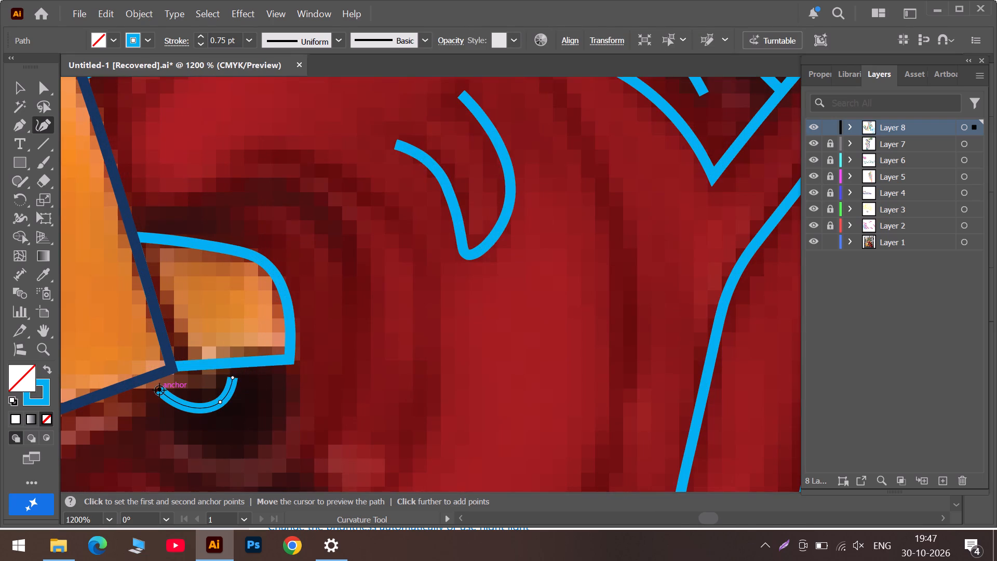
double_click(149, 422)
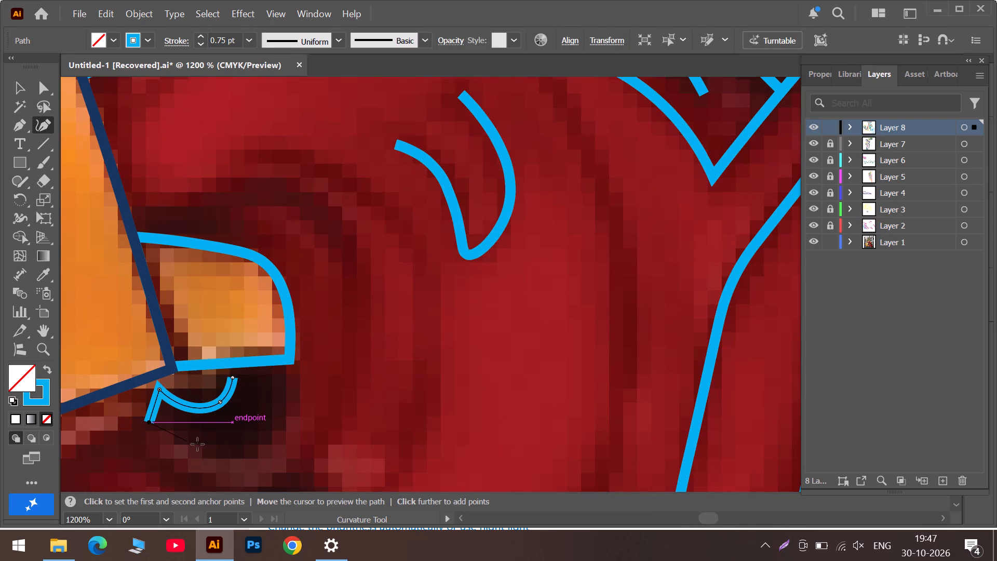
left_click(218, 450)
left_click(291, 397)
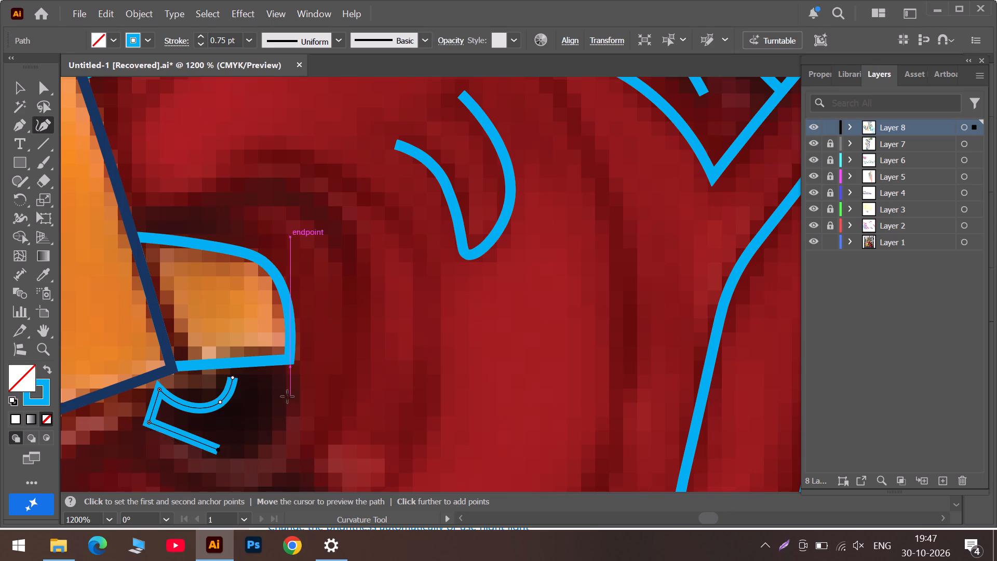
left_click(233, 375)
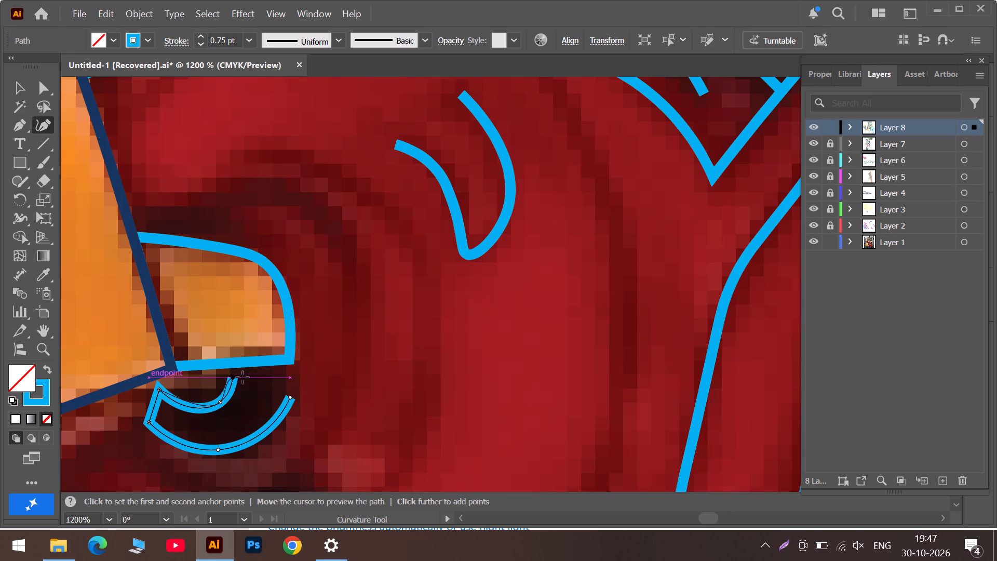
key("ctrl+z")
left_click(234, 377)
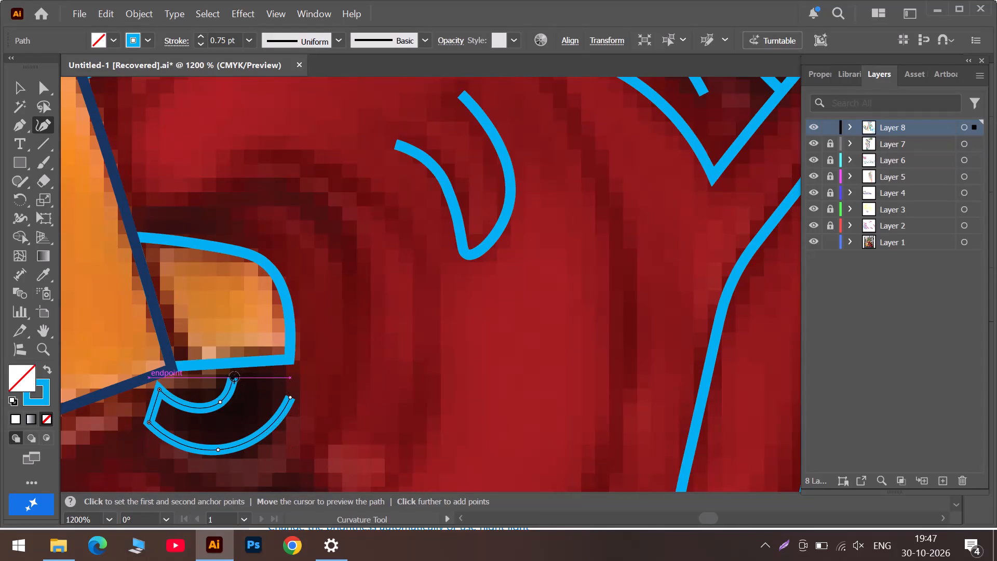
Change the stroke colour of the dark-area outline beneath the axle to light orange.
left_click(147, 36)
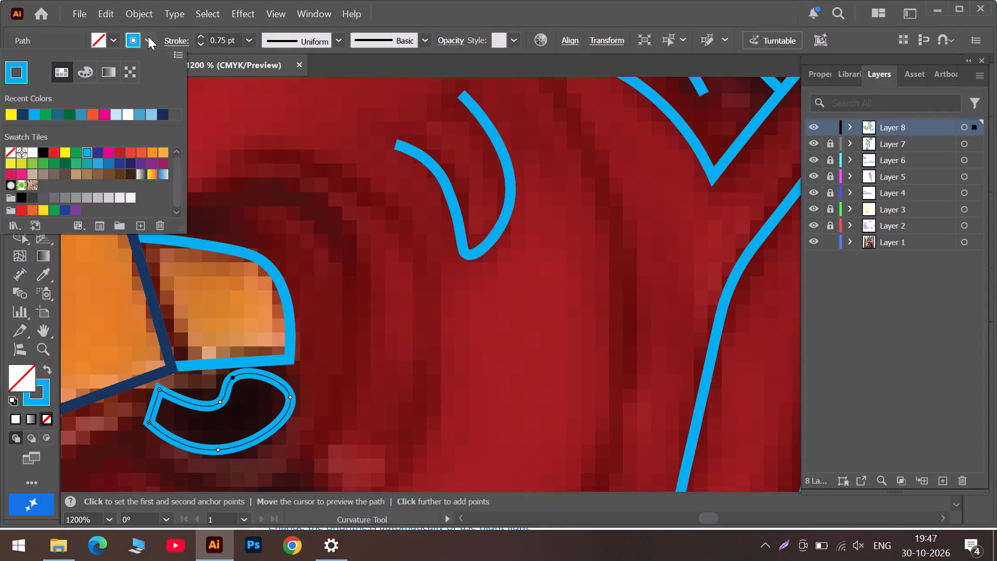
left_click(163, 153)
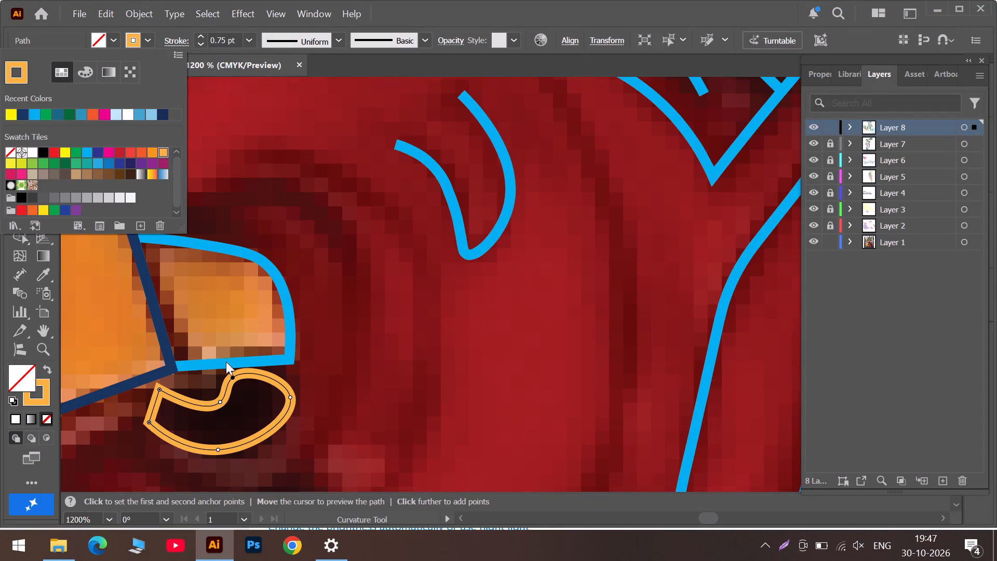
Reshape the orange outline so its upper corners are sharp and meet the axle end and fork corner, and tighten its inner curve.
double_click(233, 376)
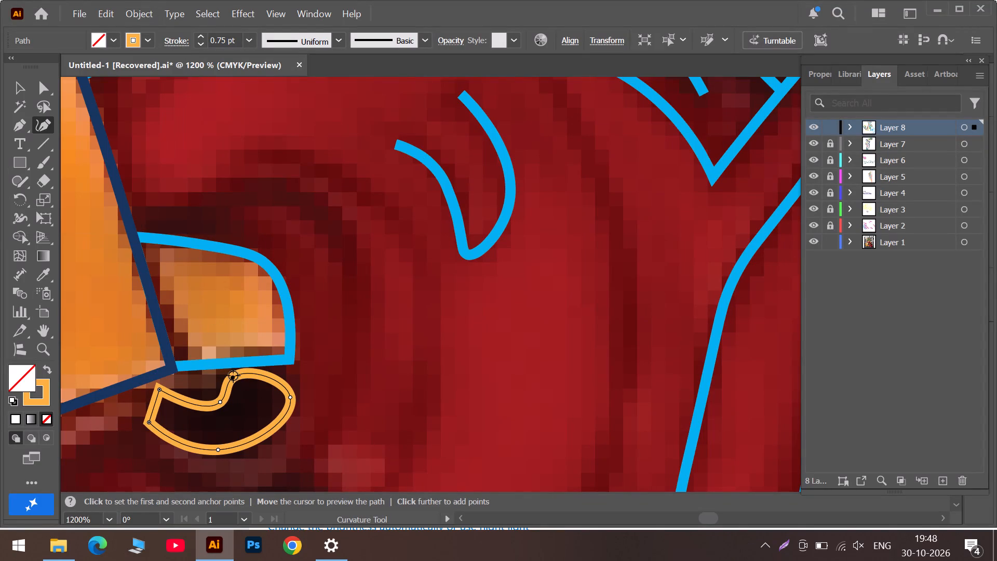
left_click_drag(233, 376, 224, 363)
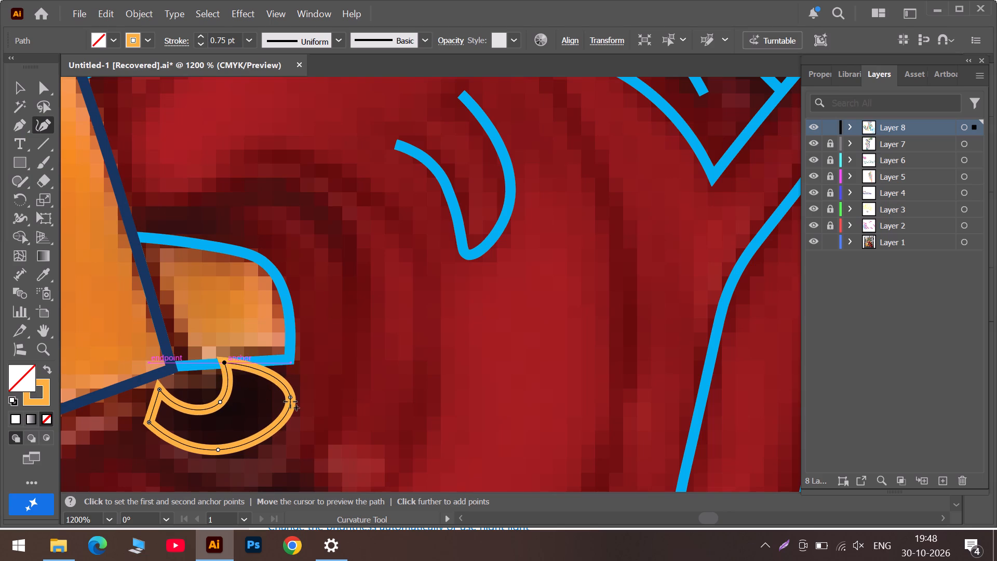
double_click(290, 398)
left_click_drag(290, 398, 291, 378)
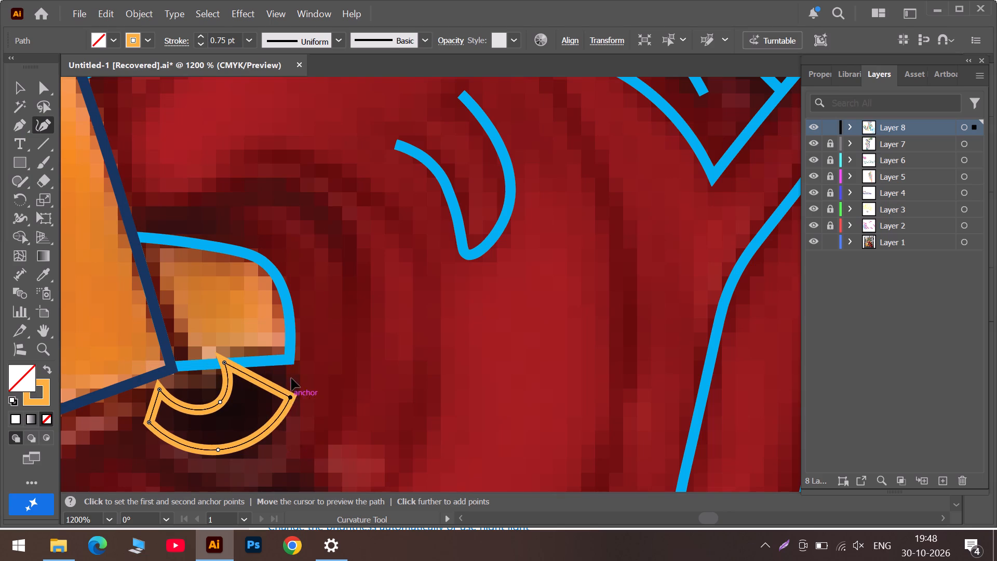
left_click_drag(291, 378, 290, 360)
left_click_drag(158, 388, 158, 383)
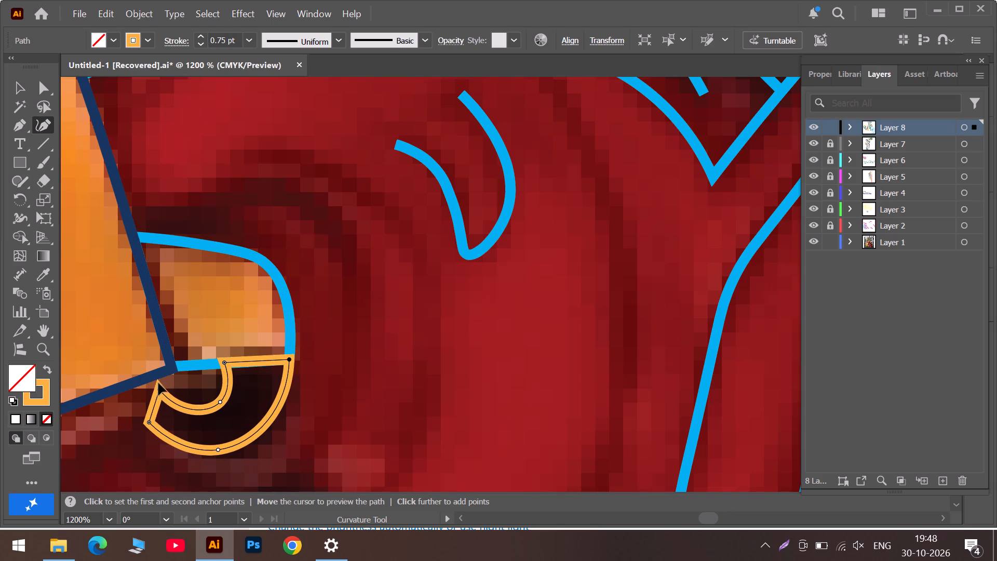
left_click_drag(158, 383, 171, 372)
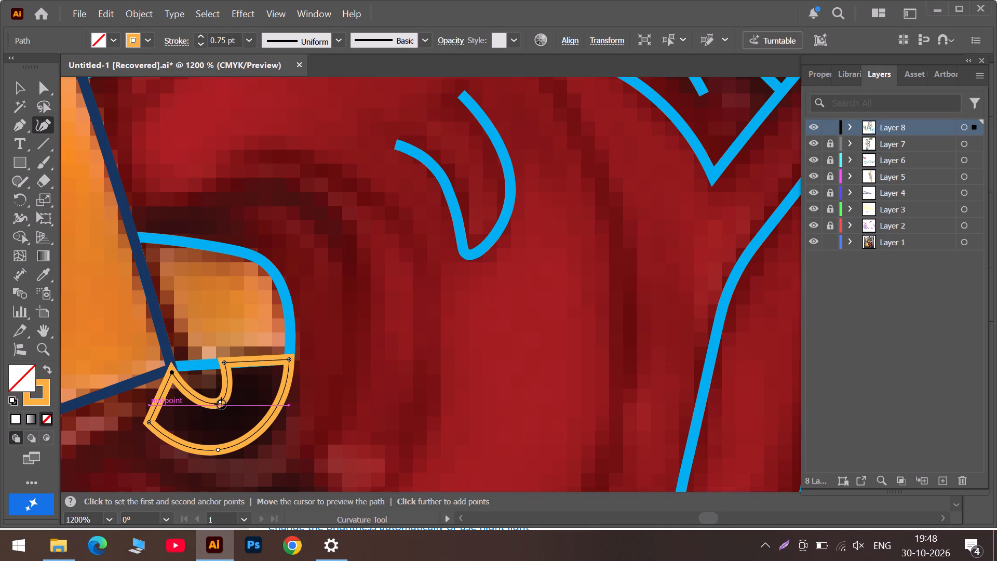
left_click_drag(221, 404, 215, 398)
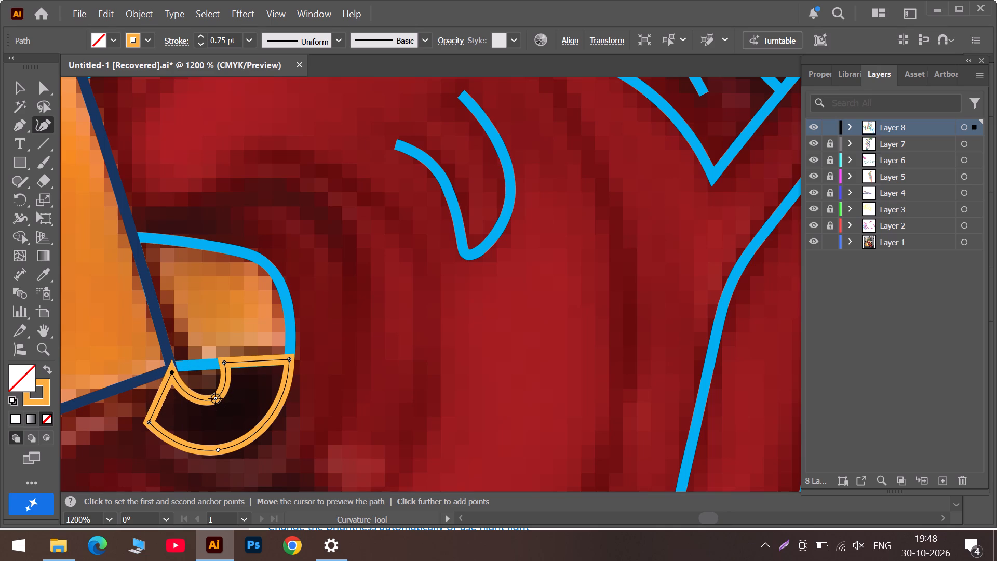
Trace the small crescent-shaped dark spot just below the axle outline as a closed Curvature path.
scroll(215, 400, "down", 3, "alt")
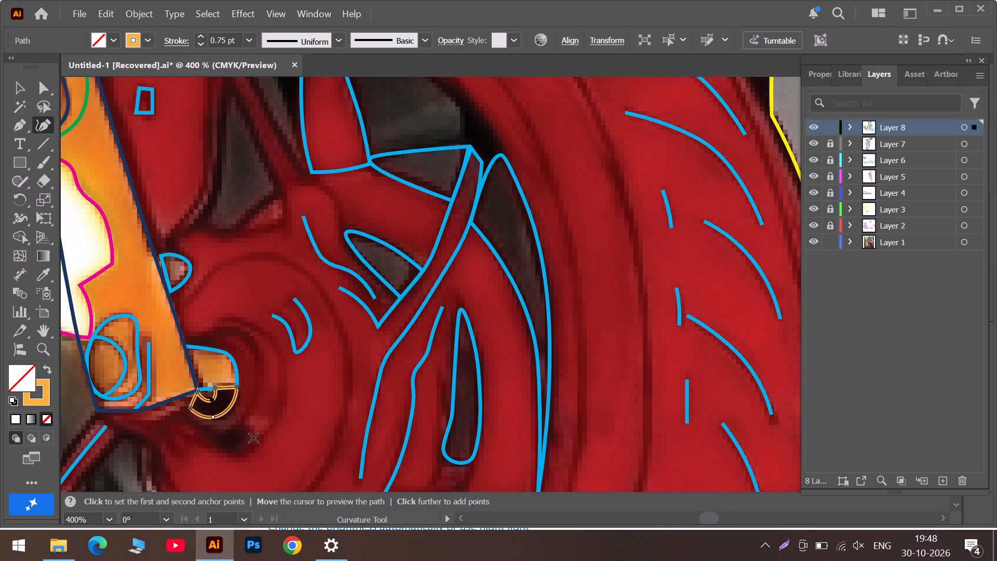
scroll(224, 434, "up", 2, "alt")
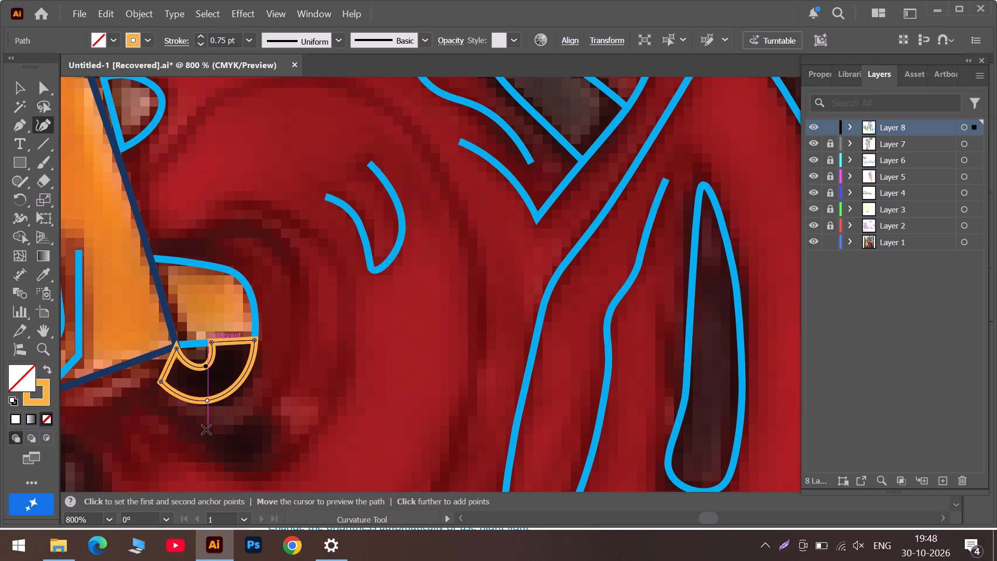
left_click_drag(204, 431, 210, 433)
left_click(237, 430)
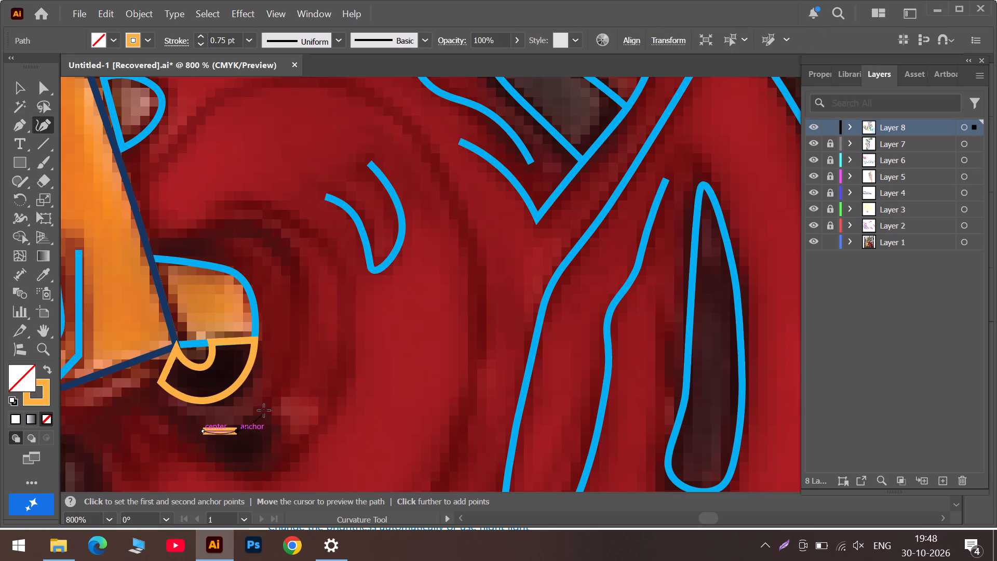
left_click(264, 410)
left_click(272, 437)
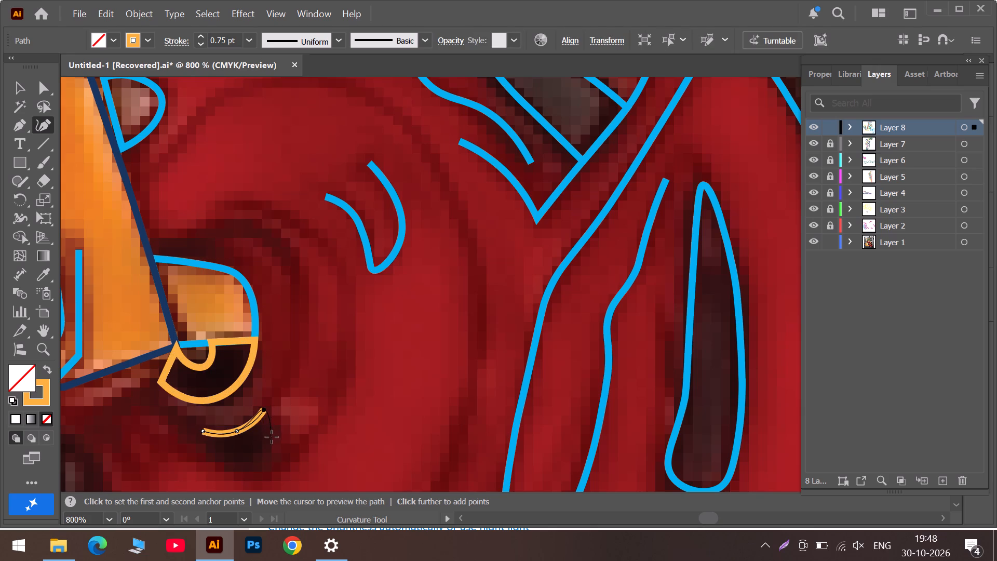
left_click(252, 465)
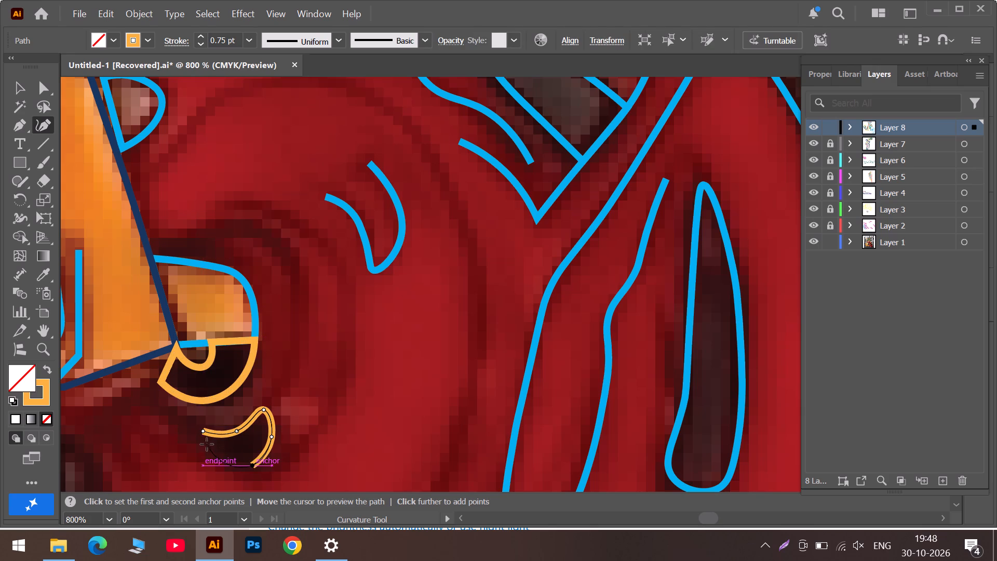
double_click(204, 432)
left_click(204, 432)
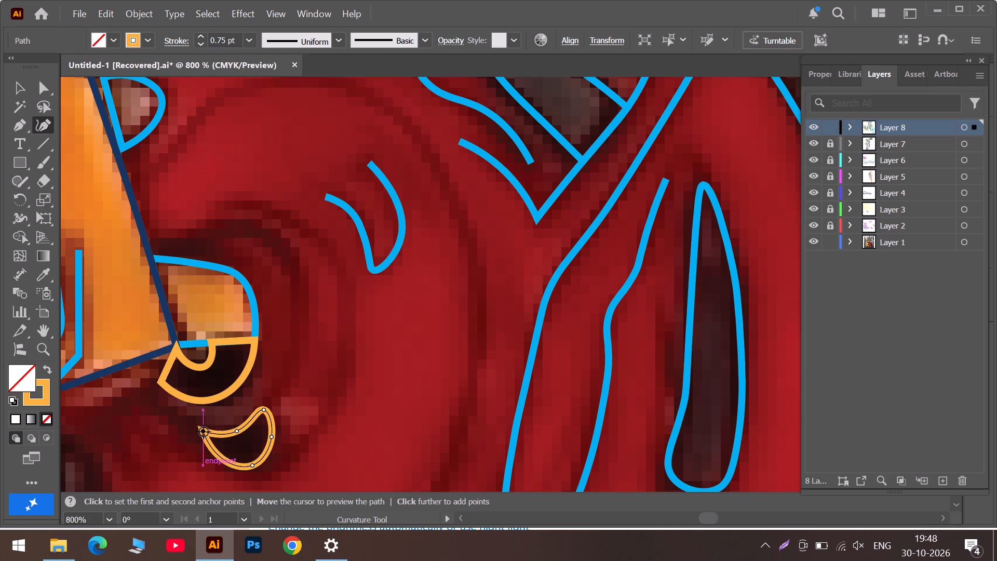
Trace the dark slit beside the leaf-shaped opening on the lower hub as a closed Curvature path with a straight, sharp-cornered bottom edge.
scroll(288, 422, "down", 3, "alt")
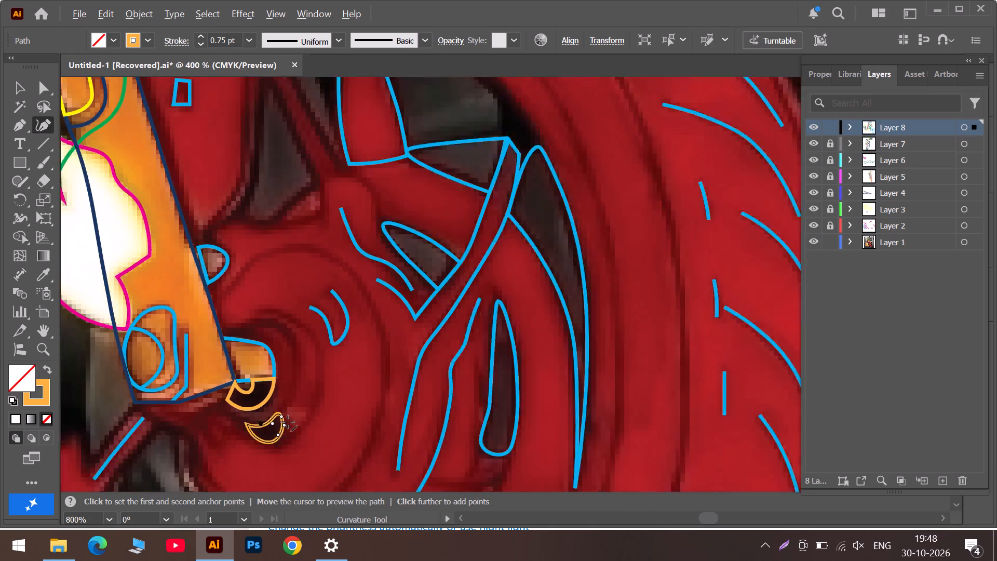
scroll(247, 437, "down", 11)
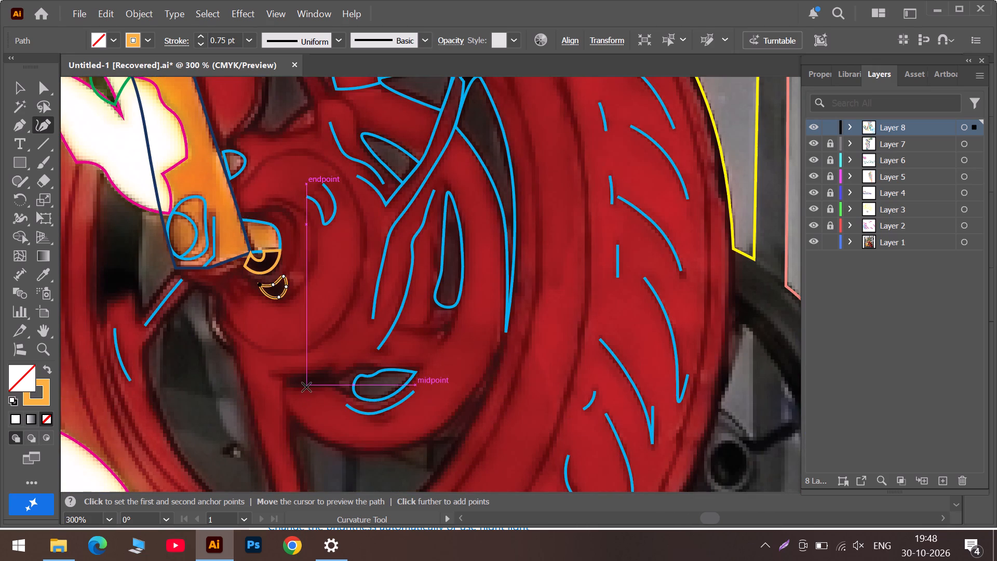
scroll(306, 387, "up", 2, "alt")
left_click(263, 371)
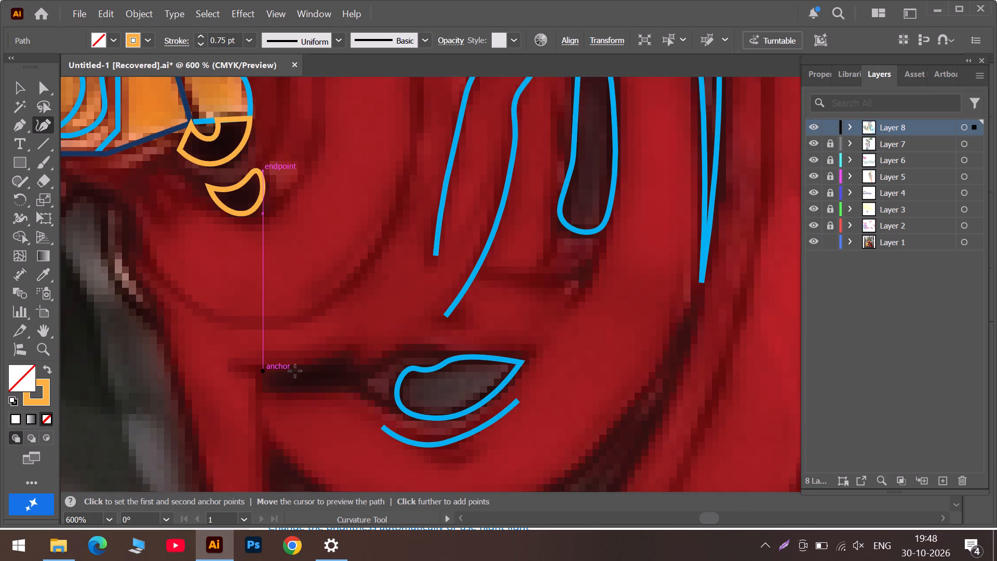
left_click(333, 356)
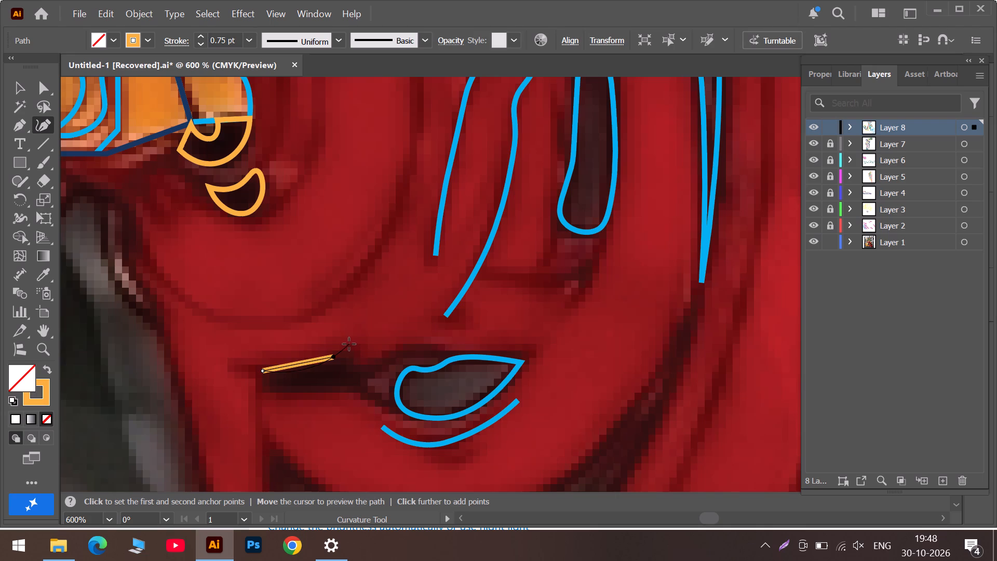
left_click(349, 344)
left_click(350, 385)
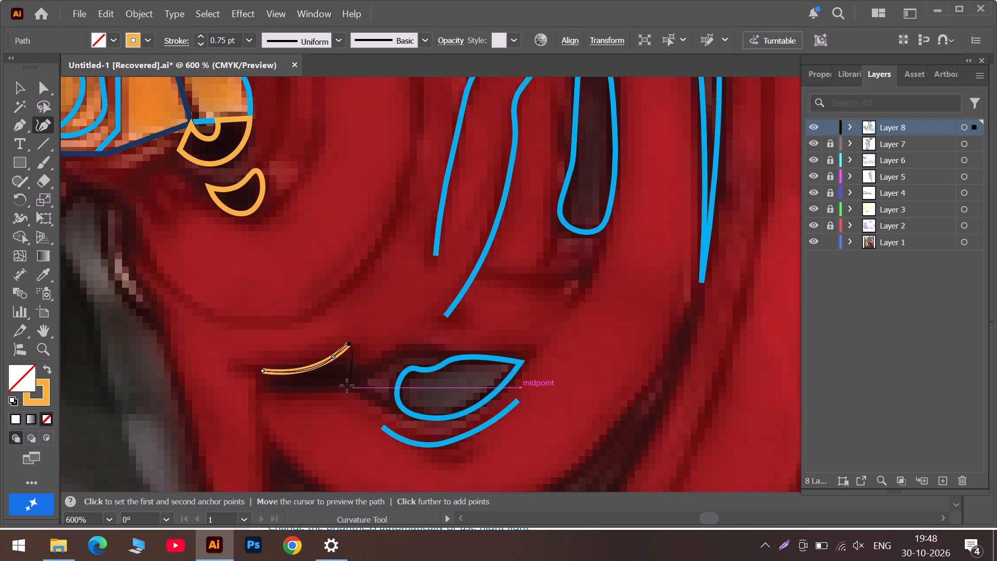
left_click(261, 370)
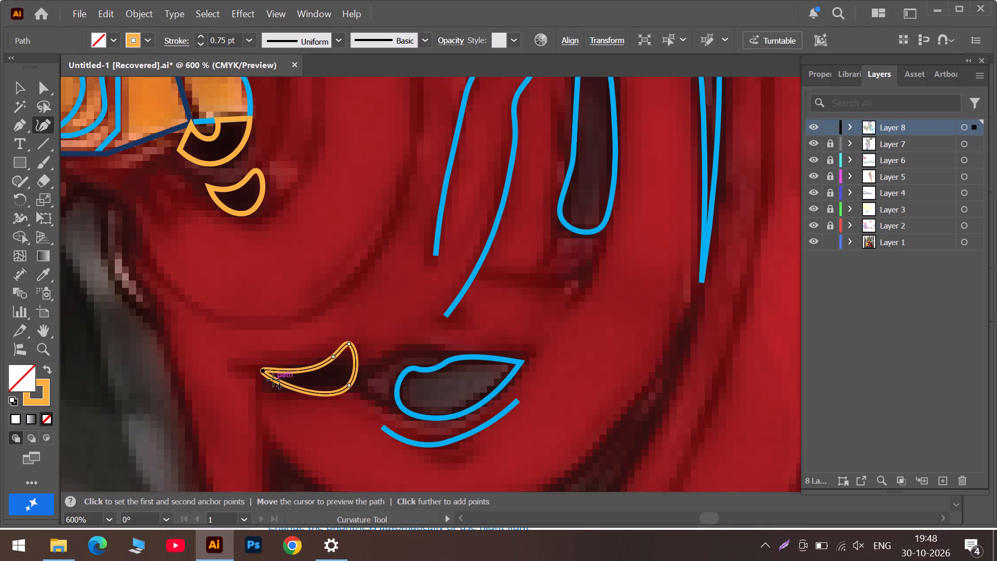
left_click_drag(273, 380, 265, 389)
double_click(265, 389)
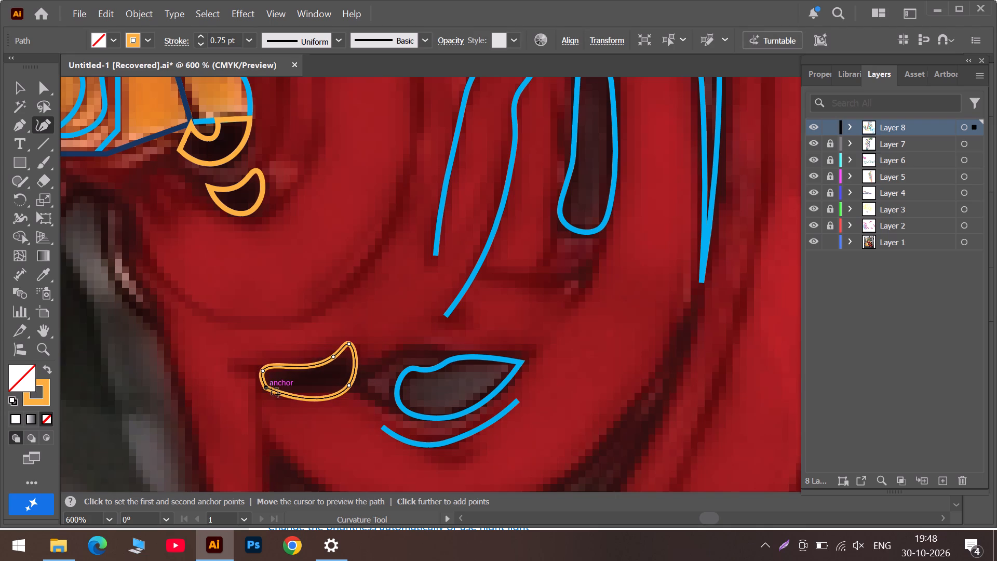
double_click(348, 387)
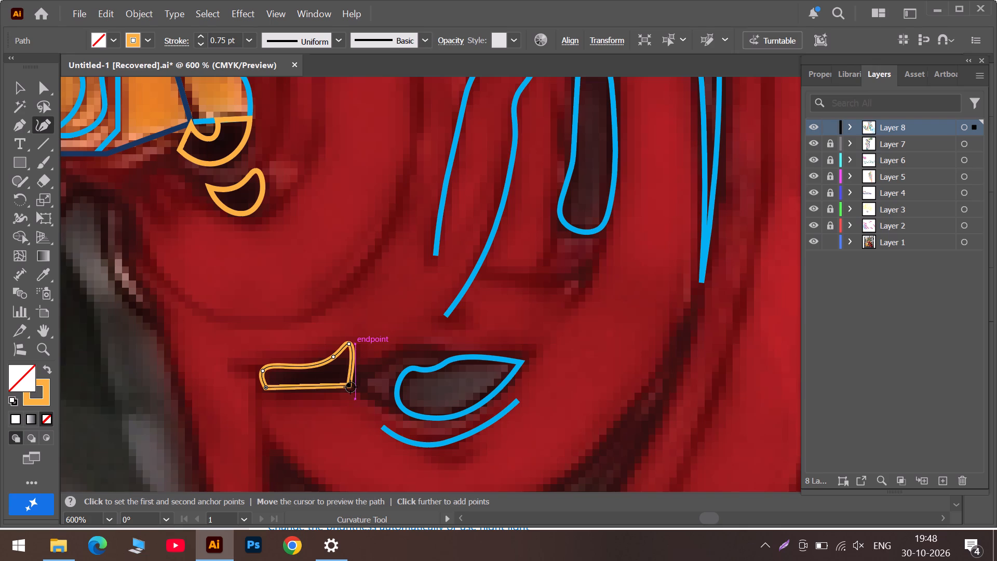
Start a Curvature path at the fender's inner edge and trace the tyre's first upper hump down to the tread notch.
scroll(273, 381, "down", 3, "alt")
scroll(331, 431, "down", 4)
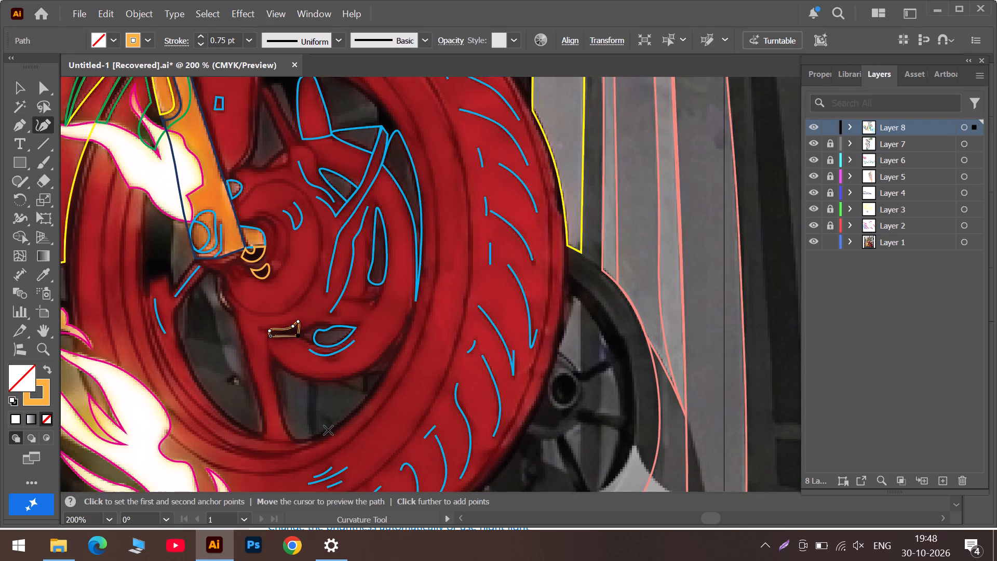
scroll(336, 289, "up", 6)
scroll(297, 224, "up", 6)
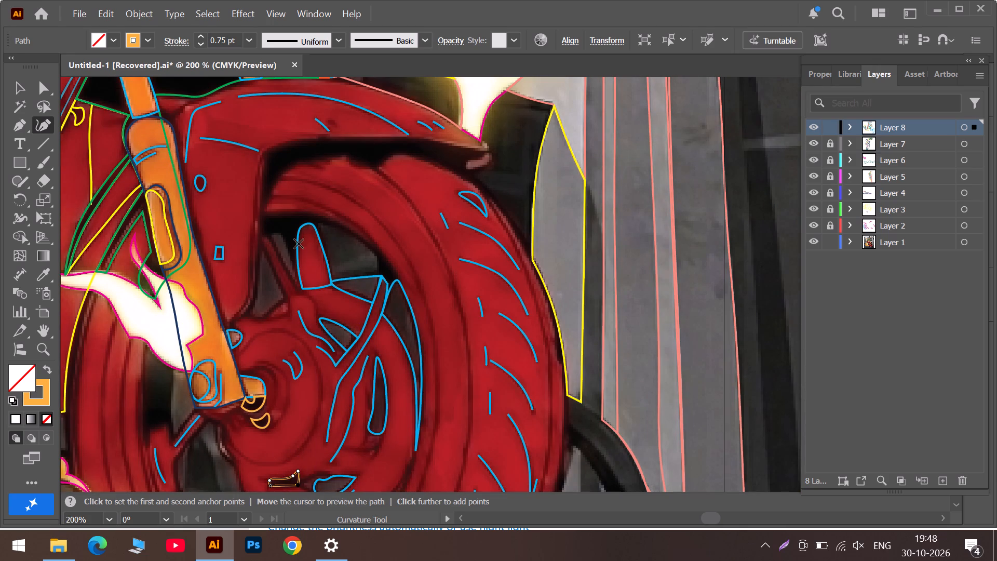
scroll(306, 175, "up", 4)
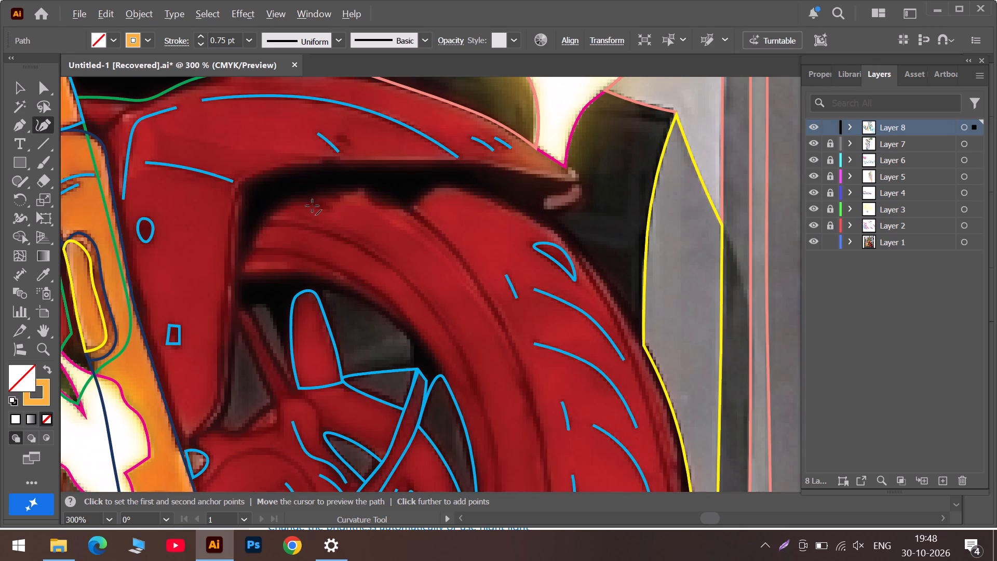
left_click(242, 269)
left_click(256, 232)
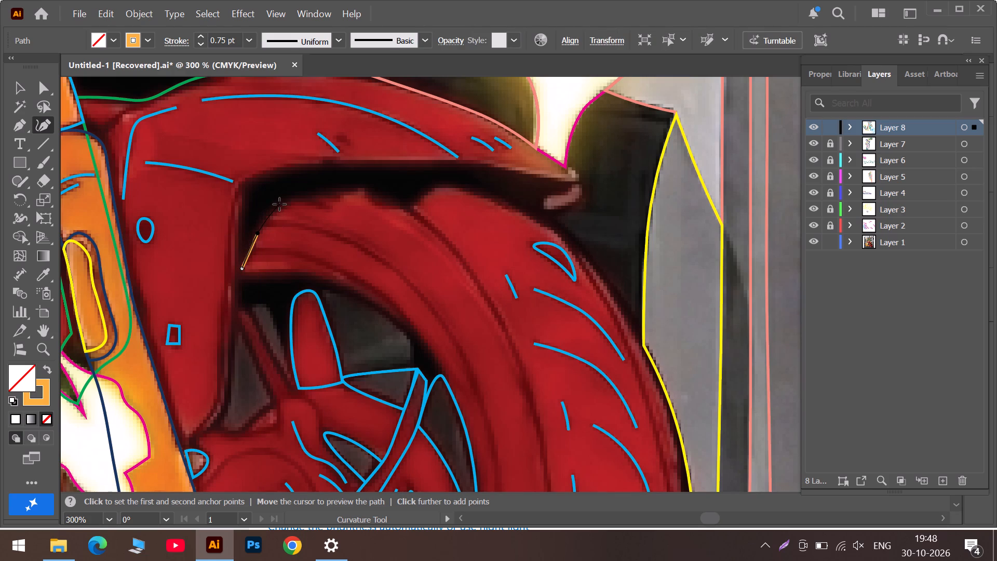
left_click(279, 204)
scroll(279, 205, "up", 3, "alt")
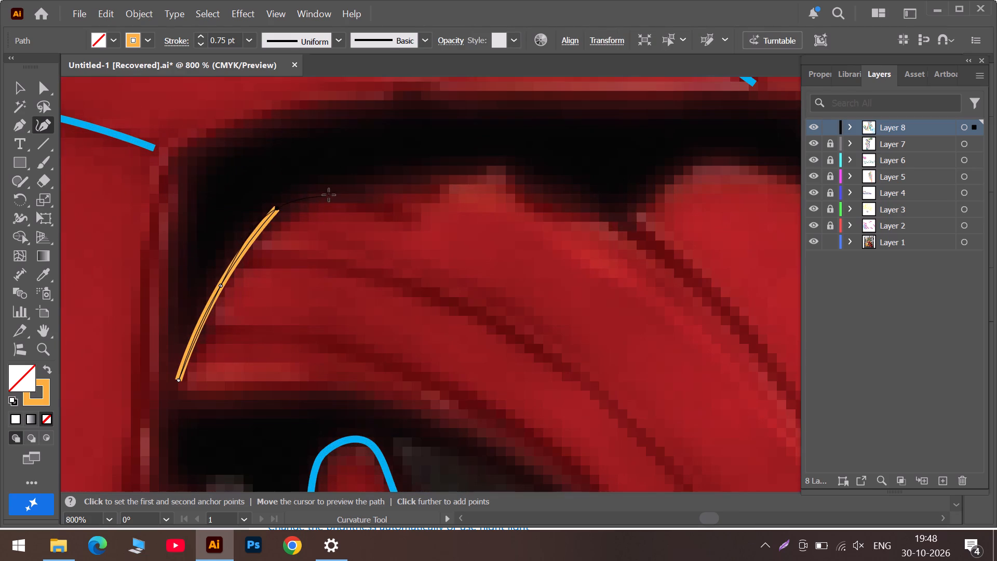
left_click(329, 195)
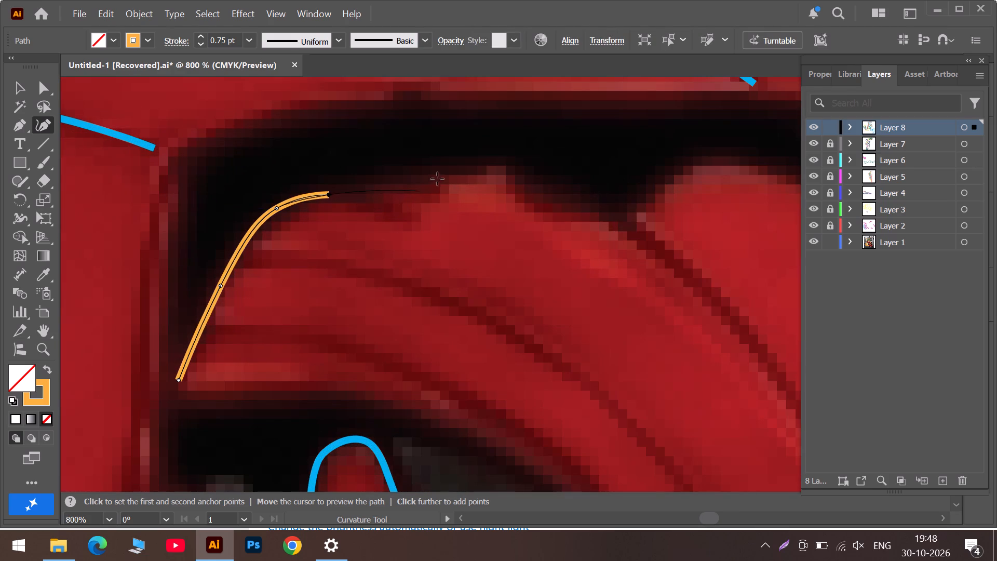
left_click(468, 167)
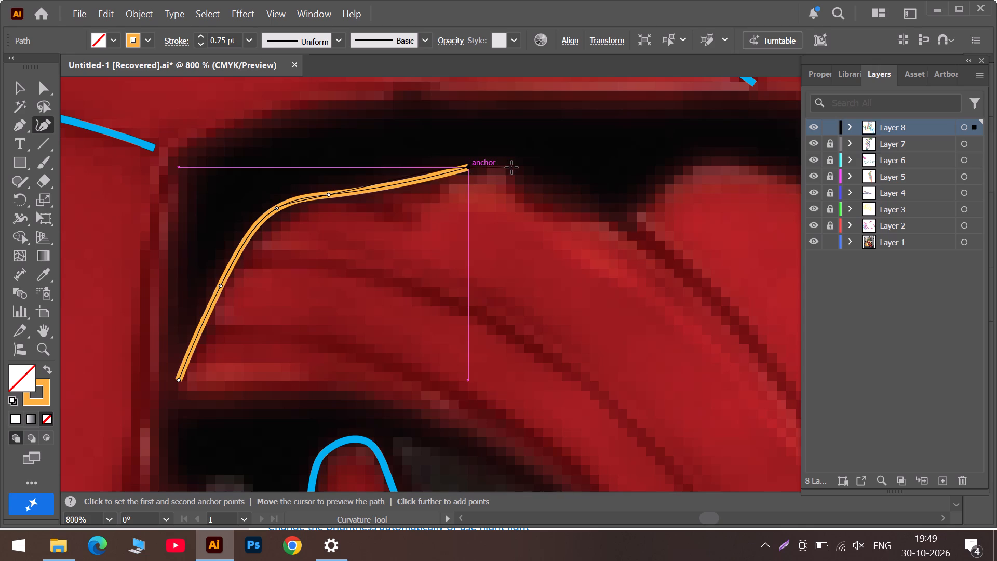
left_click_drag(514, 167, 519, 170)
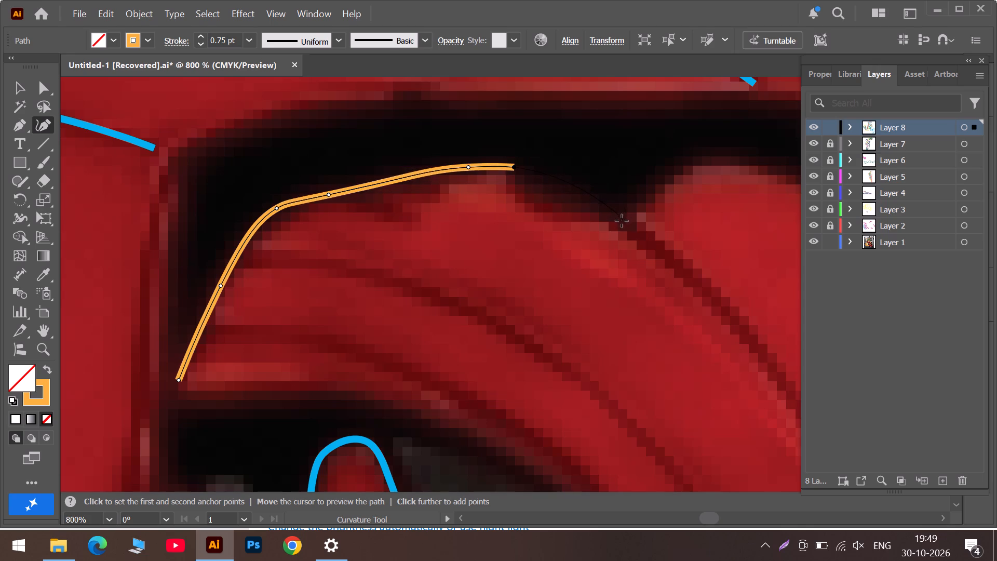
left_click(622, 221)
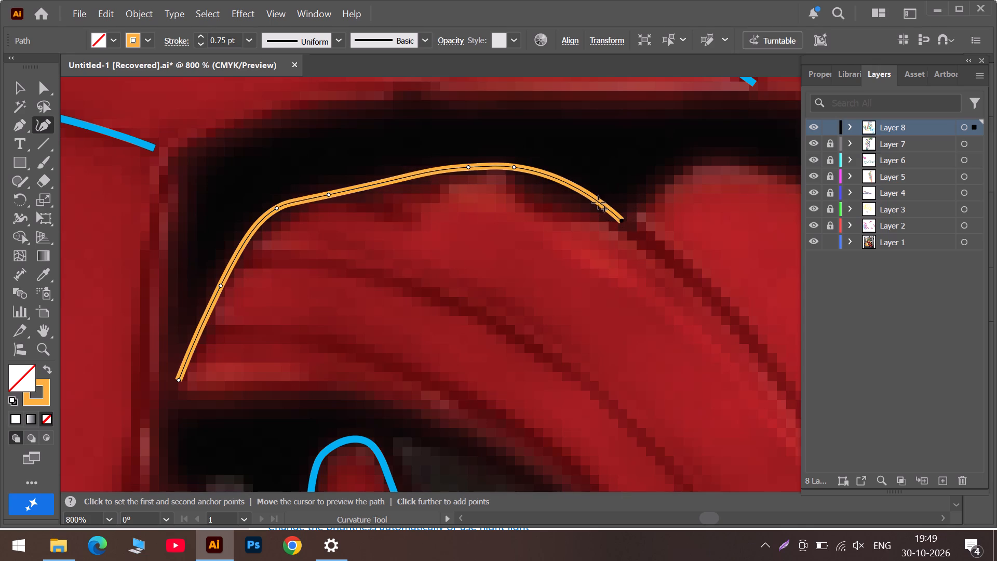
left_click(596, 201)
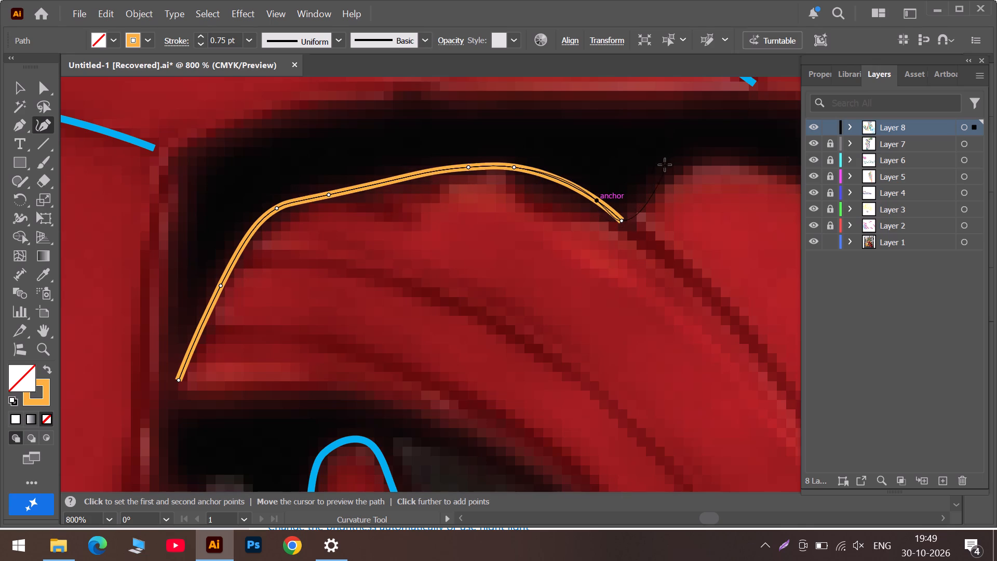
Continue the path from the notch over the tyre's second hump to the tyre edge below the fender tip.
left_click(660, 179)
left_click(709, 157)
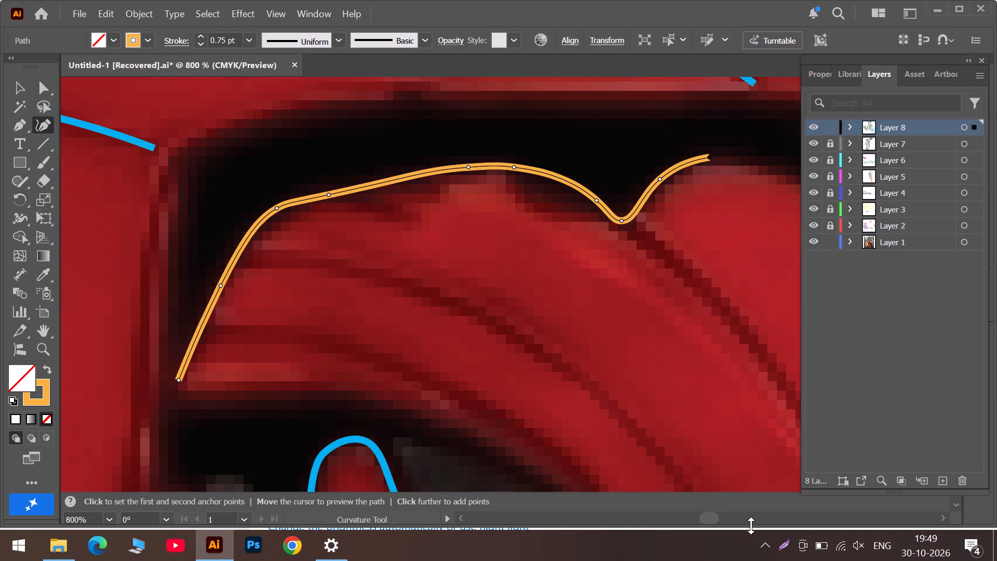
left_click(736, 517)
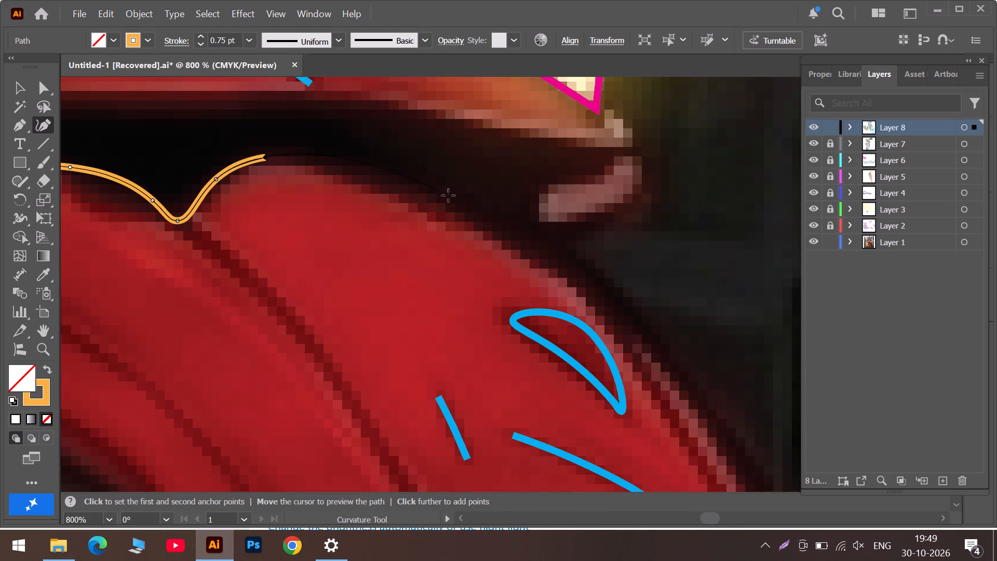
left_click(485, 225)
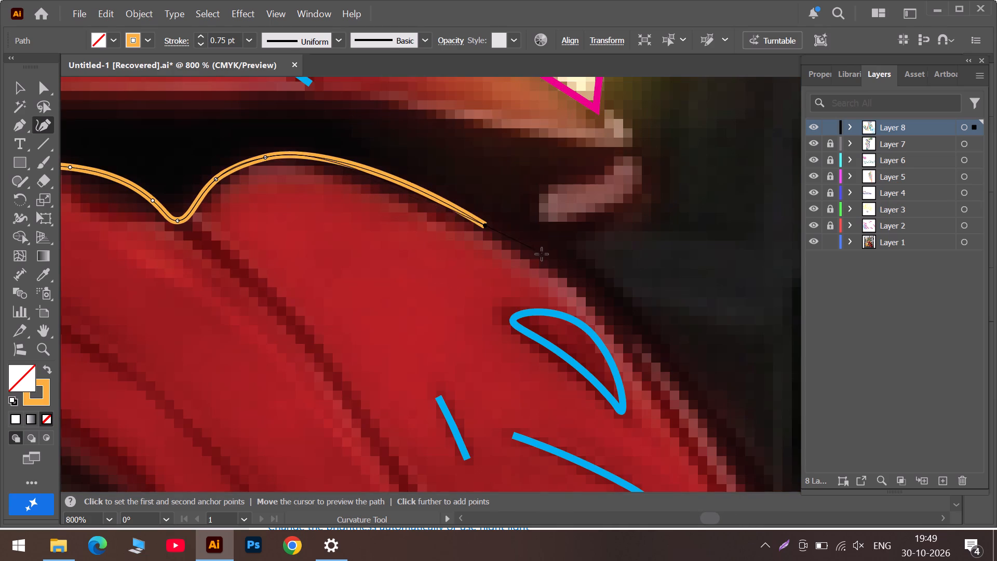
left_click(554, 260)
Extend the path around the pale highlight beneath the fender tip, hooking inward and back out to the tip.
scroll(551, 263, "down", 2, "alt")
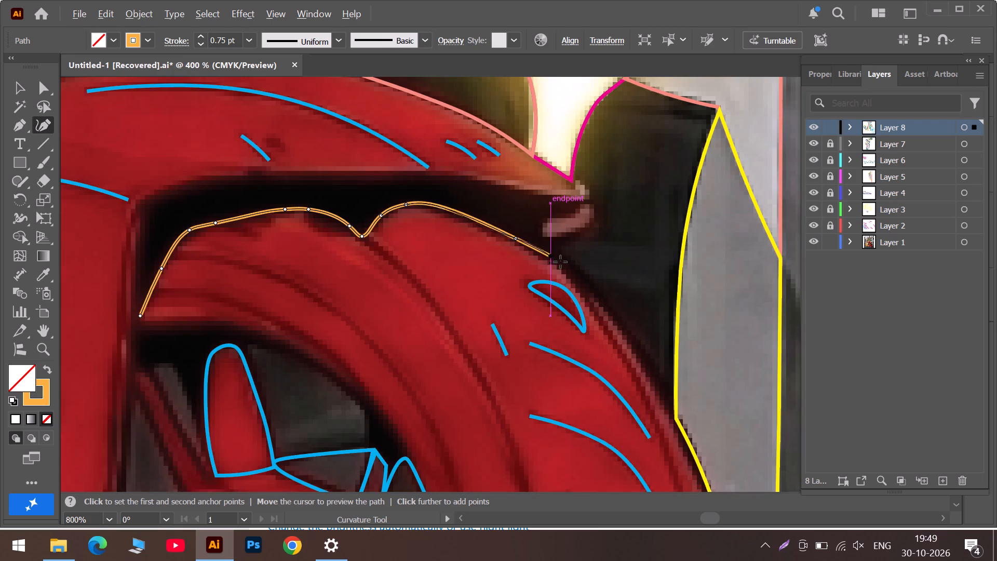
scroll(560, 262, "up", 4)
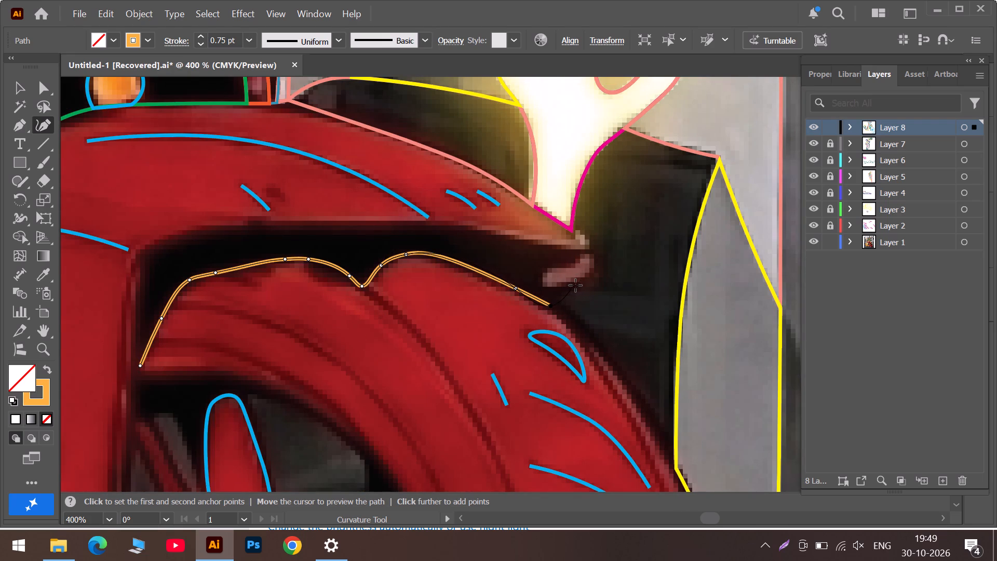
triple_click(578, 285)
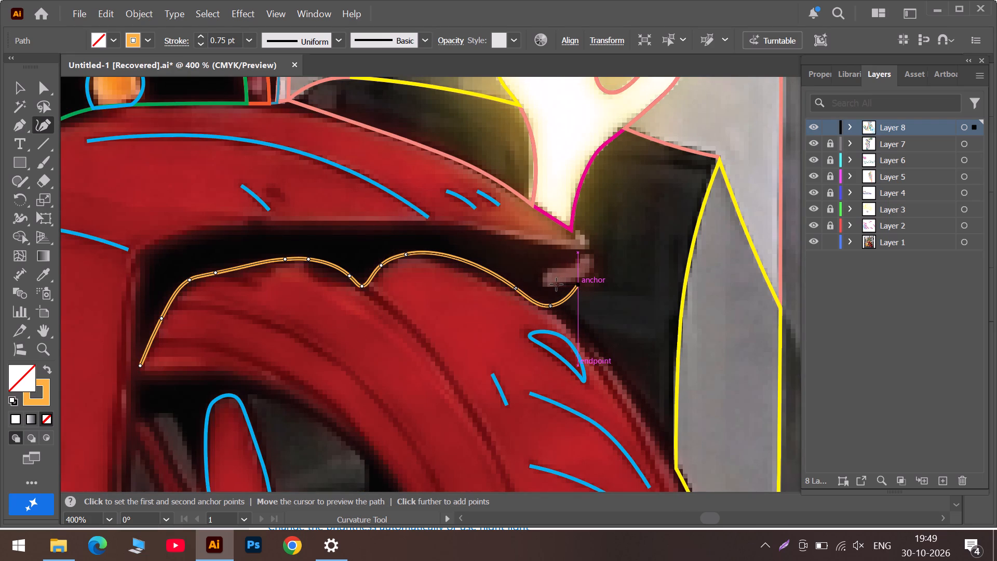
left_click(549, 287)
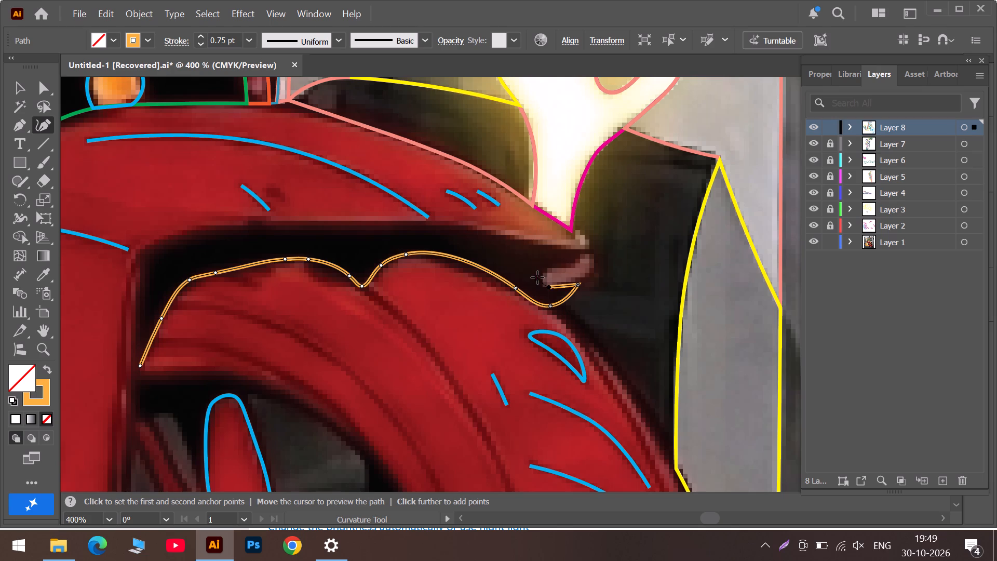
left_click(537, 277)
left_click(564, 263)
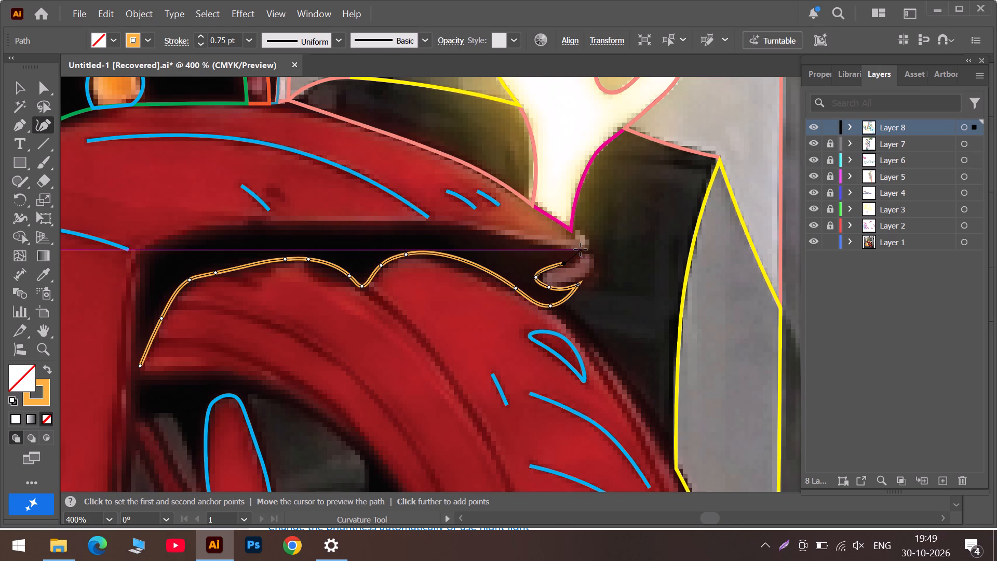
left_click(581, 249)
Trace back along the fender's underside and down its inner edge, closing the dark-gap path at its starting point with a sharp corner.
left_click(546, 248)
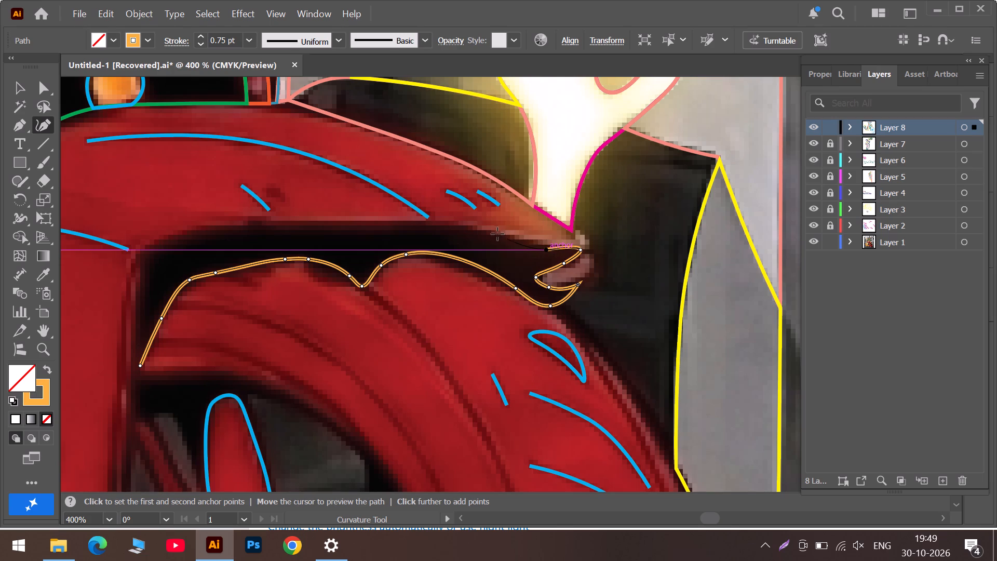
left_click(494, 232)
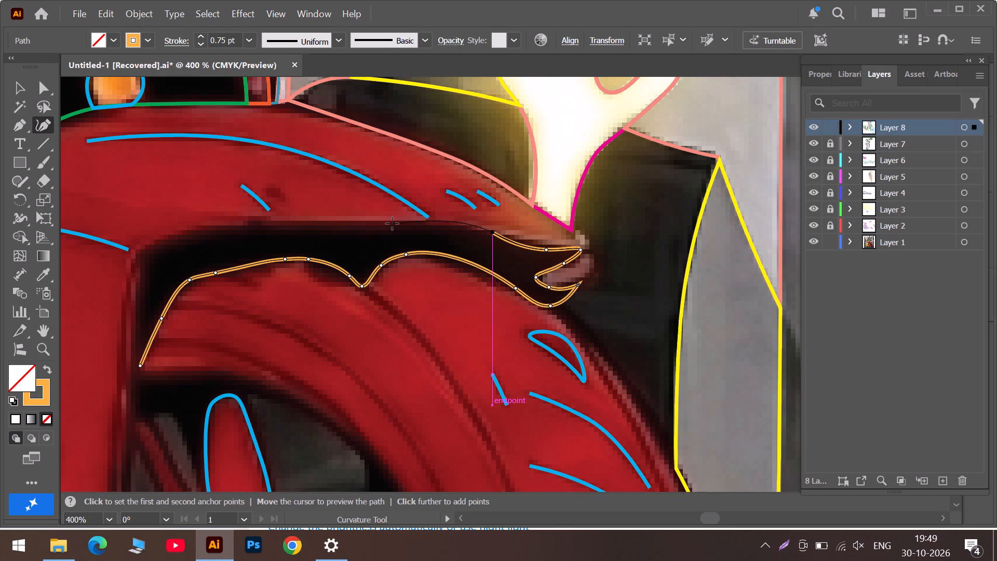
left_click(413, 225)
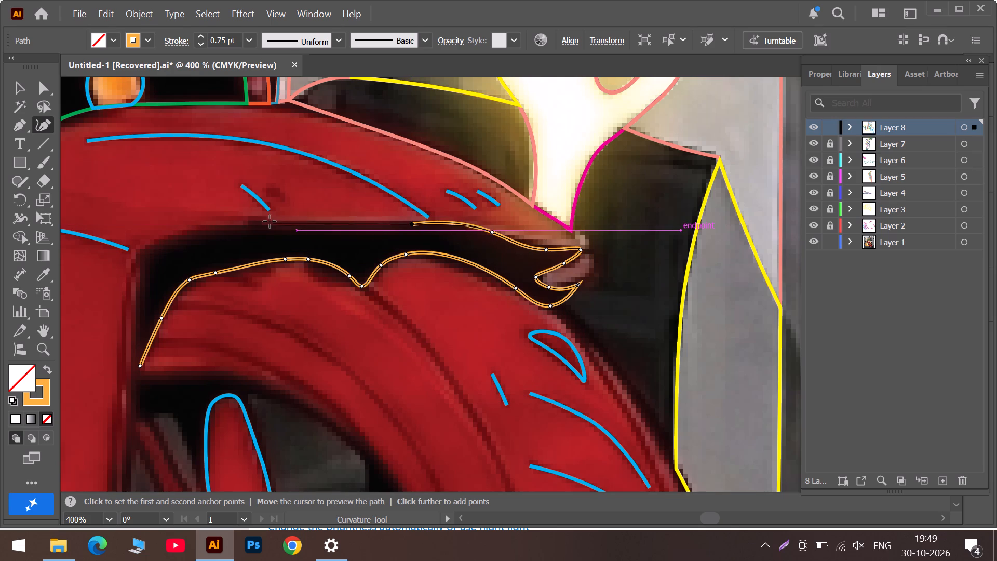
left_click(264, 224)
left_click_drag(186, 231, 181, 231)
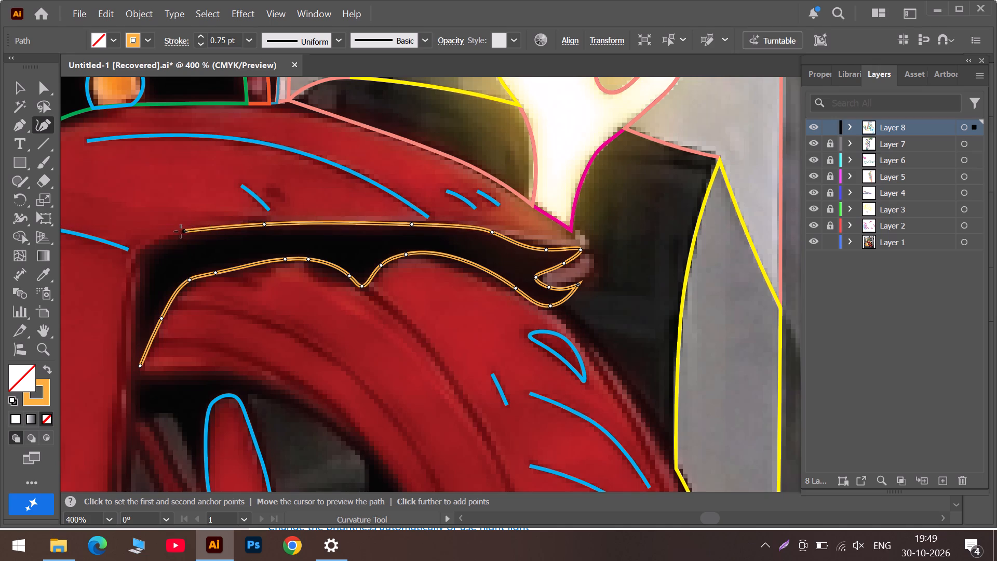
left_click_drag(181, 231, 174, 232)
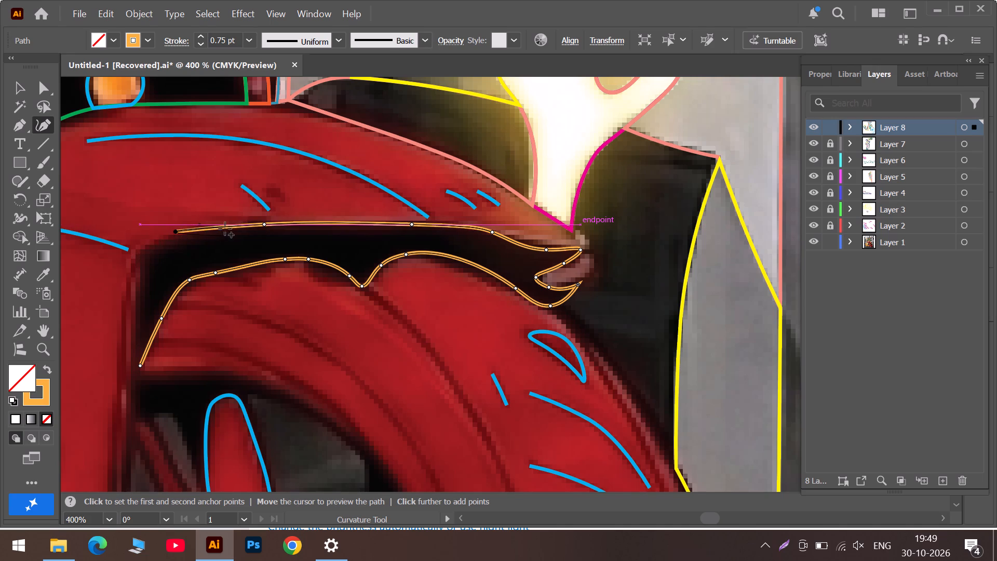
left_click(222, 227)
left_click_drag(145, 269, 143, 275)
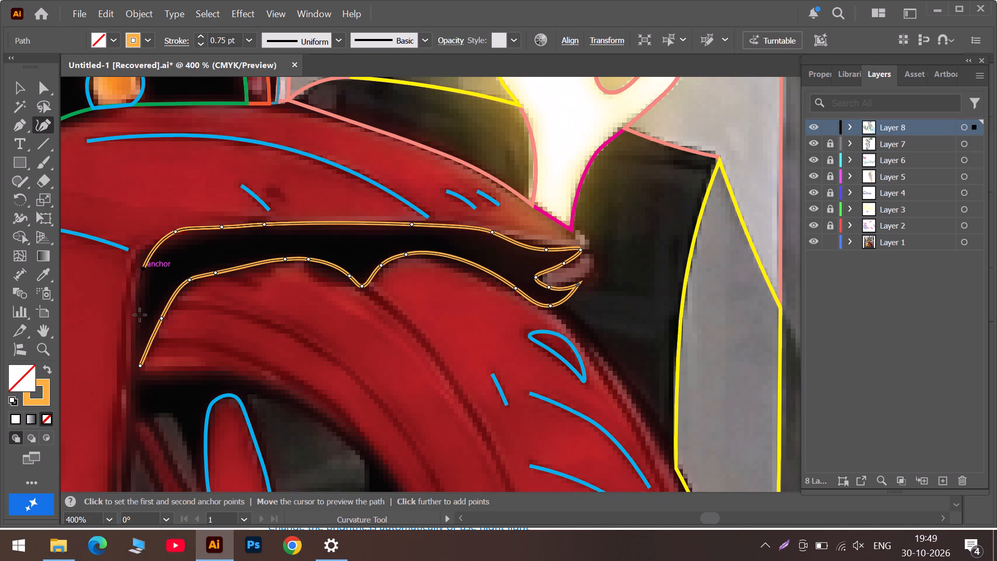
left_click(141, 364)
double_click(140, 364)
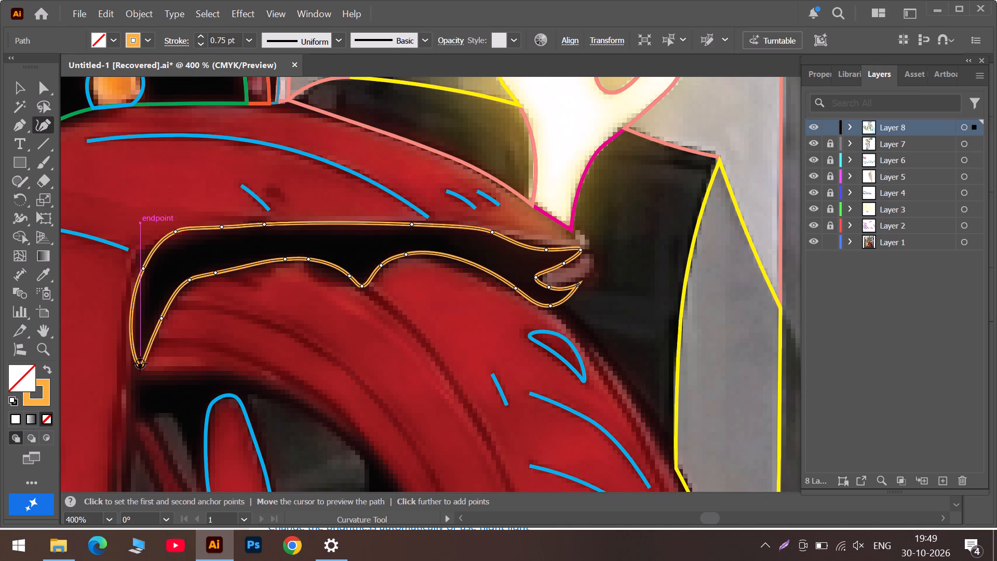
Reshape the dark gap's inner end with a straight side along the fender and a sharp upper corner, moving the bottom point outward.
left_click(140, 364)
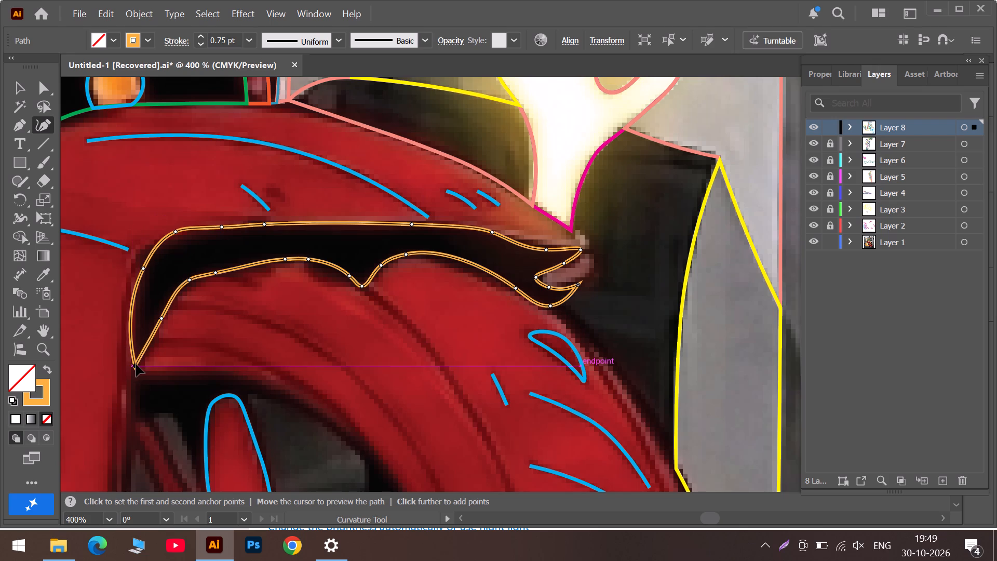
double_click(142, 269)
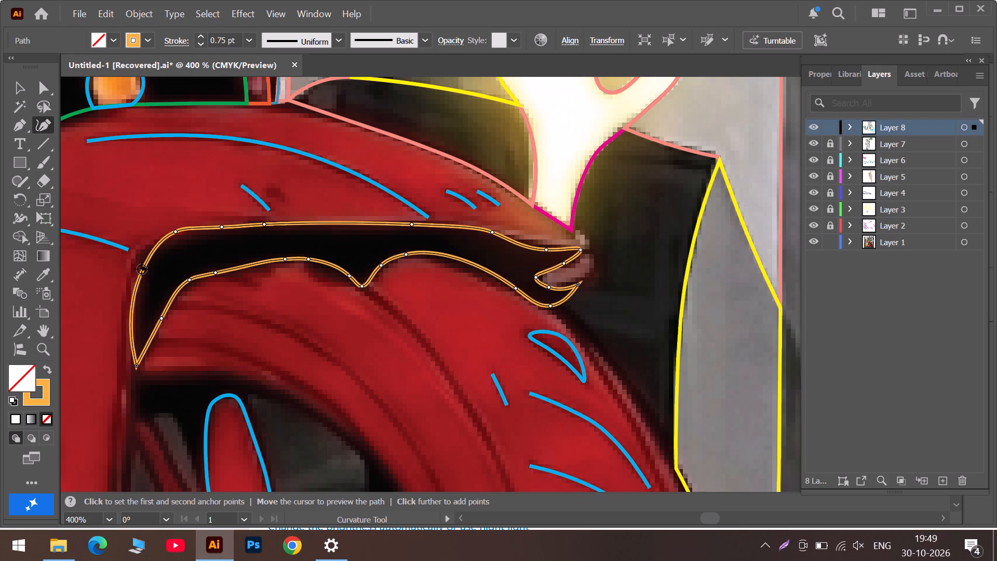
left_click_drag(142, 269, 135, 273)
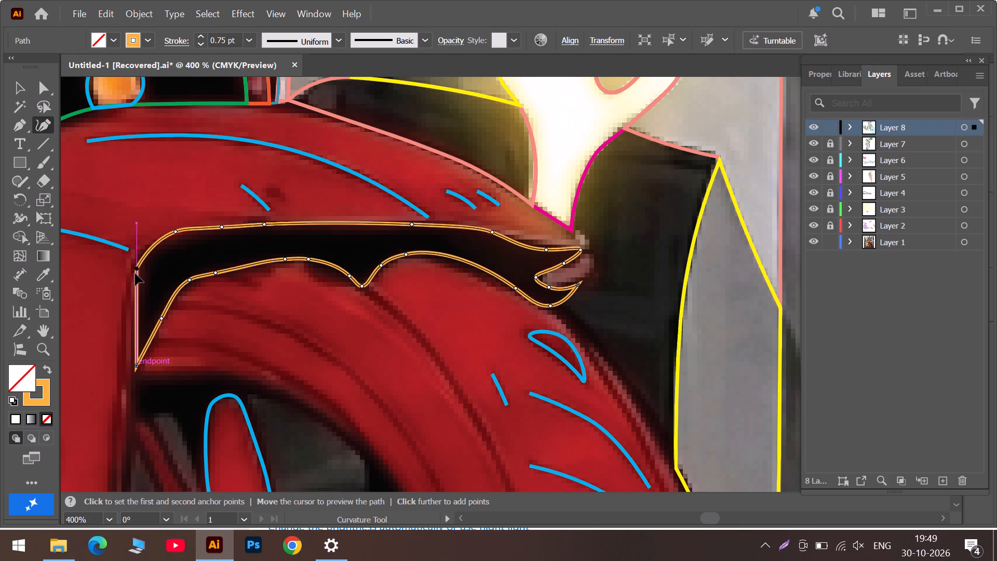
left_click_drag(135, 273, 134, 274)
left_click_drag(176, 232, 176, 233)
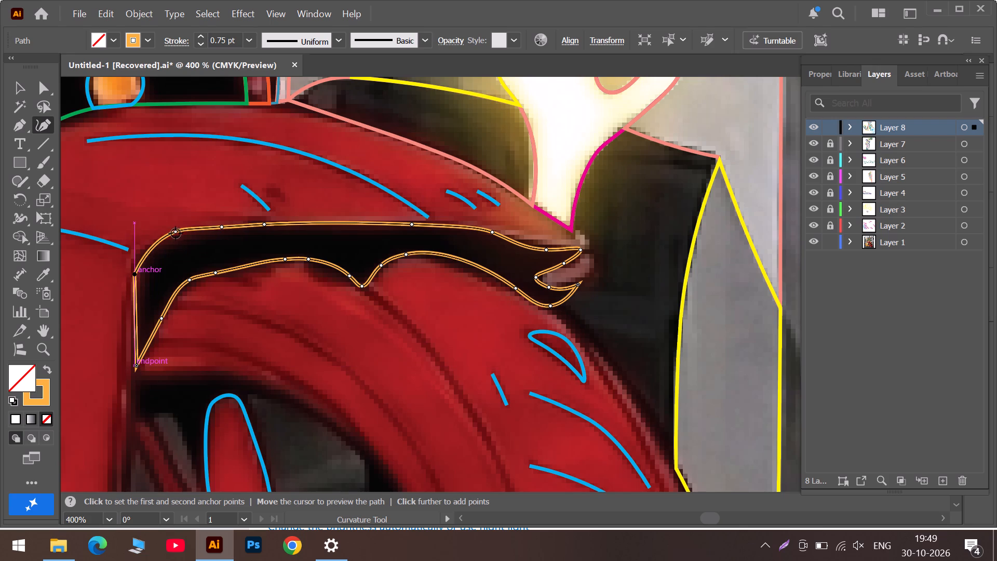
left_click_drag(176, 233, 167, 240)
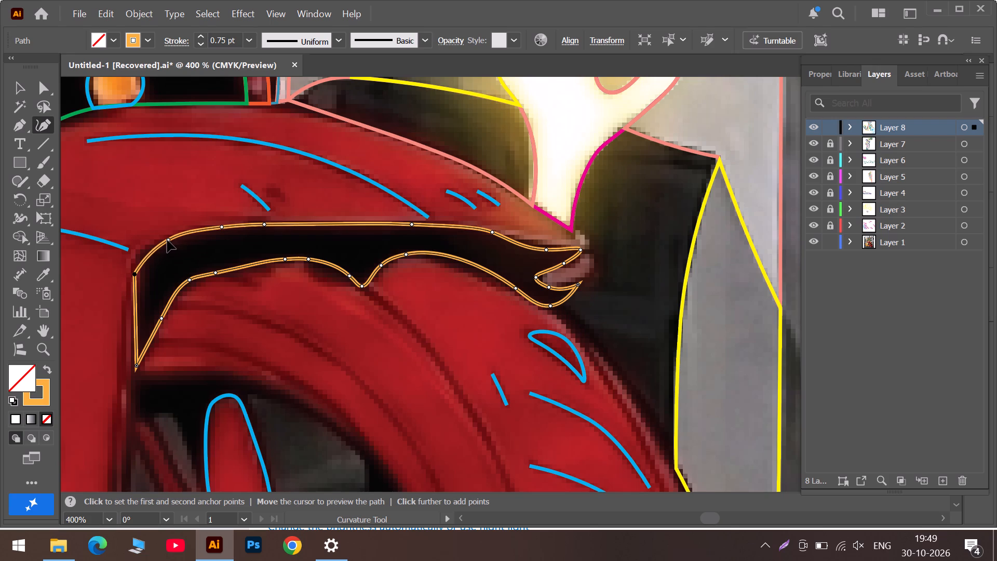
left_click_drag(167, 240, 165, 240)
left_click_drag(134, 276, 133, 271)
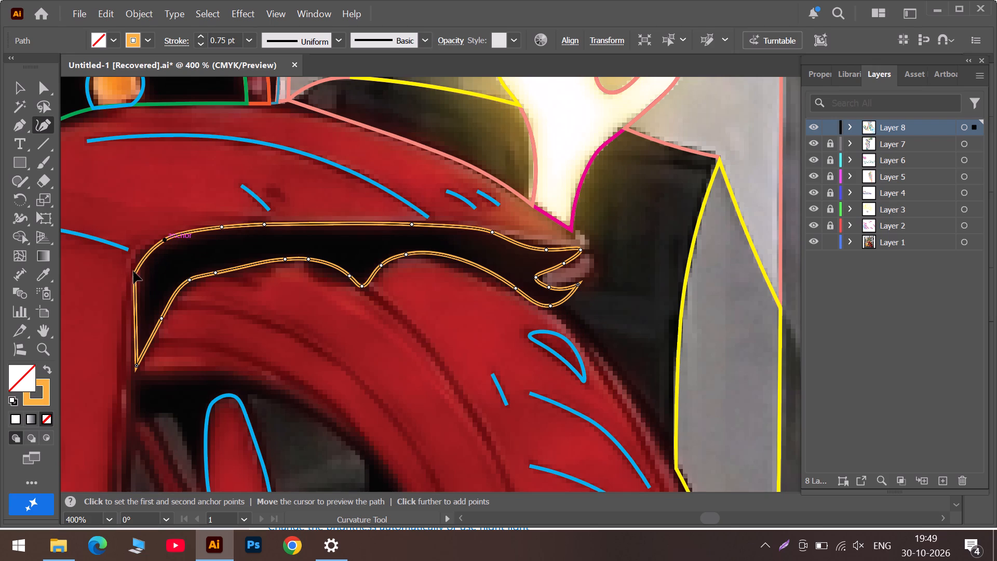
left_click_drag(133, 271, 137, 259)
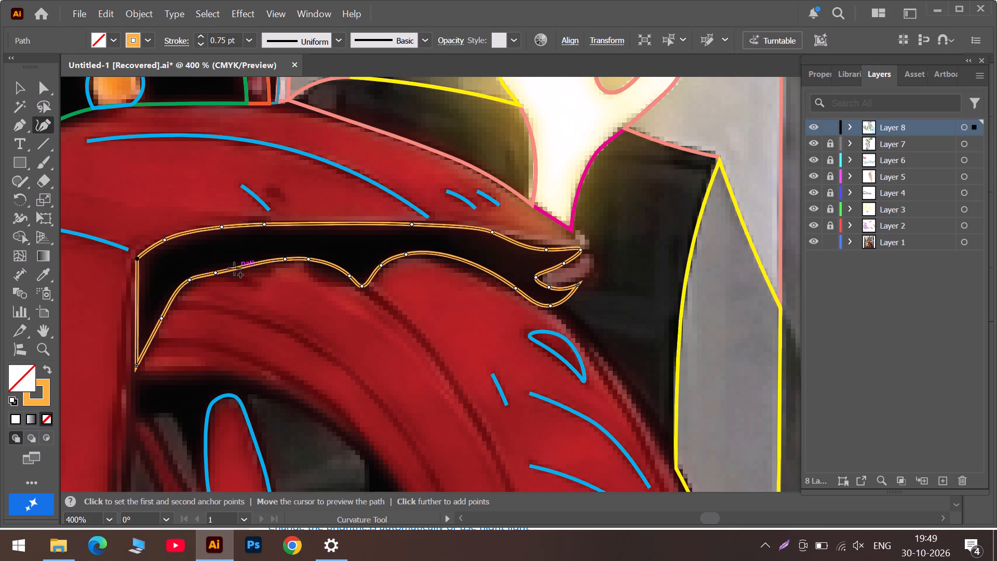
Add an anchor on the gap's lower edge above the first tyre hump and form a shallow dip there.
left_click_drag(240, 267, 240, 275)
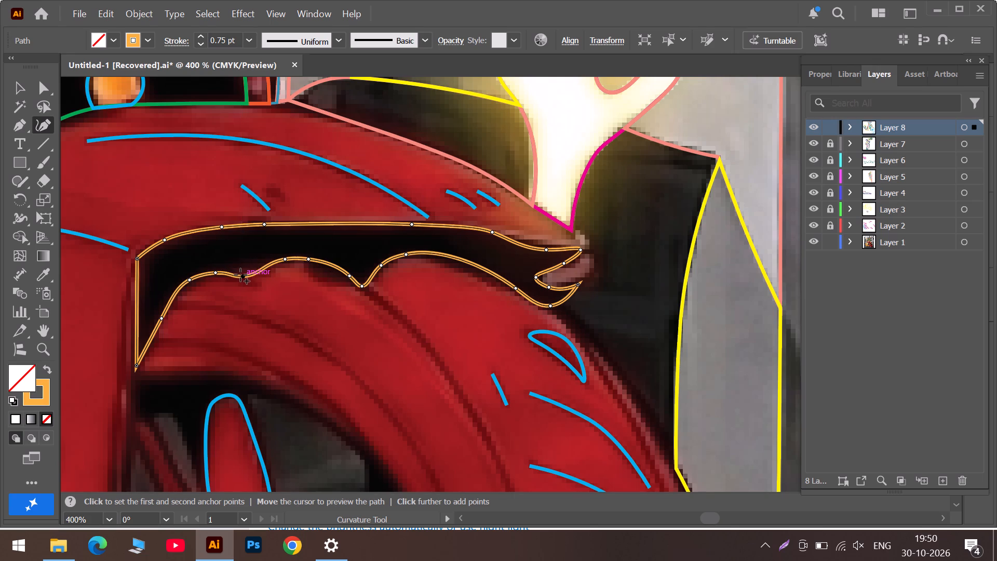
left_click_drag(240, 275, 237, 273)
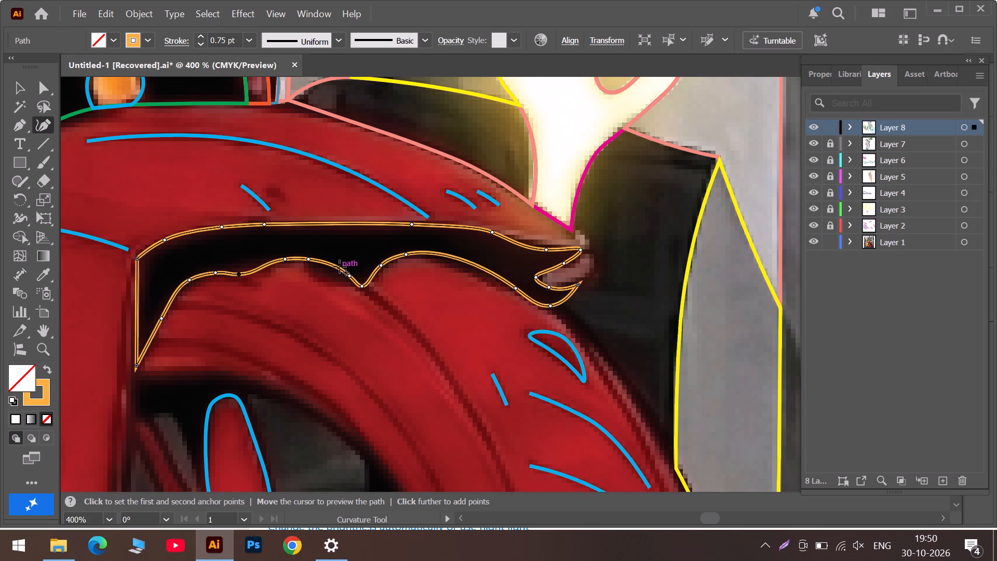
Add two anchors on the dark gap's lower edge, forming a dip between the tyre humps and flattening the slope towards the fender tip.
left_click_drag(338, 269, 323, 279)
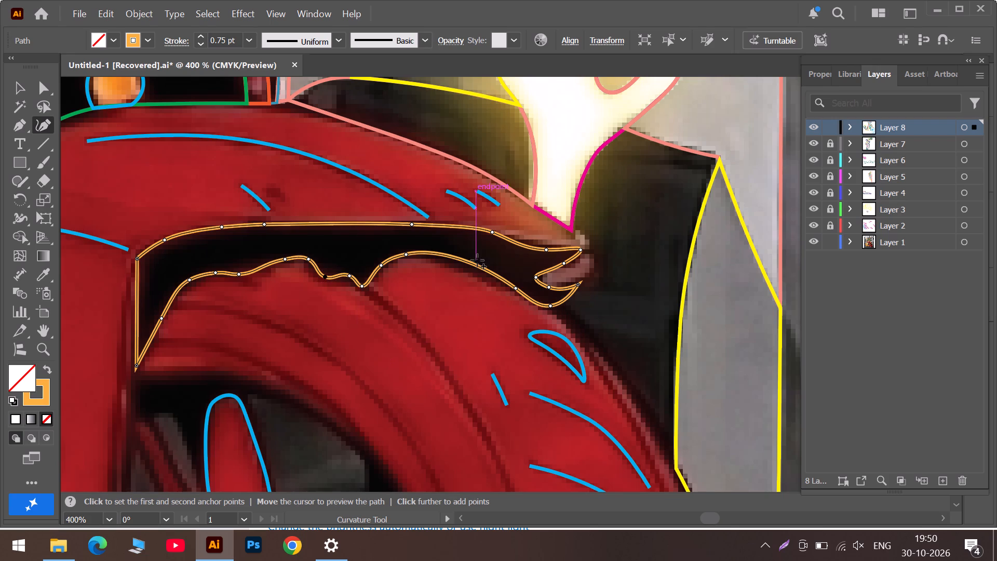
left_click_drag(470, 264, 462, 270)
left_click(407, 253)
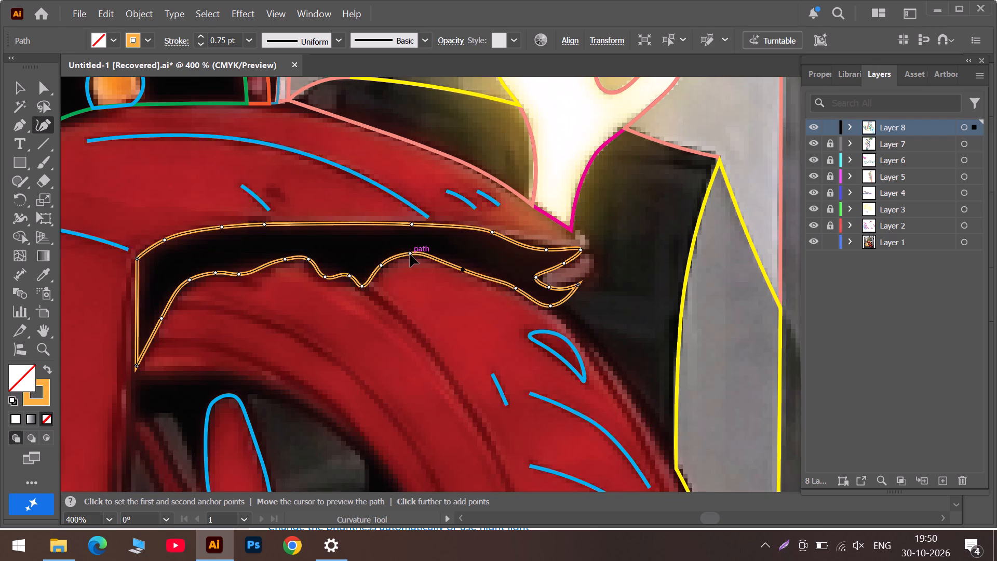
left_click(516, 289)
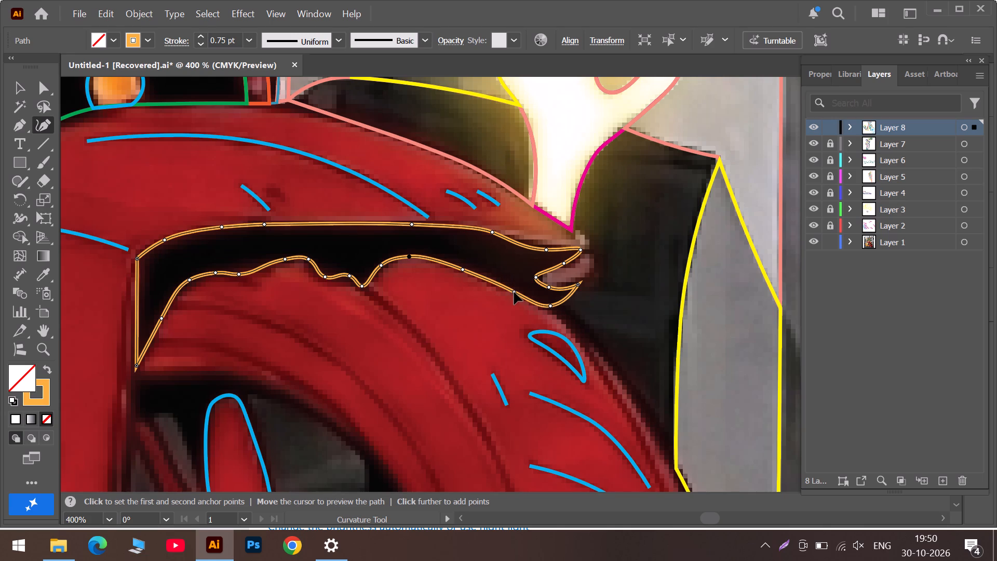
Add an anchor near the dark gap's bottom point so its inner lower edge bows outward along the tyre.
scroll(247, 287, "down", 6)
scroll(300, 279, "down", 6)
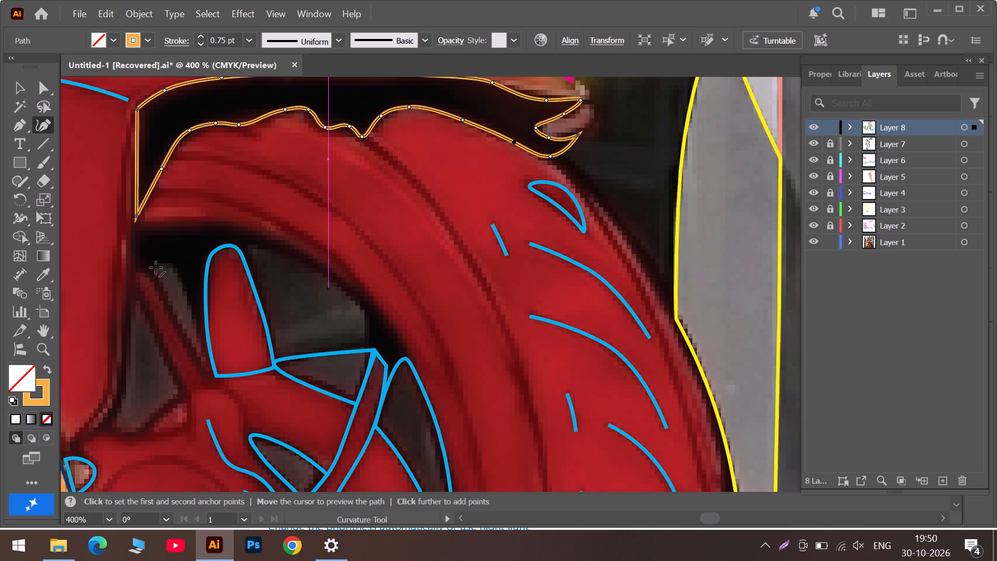
scroll(156, 268, "down", 4, "alt")
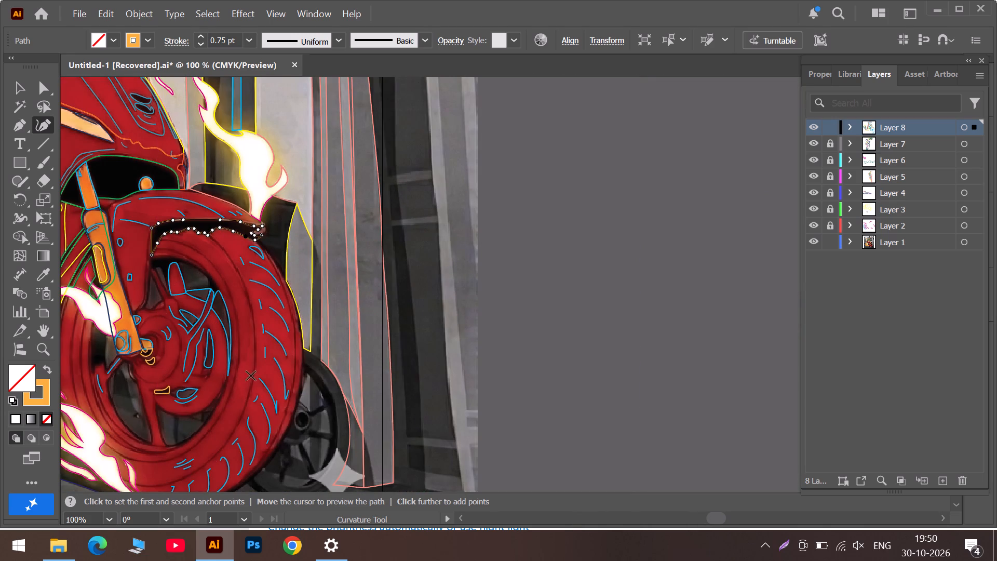
left_click(672, 519)
scroll(588, 211, "up", 1)
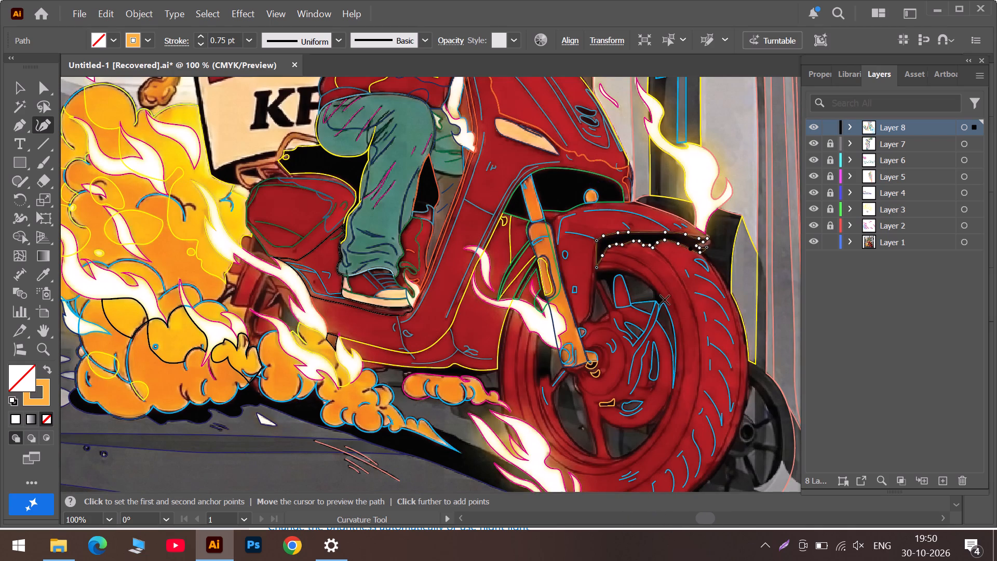
scroll(672, 256, "up", 1)
scroll(672, 256, "up", 3, "alt")
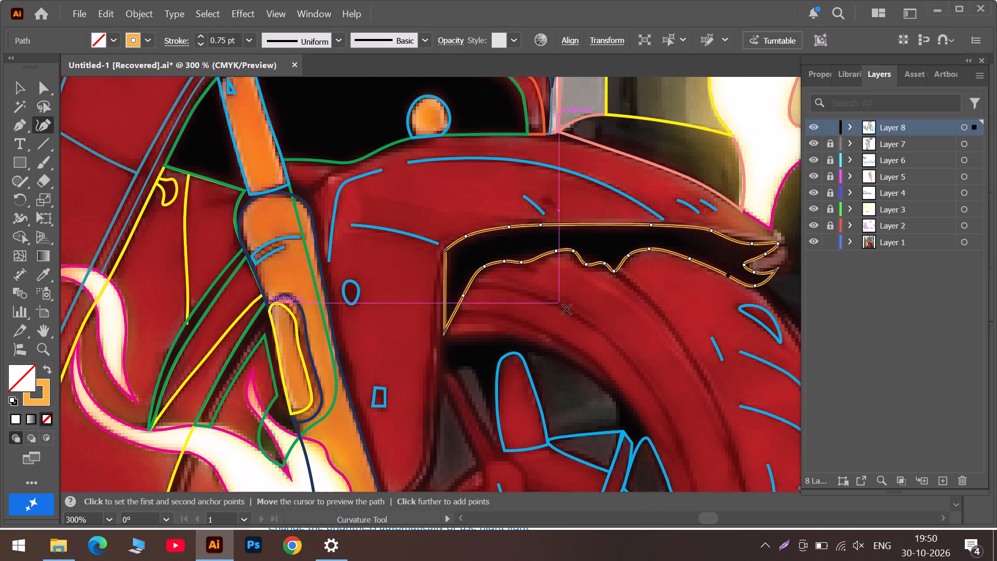
scroll(574, 309, "down", 6)
scroll(573, 260, "down", 3)
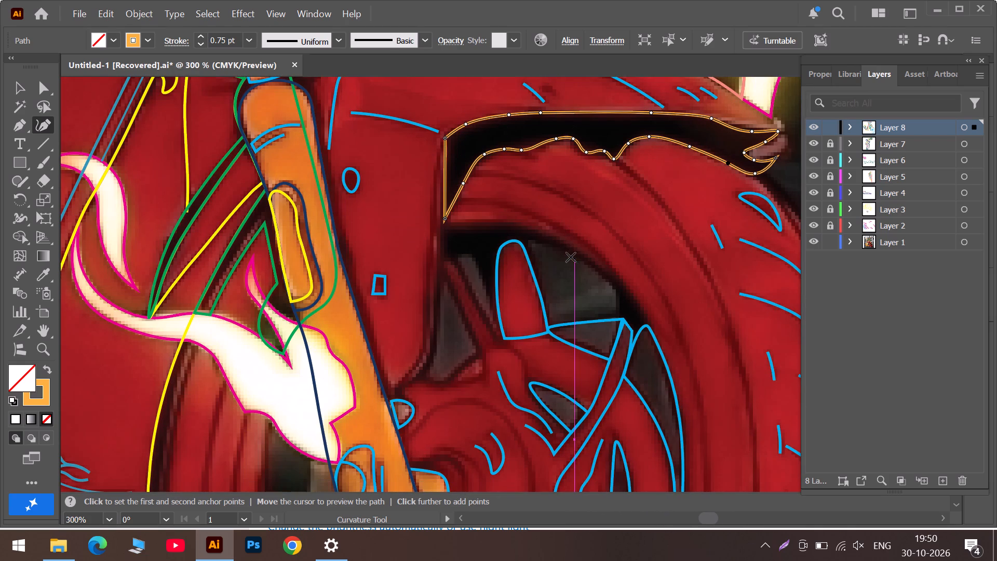
left_click(461, 198)
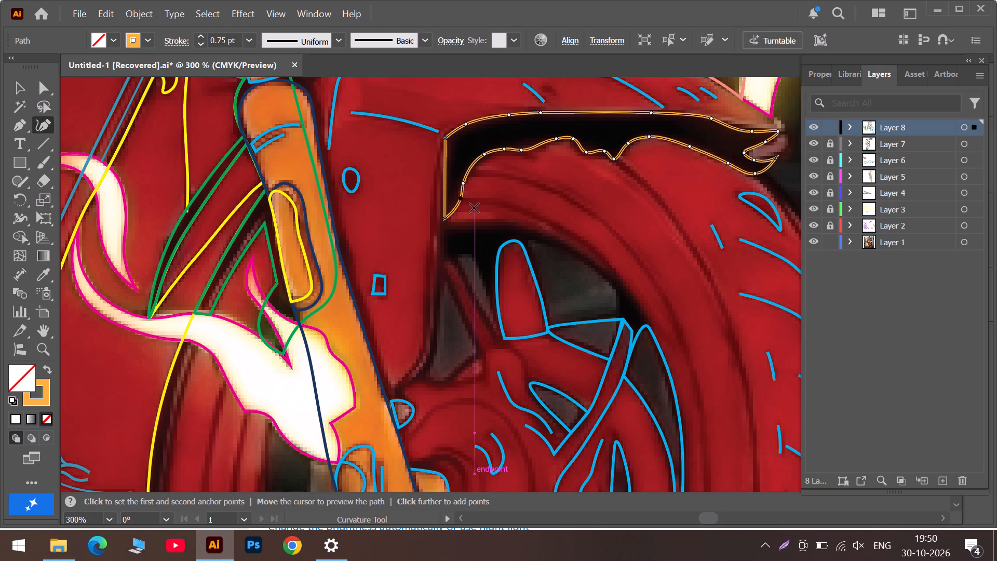
Start a new path beneath the dark gap, tracing the upper edge of the tyre's inner red band to a sharp tip at the wheel opening.
left_click_drag(469, 204, 475, 202)
left_click(495, 200)
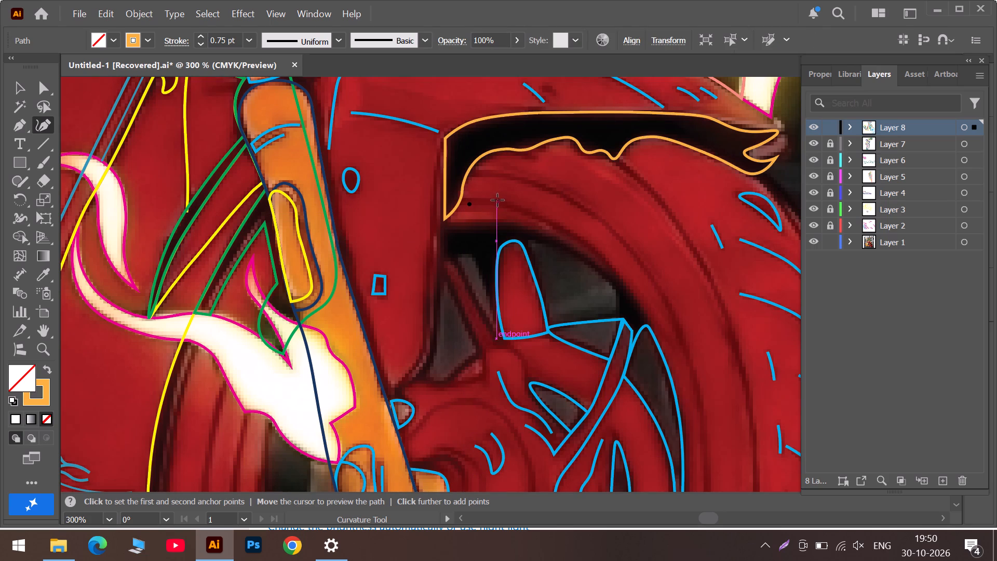
left_click(556, 228)
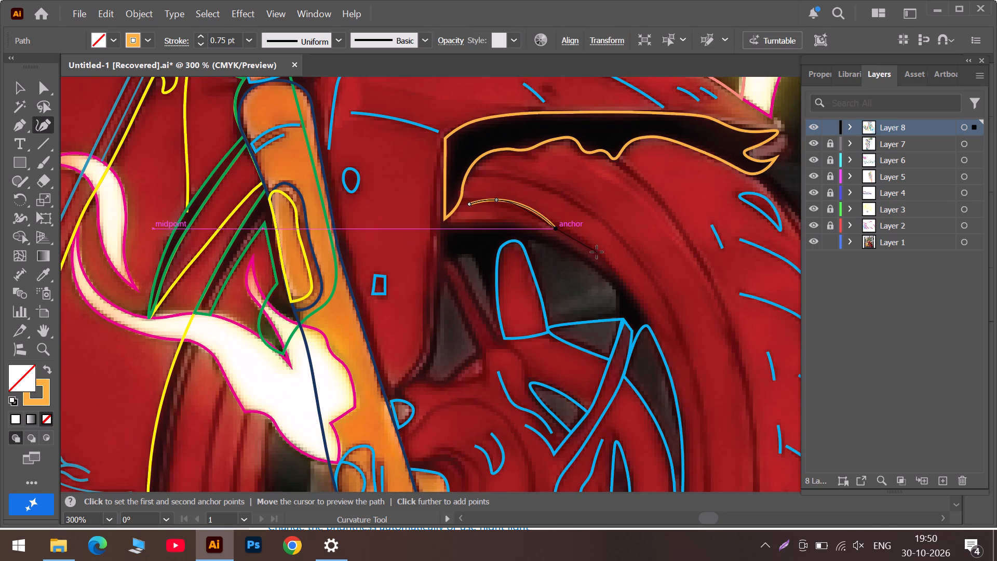
left_click(593, 251)
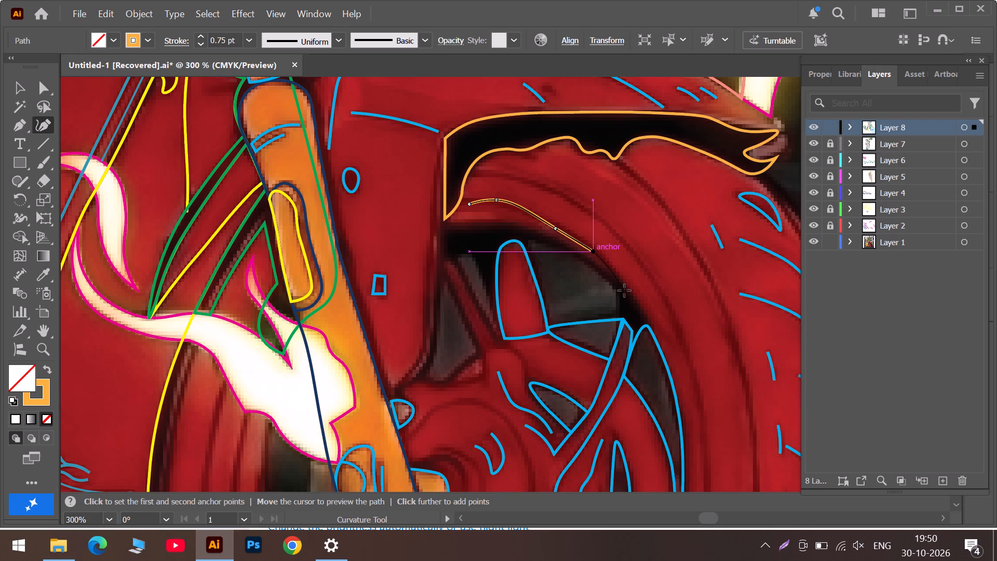
triple_click(624, 287)
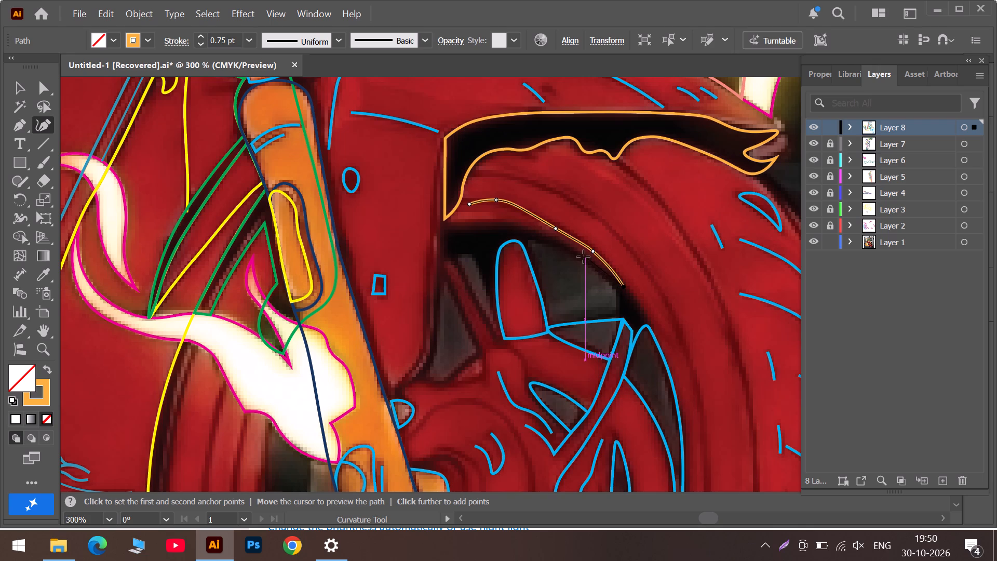
Trace back along the wheel opening's edge to a sharp corner at the fender and close the inner band path at its start.
left_click(583, 257)
left_click(531, 231)
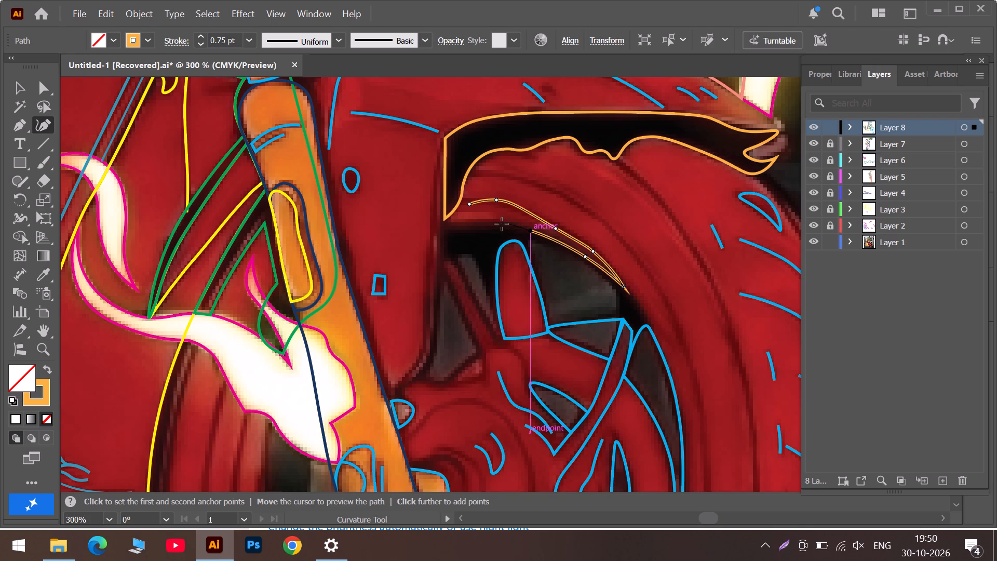
left_click(498, 223)
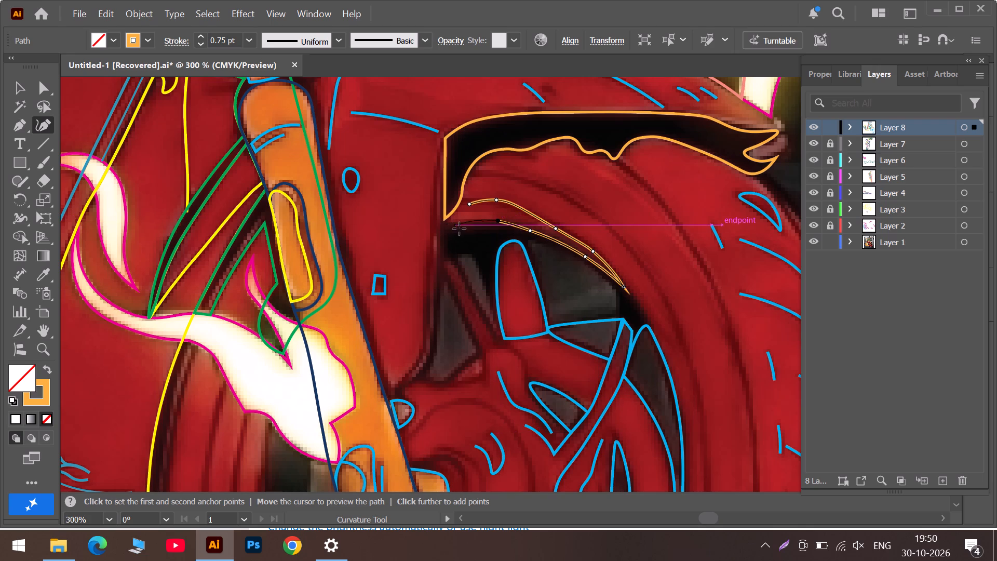
left_click(474, 224)
triple_click(447, 227)
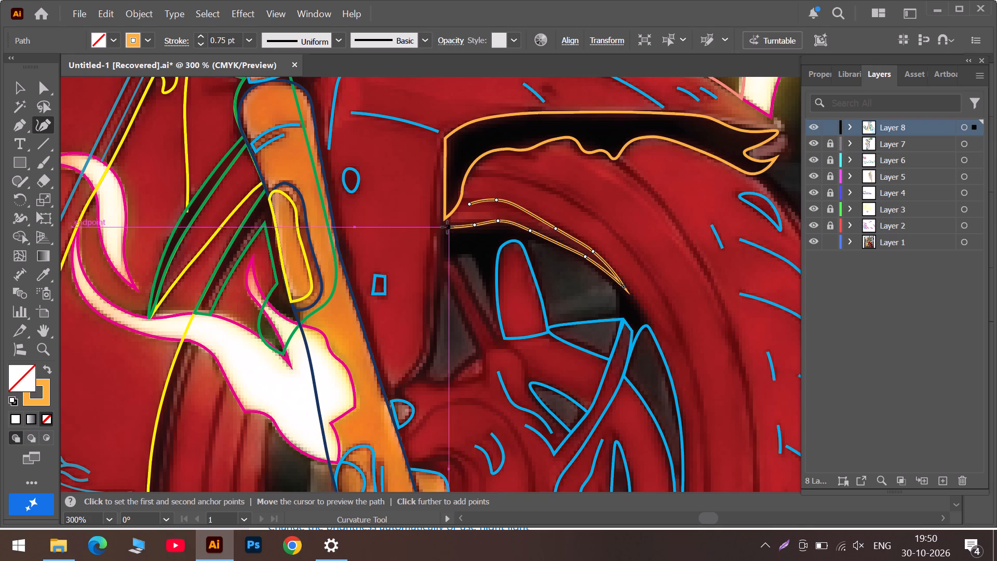
left_click(458, 216)
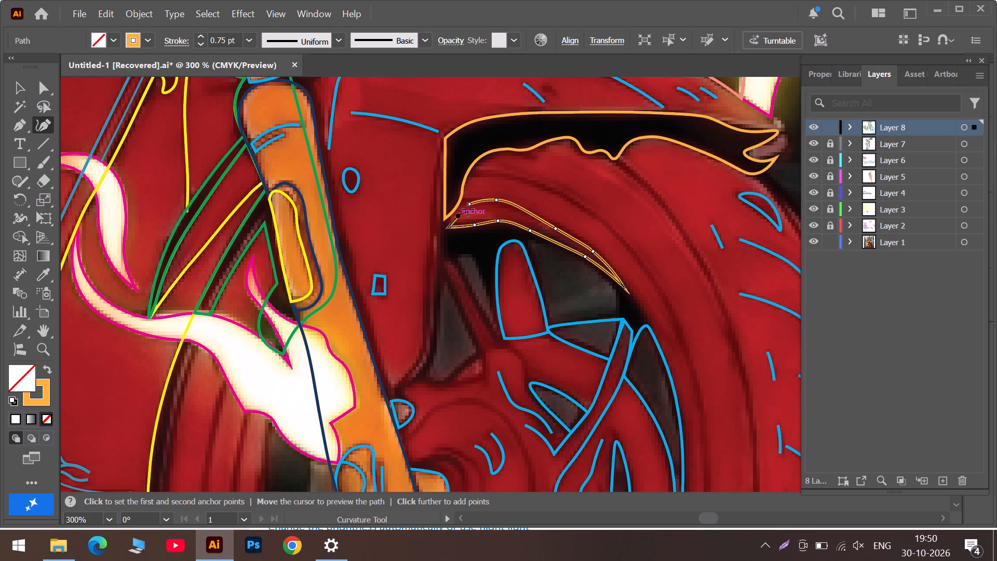
left_click(469, 205)
Make the inner band's starting point a sharp corner on the dark gap's edge and shift its two neighbouring end points towards the fender.
double_click(469, 205)
left_click_drag(469, 205, 463, 206)
left_click_drag(463, 206, 462, 200)
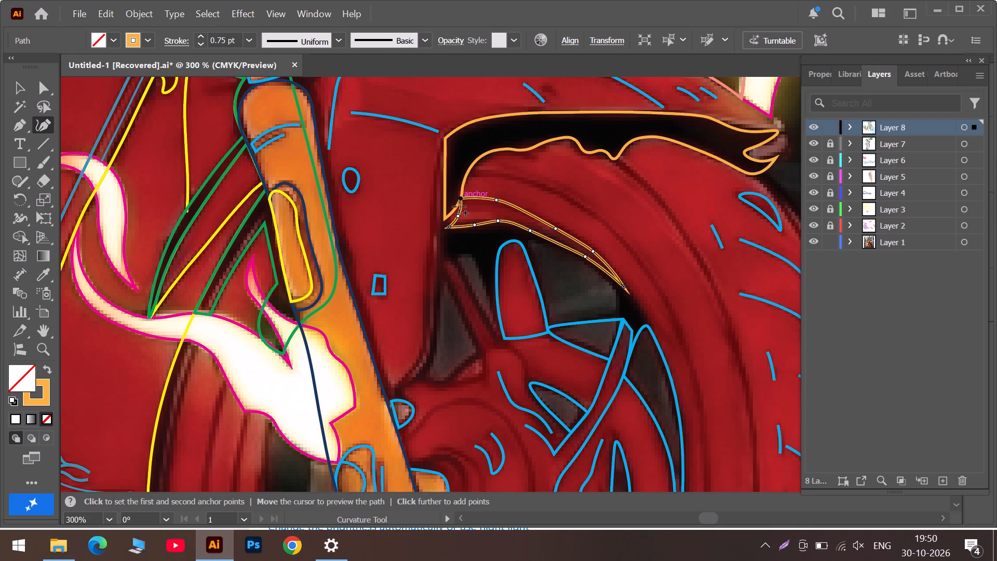
left_click_drag(457, 216, 450, 217)
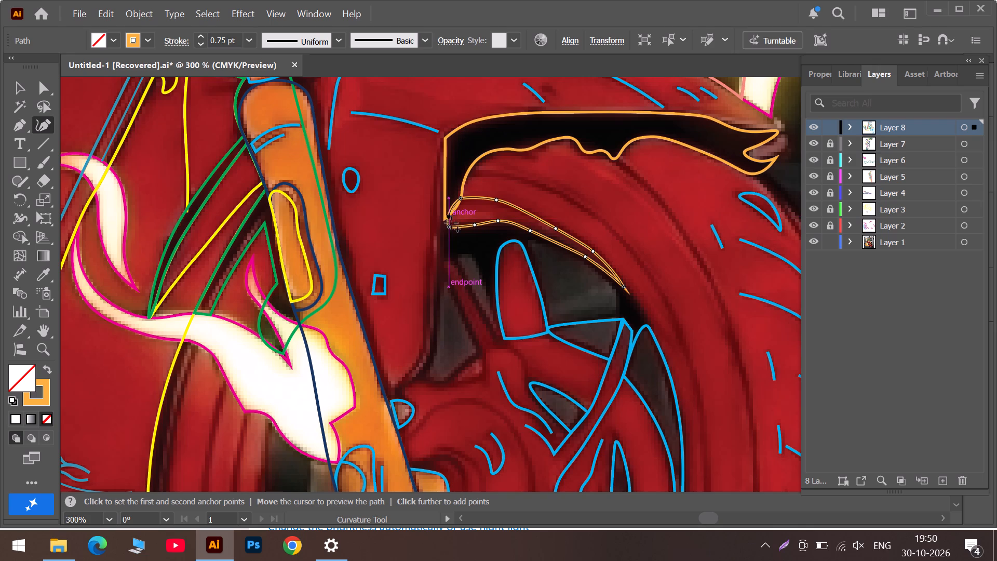
left_click_drag(449, 226, 443, 228)
Fit the inner band's end to the dark gap with a sharp corner at the gap's bottom point and an anchor curving along its edge.
scroll(447, 226, "up", 4, "alt")
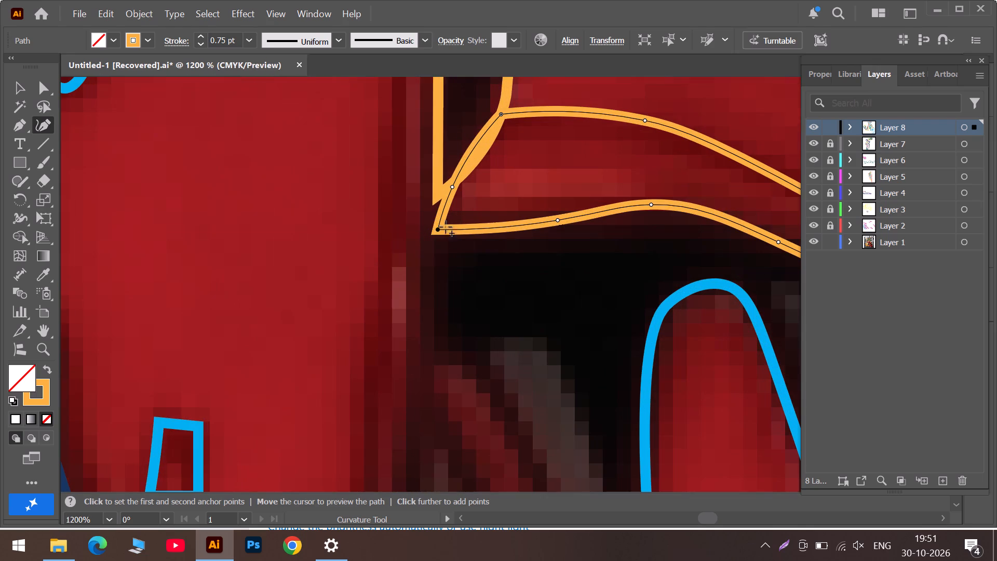
left_click(439, 230)
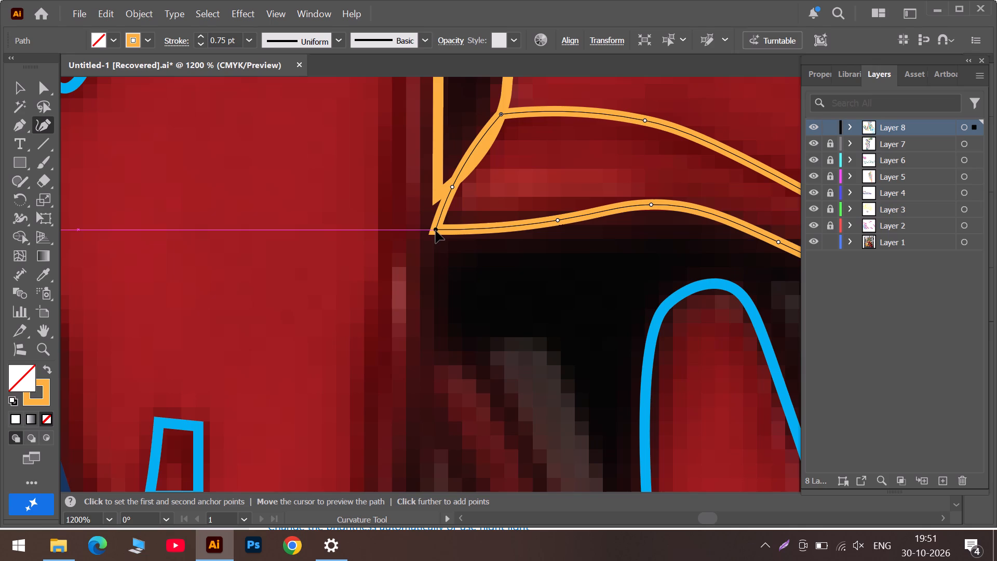
double_click(451, 185)
left_click_drag(450, 185, 445, 188)
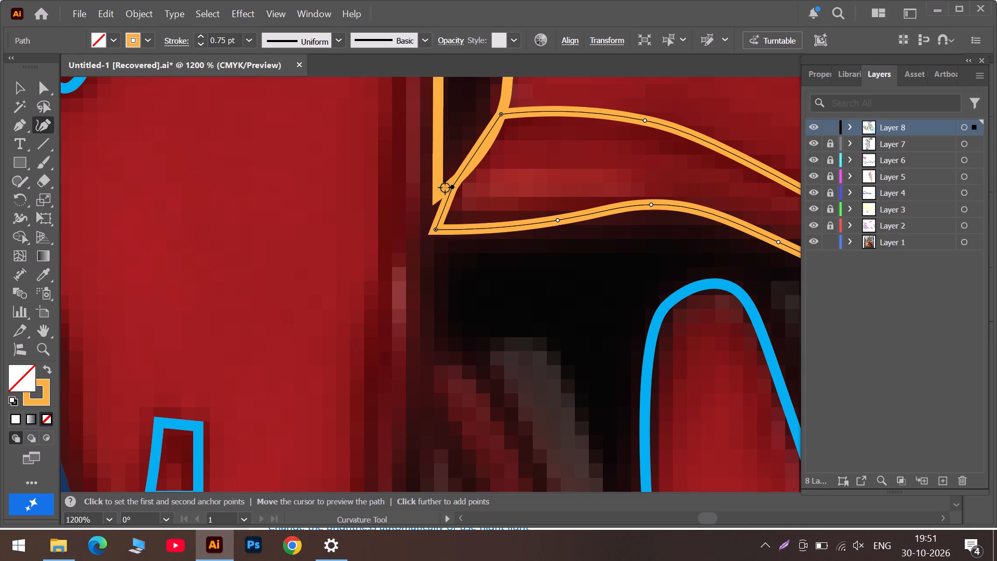
left_click_drag(445, 188, 439, 193)
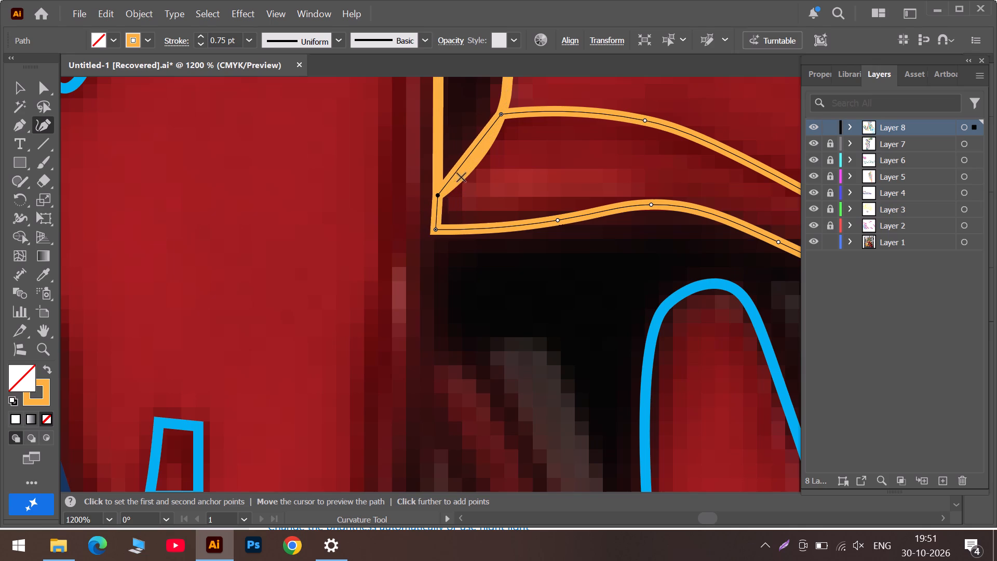
left_click_drag(470, 153, 476, 165)
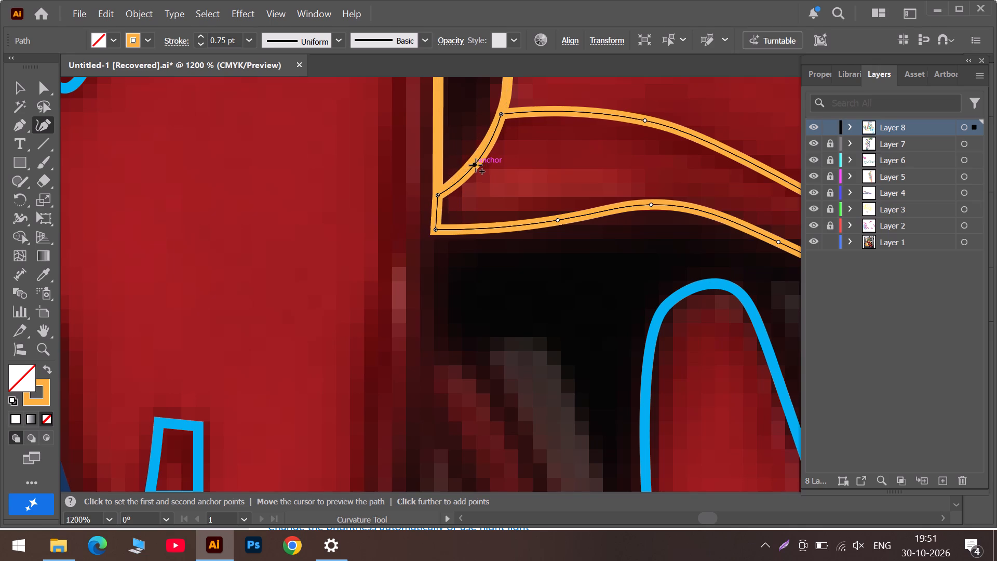
left_click_drag(476, 165, 469, 167)
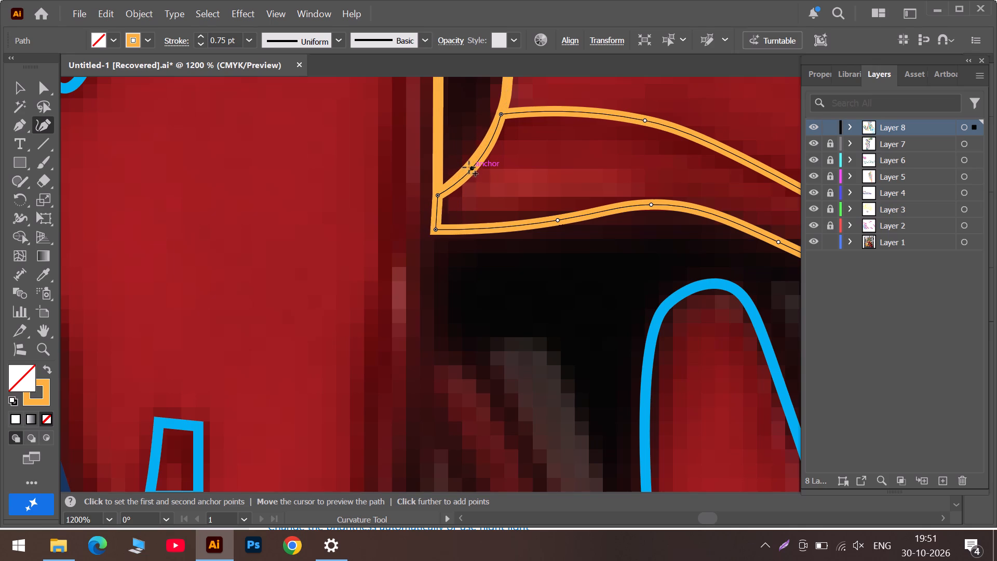
left_click_drag(469, 167, 466, 168)
Smooth the inner band's lower and upper edges by repositioning an anchor on each, and nudge its pointed outer tip.
scroll(492, 202, "down", 2, "alt")
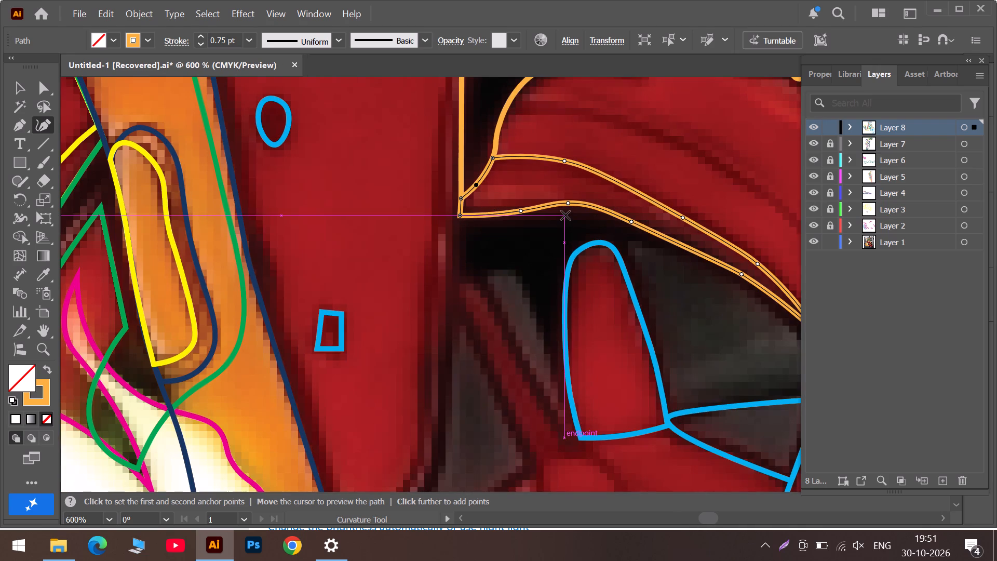
left_click_drag(568, 205, 574, 210)
scroll(663, 418, "down", 1)
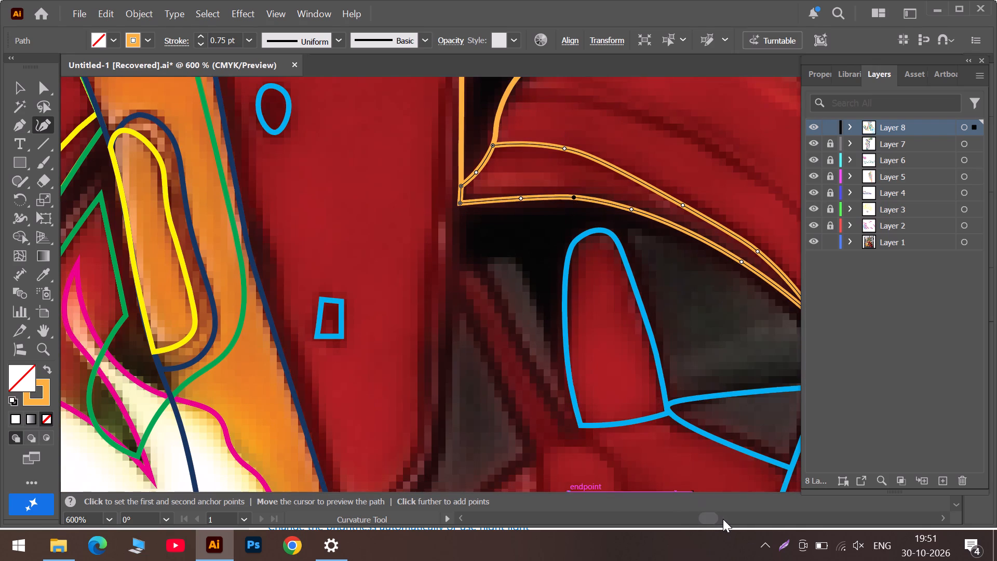
left_click(723, 519)
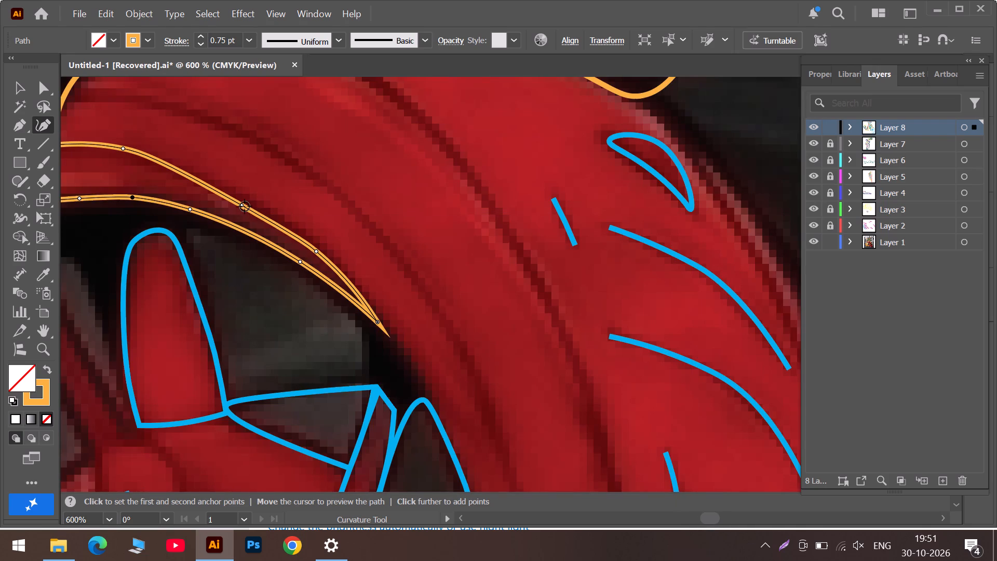
left_click_drag(244, 206, 249, 202)
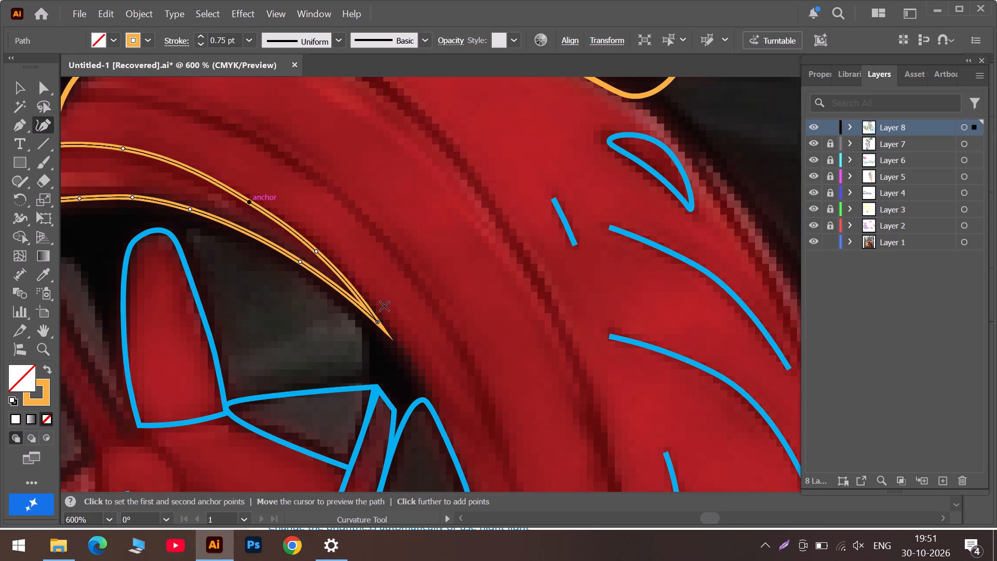
scroll(400, 327, "down", 4)
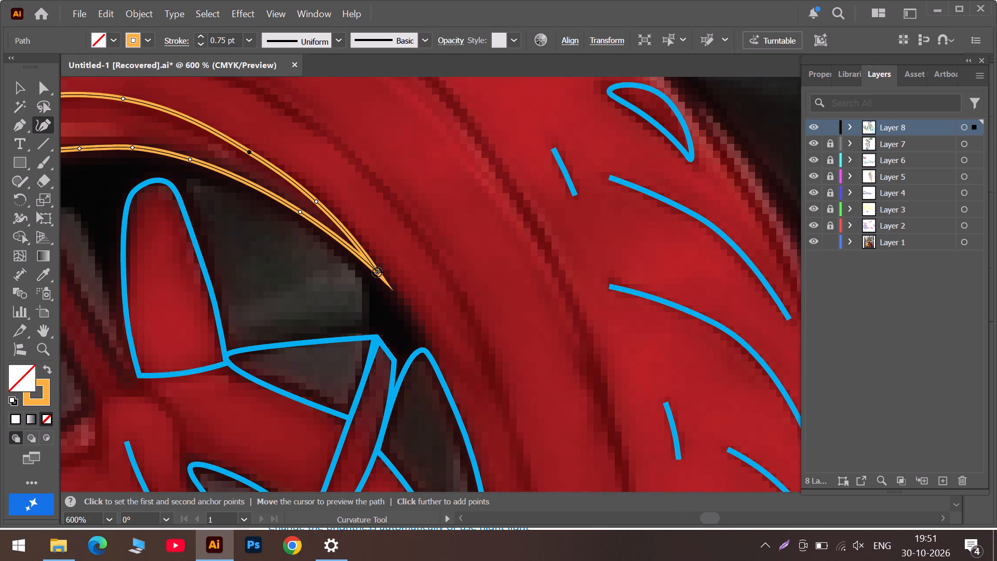
left_click(377, 272)
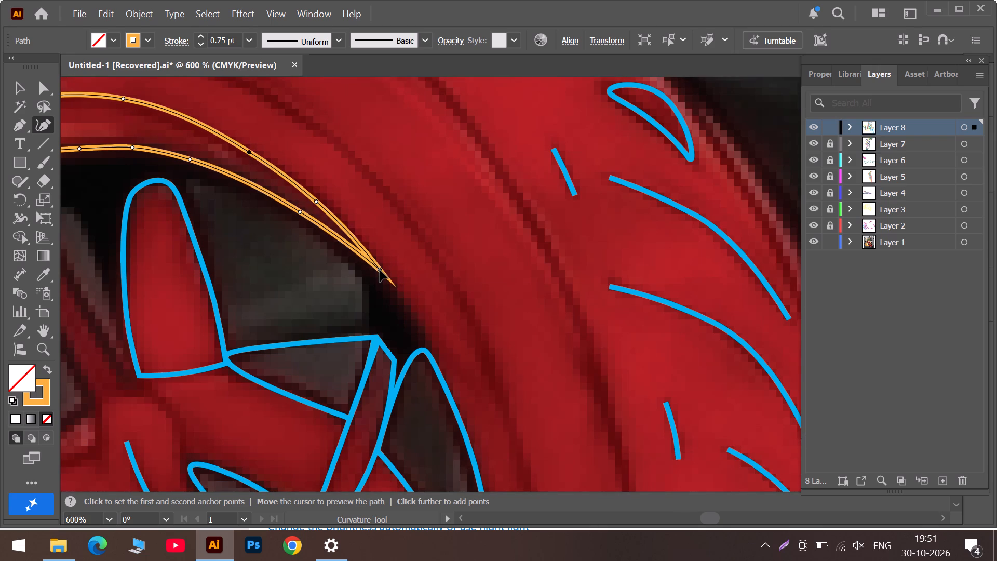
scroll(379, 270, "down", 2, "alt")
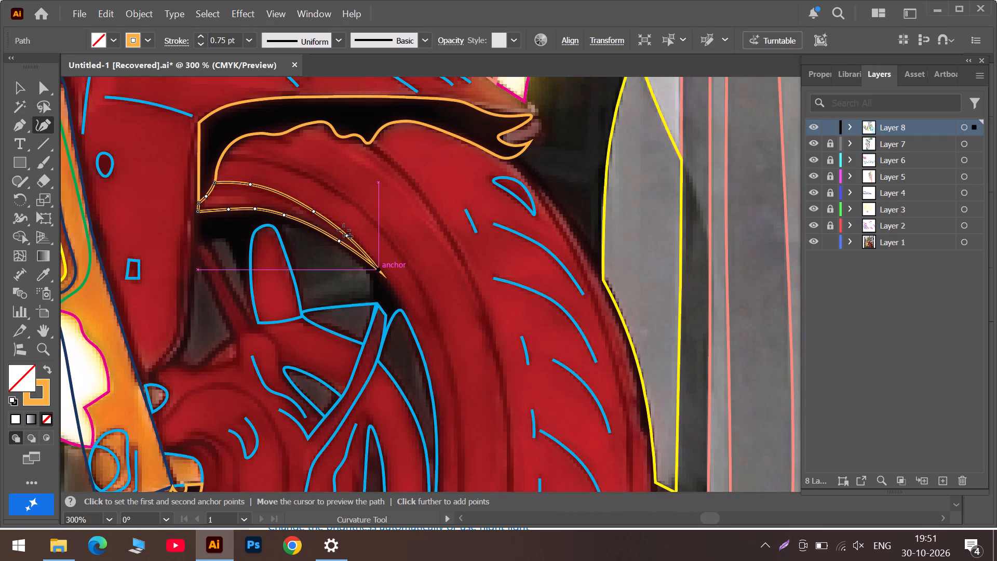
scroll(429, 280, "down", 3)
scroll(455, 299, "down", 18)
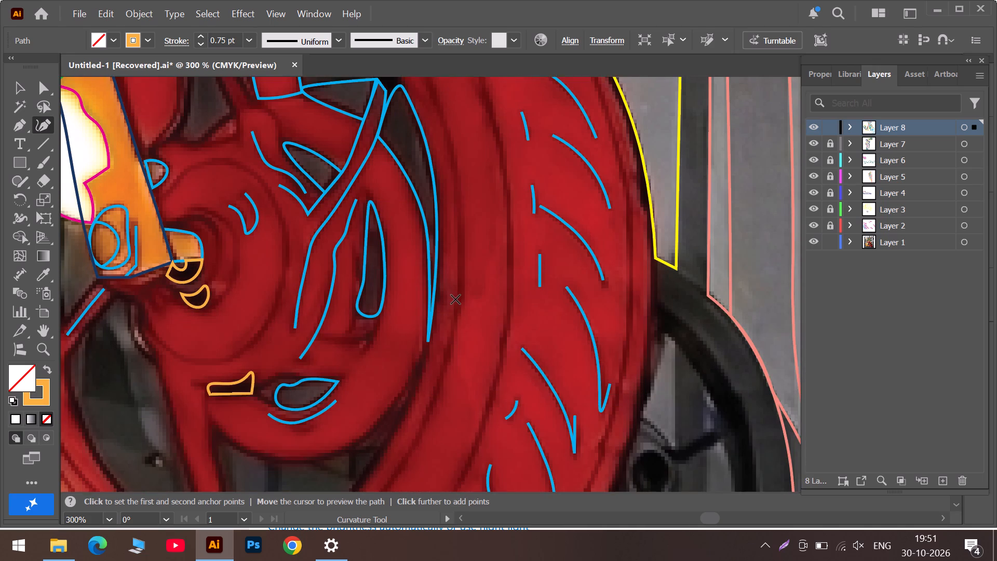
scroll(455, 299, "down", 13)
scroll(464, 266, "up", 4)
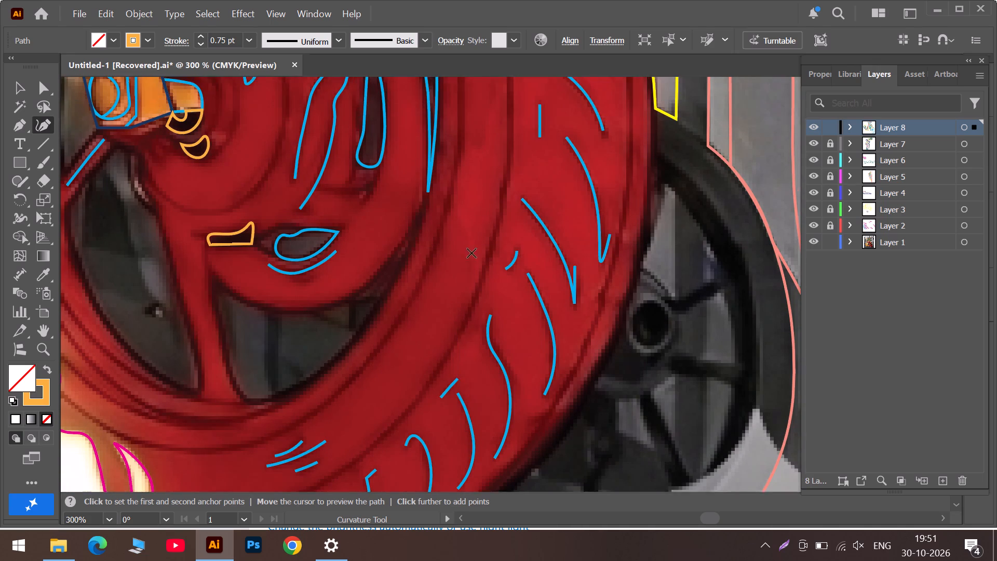
Trace the groove between the tyre's sidewall and tread with a curved path from the dark gap's notch down the front wheel.
scroll(471, 253, "up", 2)
scroll(508, 157, "up", 8)
scroll(482, 100, "up", 12)
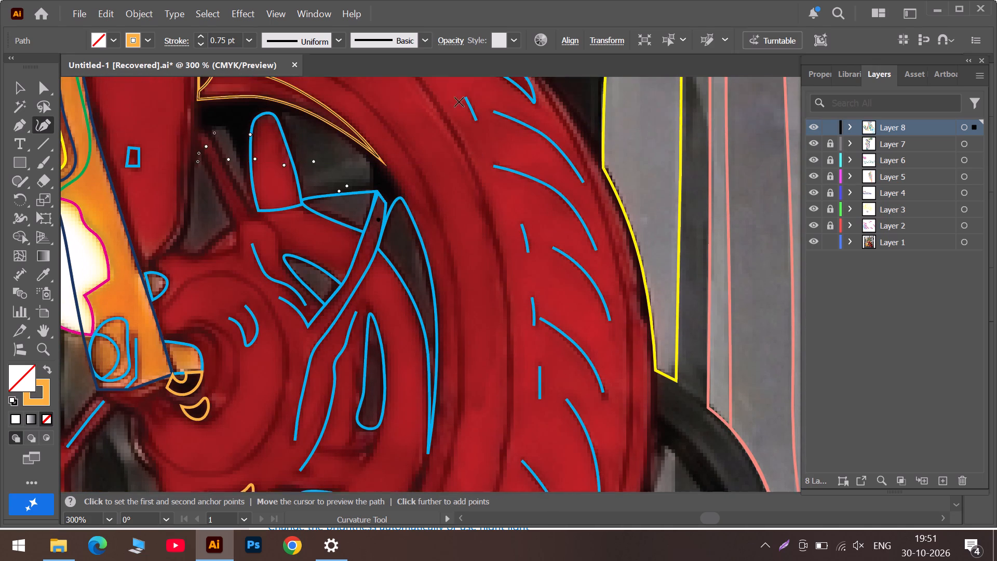
scroll(447, 108, "up", 7)
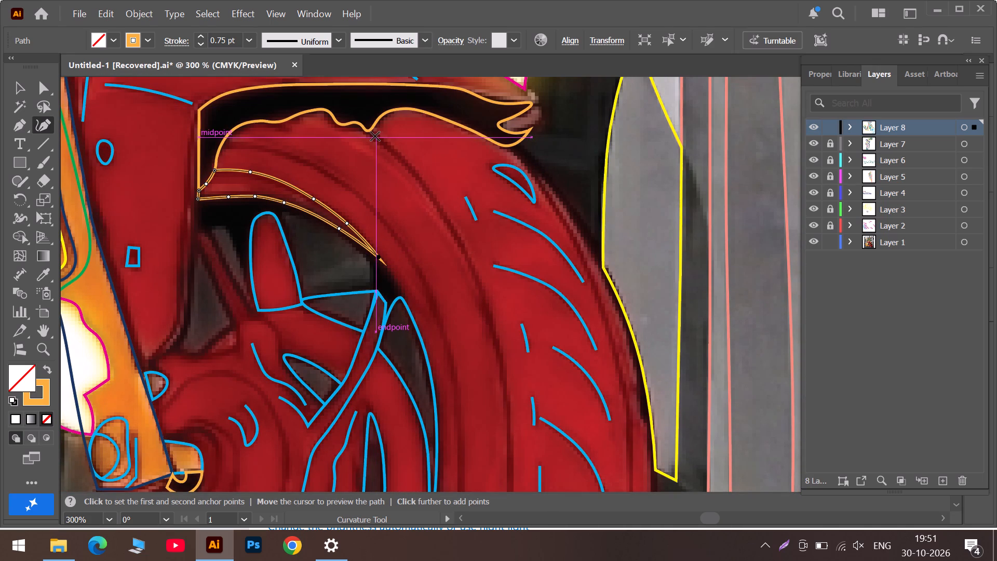
left_click(375, 136)
left_click(424, 190)
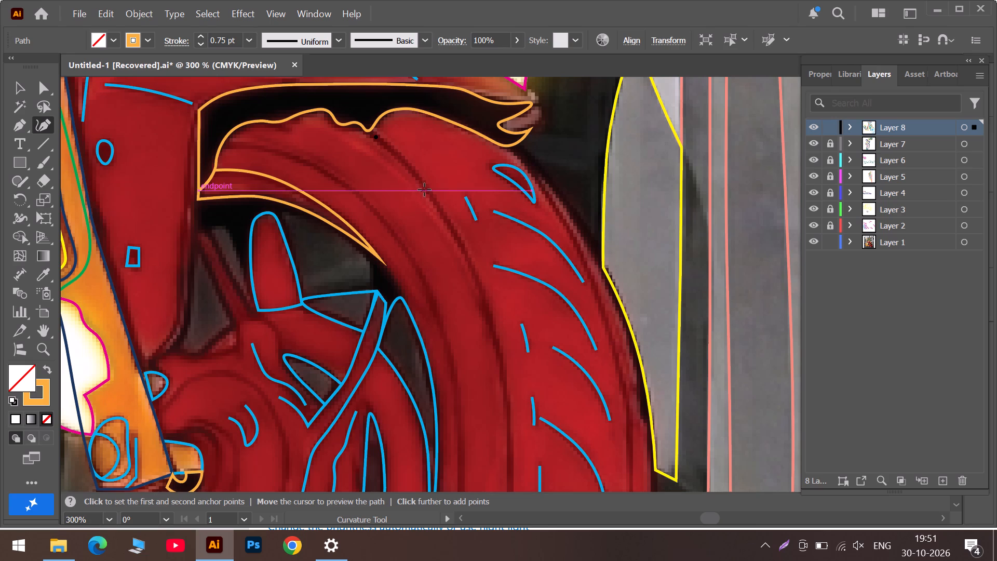
left_click(481, 290)
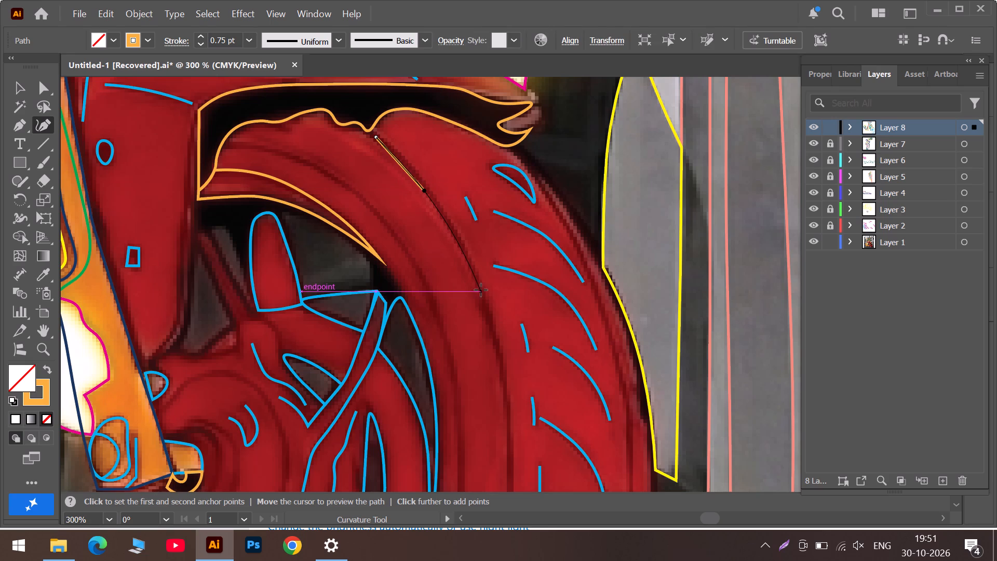
left_click(425, 191)
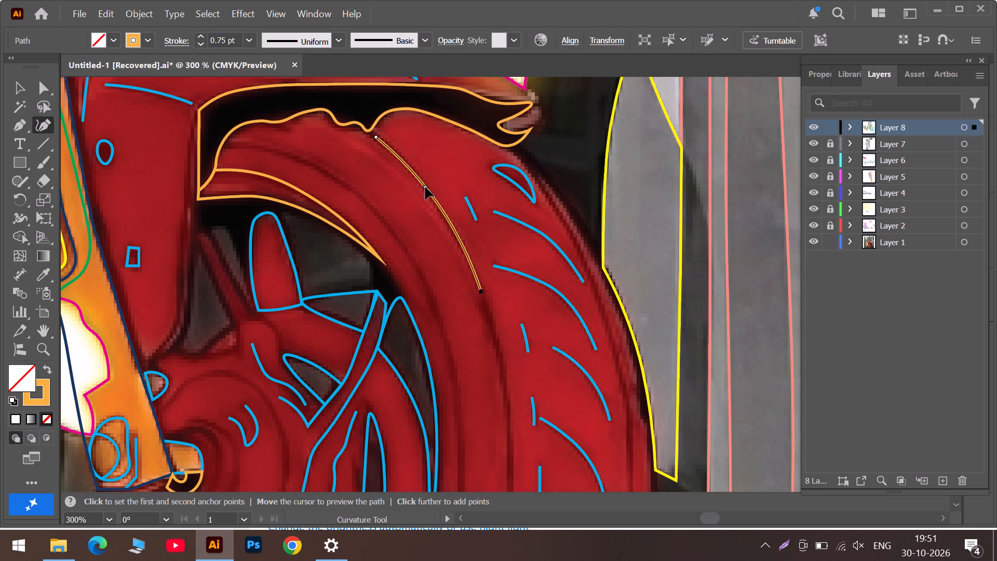
scroll(489, 336, "down", 7)
left_click(511, 373)
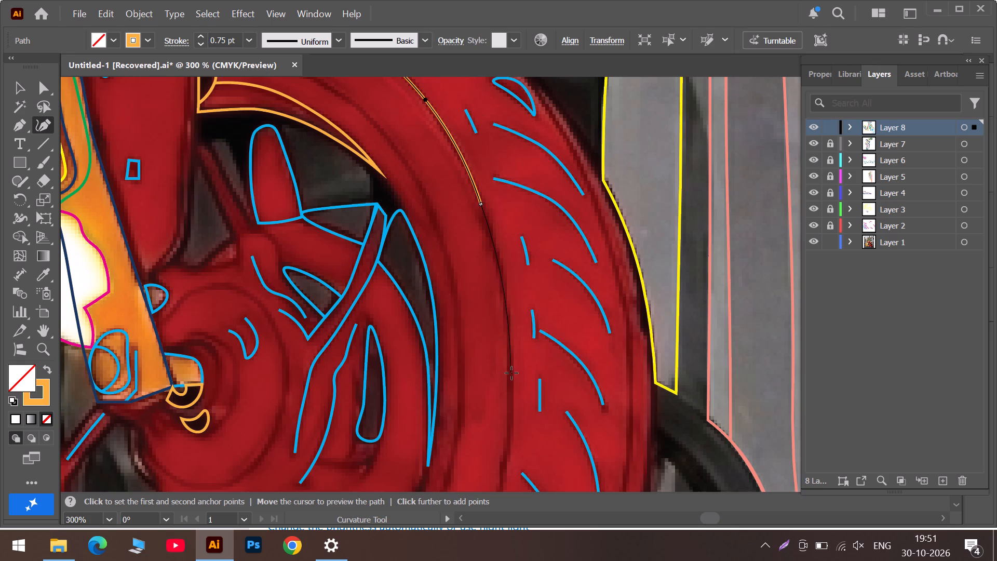
scroll(511, 373, "down", 7)
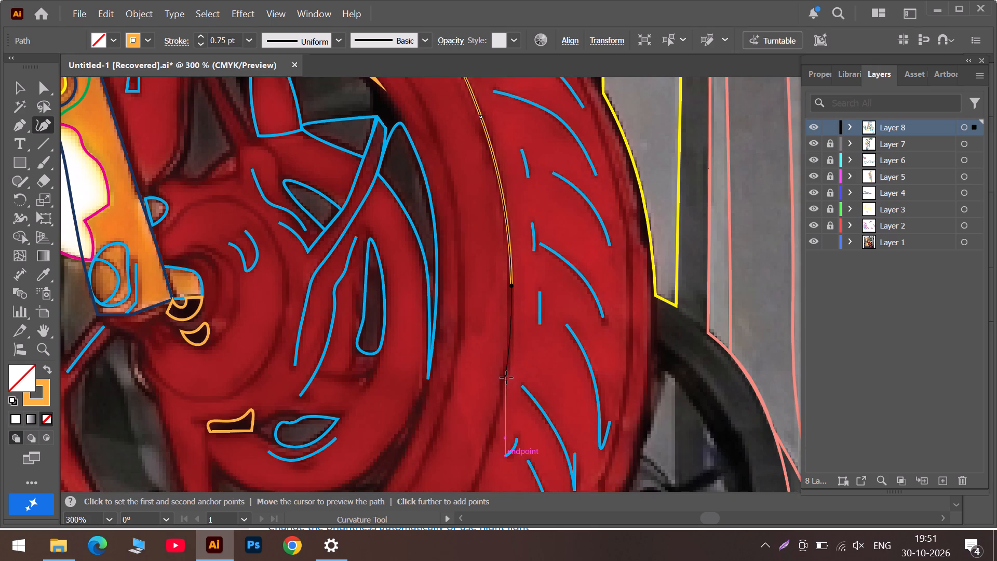
left_click(506, 378)
scroll(504, 385, "down", 7)
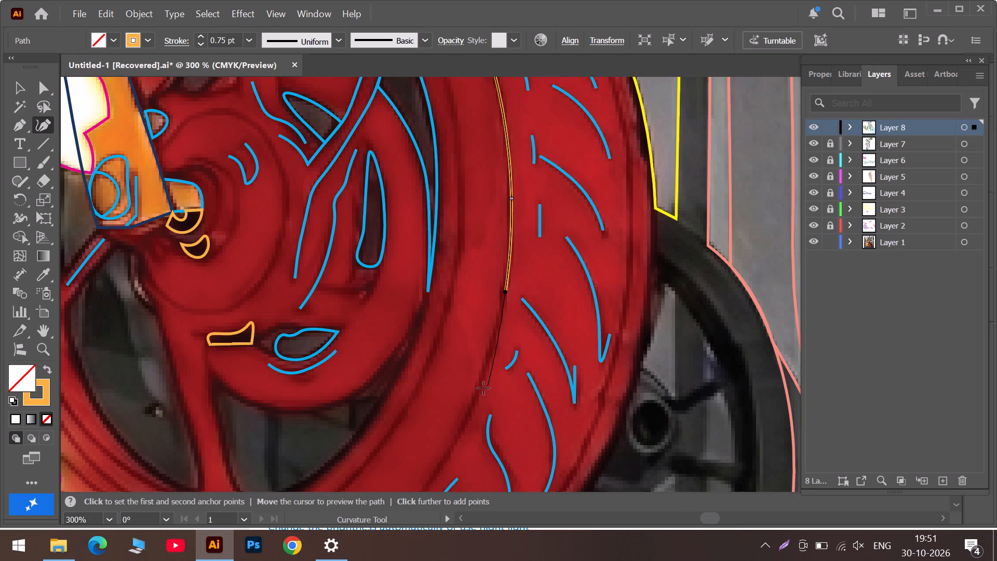
left_click(478, 394)
Continue the groove path around the bottom of the tyre, ending it at the edge of the white flame.
scroll(478, 394, "down", 6)
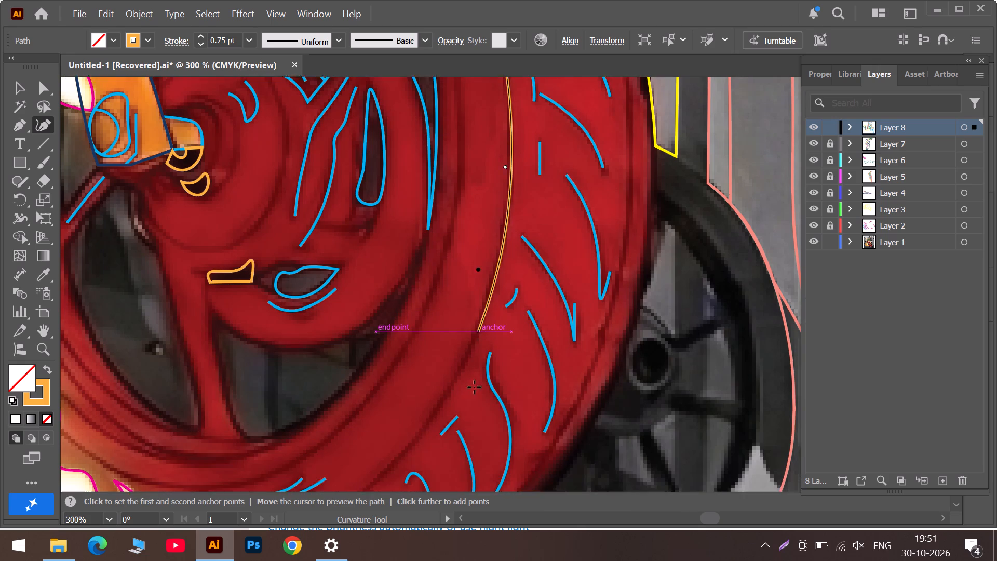
scroll(460, 383, "down", 5)
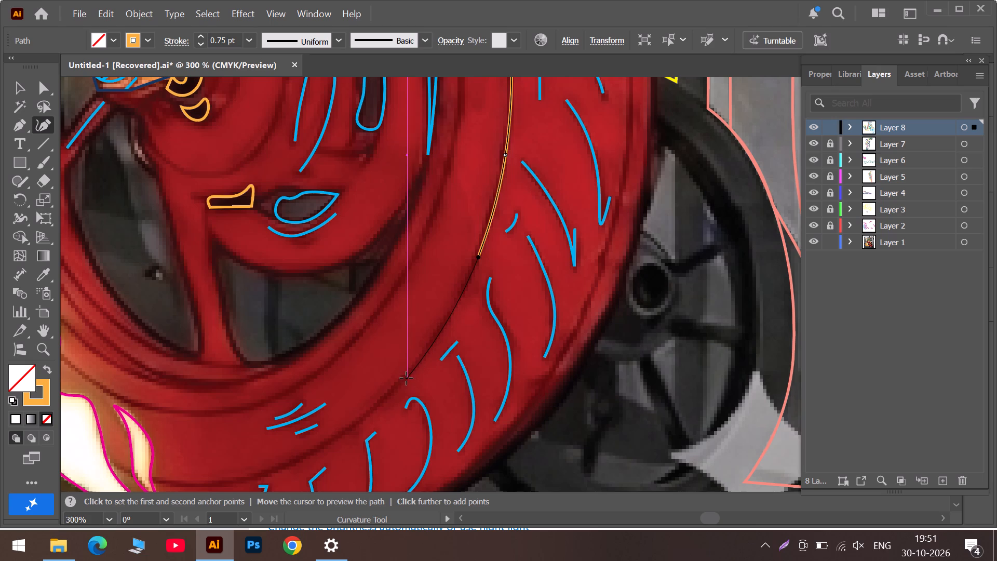
left_click(406, 378)
scroll(399, 378, "down", 7)
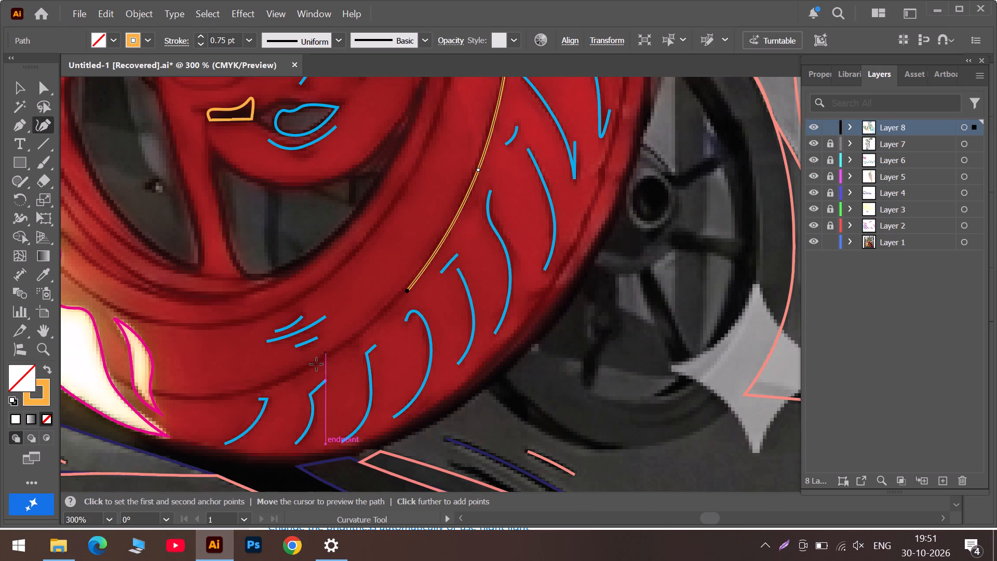
left_click(308, 366)
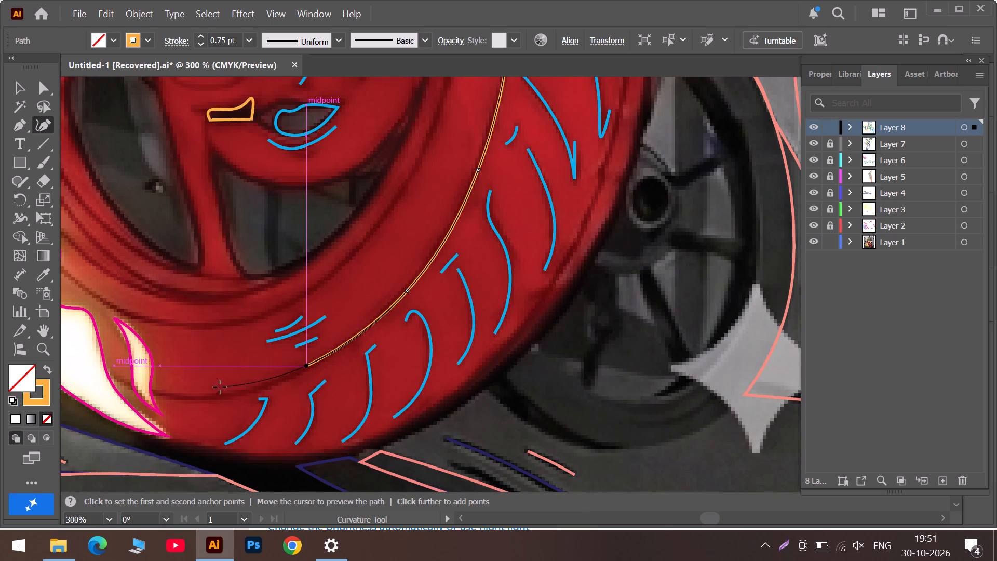
left_click(216, 398)
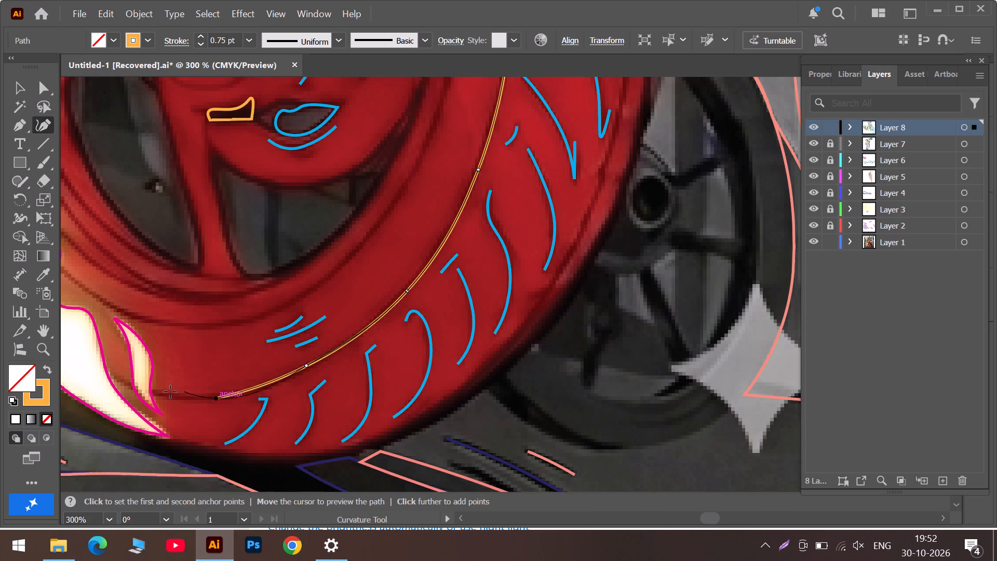
left_click(113, 377)
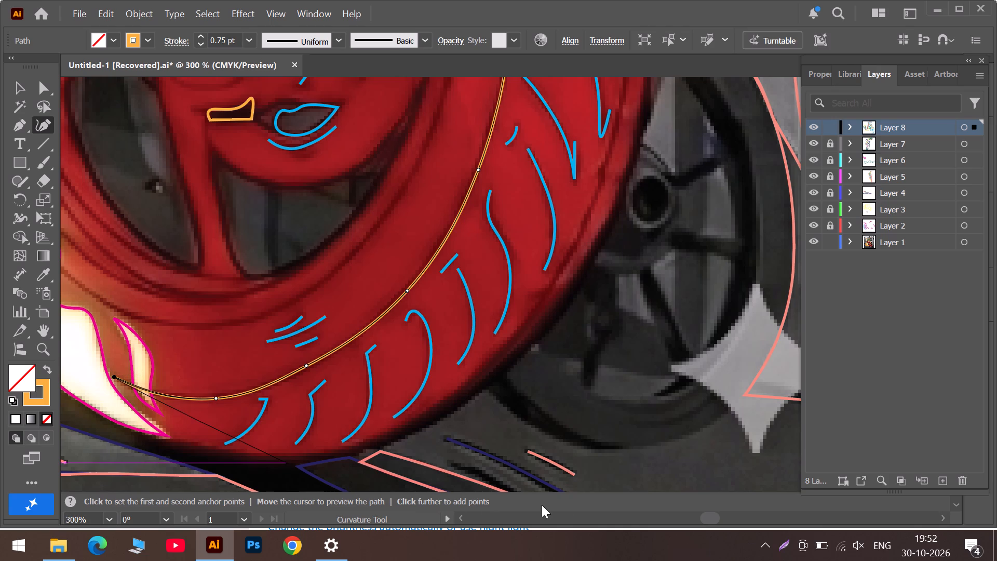
Refine the groove path's lower end by shifting its last three anchors to follow the groove into the flame, and end the path.
left_click(625, 513)
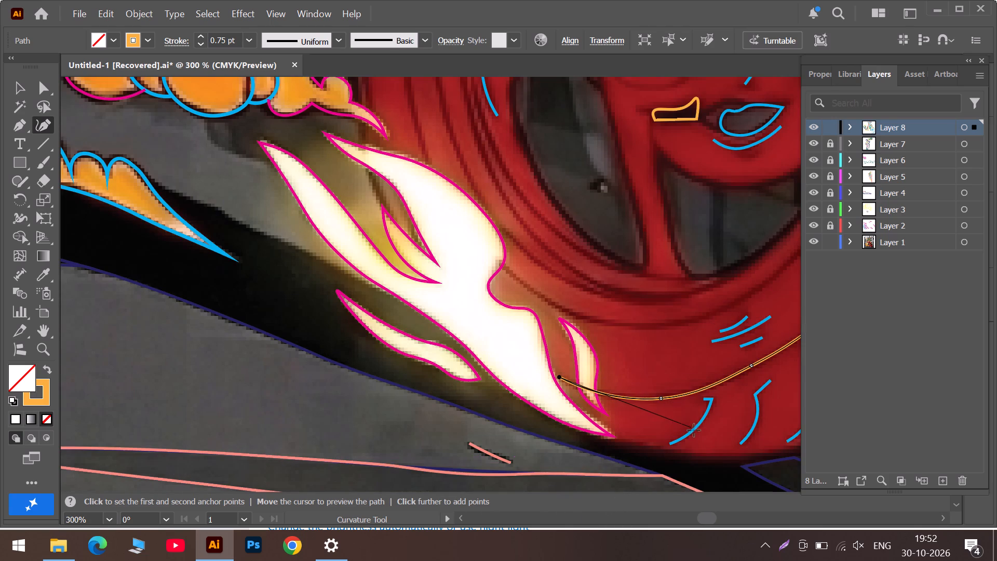
scroll(693, 431, "down", 2, "alt")
scroll(678, 420, "up", 2, "alt")
left_click_drag(677, 407, 662, 406)
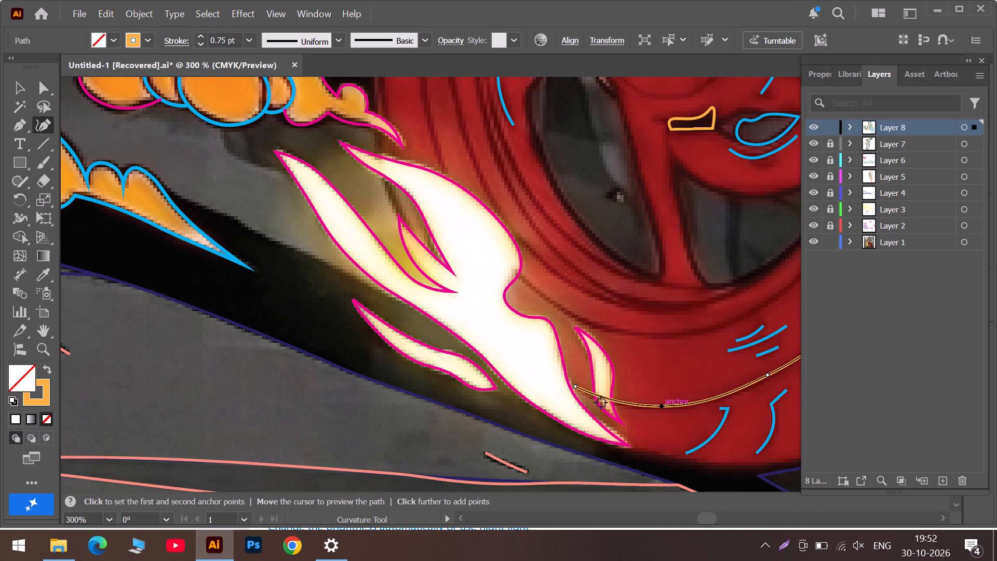
left_click_drag(576, 386, 570, 385)
left_click_drag(732, 514, 725, 515)
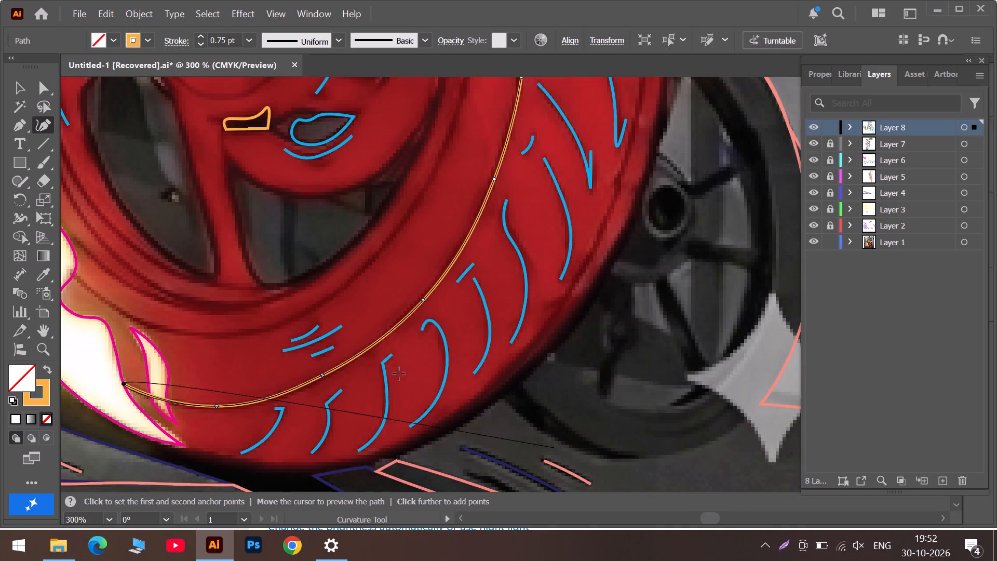
left_click(325, 375)
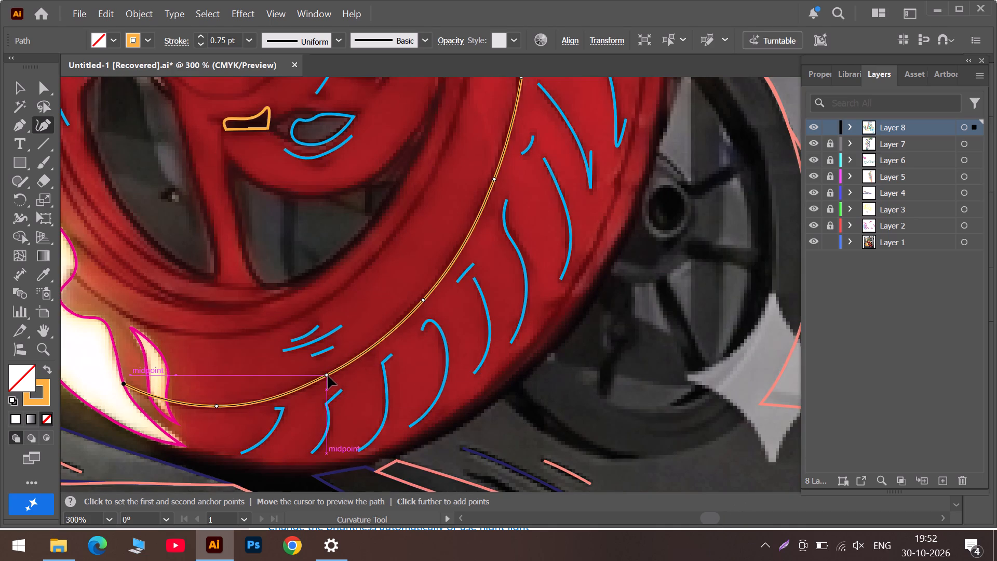
scroll(434, 314, "up", 5)
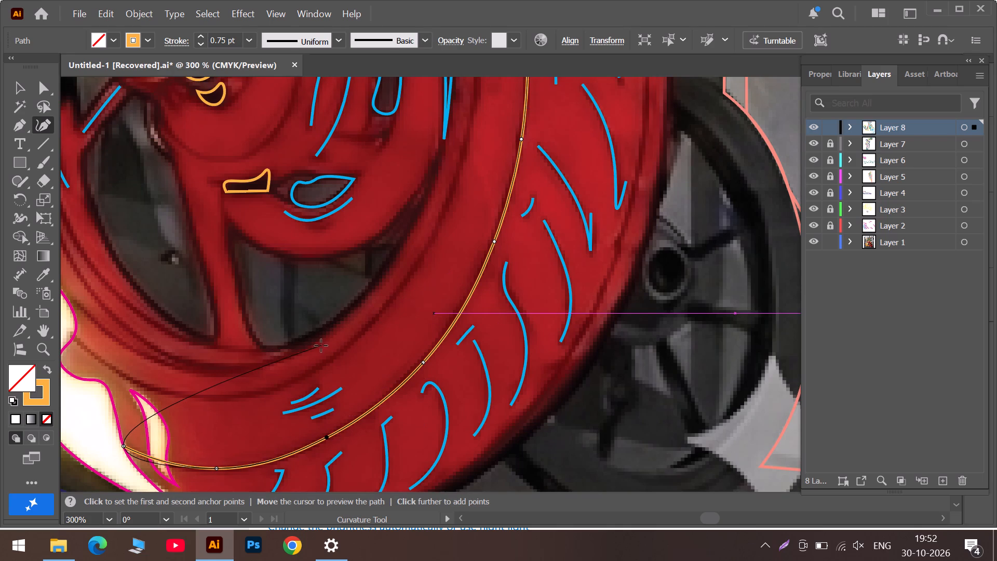
key("Escape")
Move the groove path's upper end point onto the notch anchor of the dark fender gap and end the path.
scroll(411, 249, "up", 7)
scroll(491, 151, "up", 6)
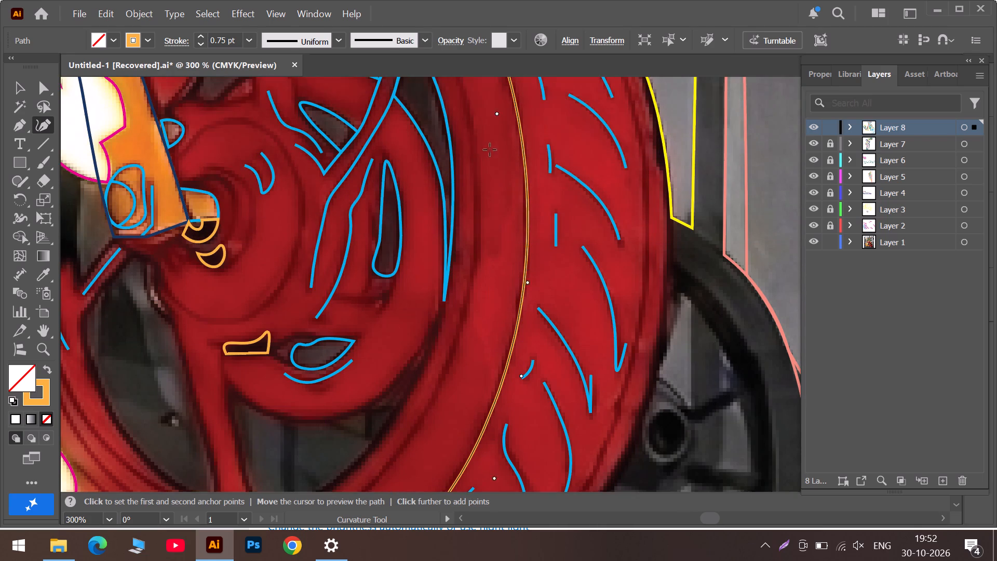
scroll(490, 129, "up", 15)
scroll(463, 128, "up", 6)
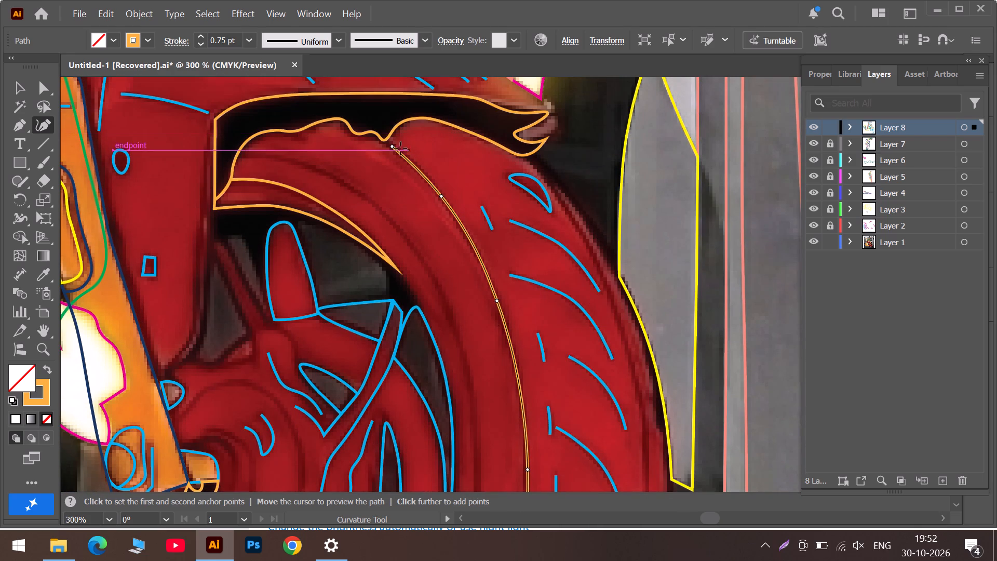
scroll(393, 142, "up", 2, "alt")
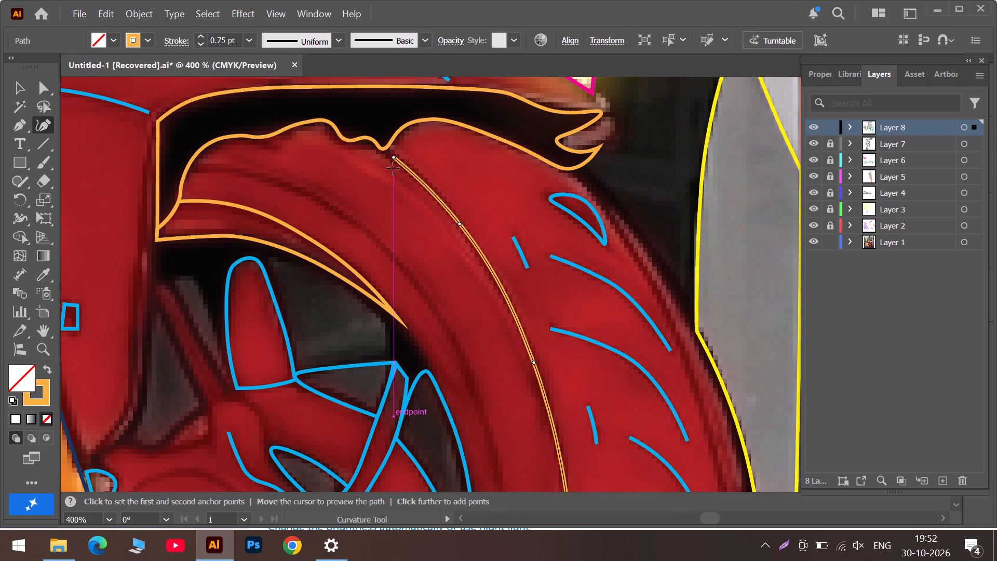
left_click_drag(393, 157, 382, 148)
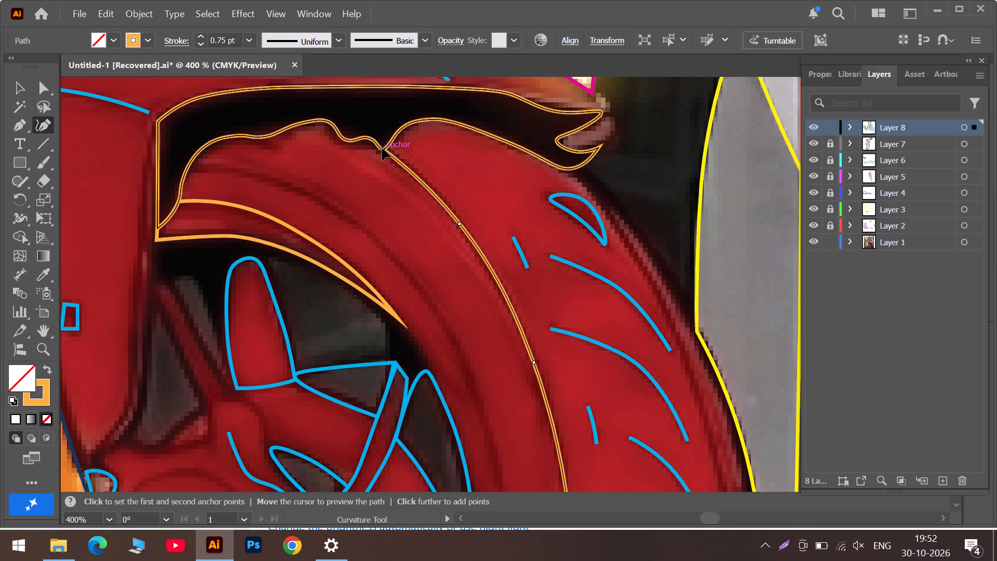
left_click_drag(382, 148, 382, 148)
key("Escape")
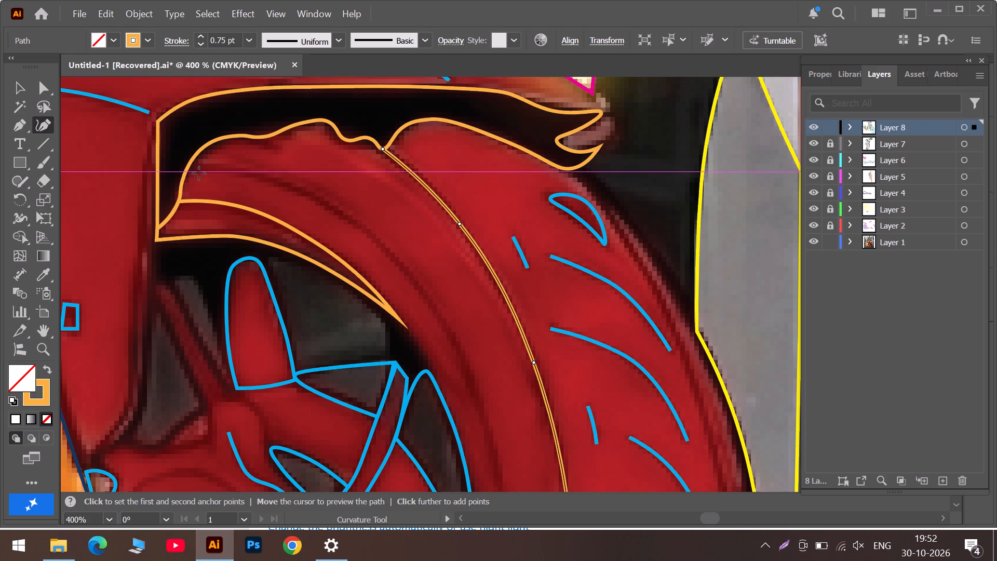
Reshape the dark fender gap's lower edge by repositioning anchors along its inner curve and wavy bumps, and adding one beside the central bump.
left_click(15, 83)
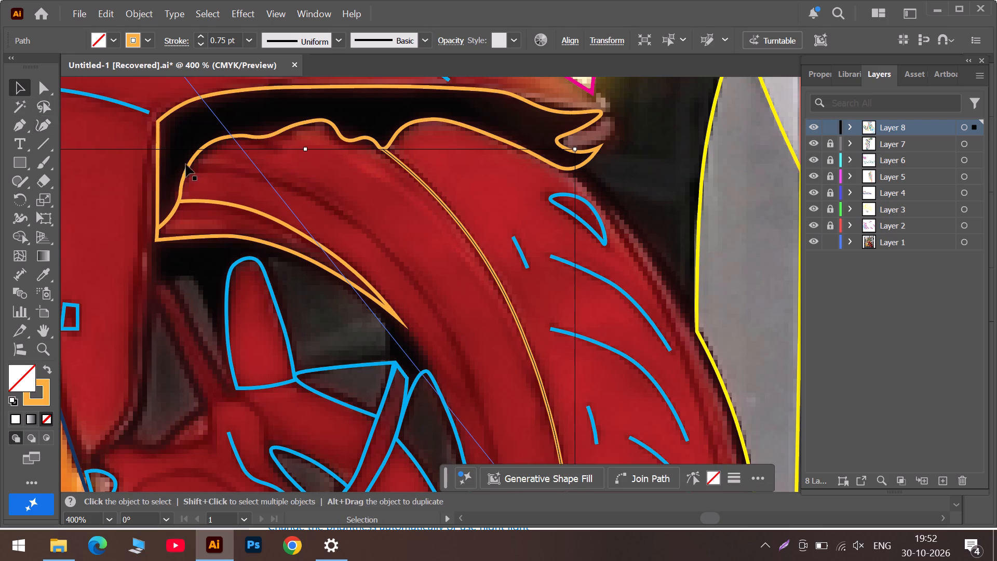
left_click(192, 163)
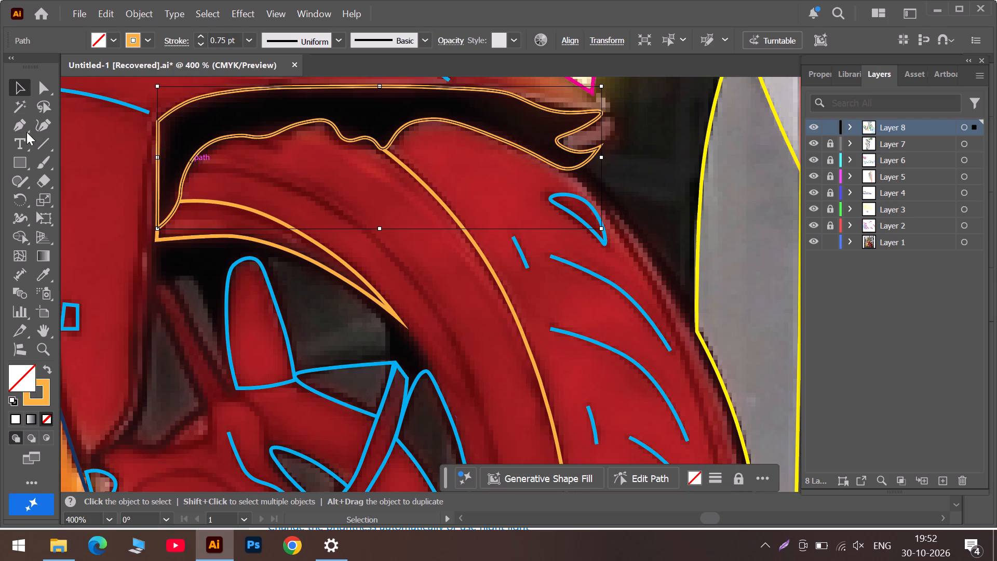
left_click_drag(46, 122, 52, 125)
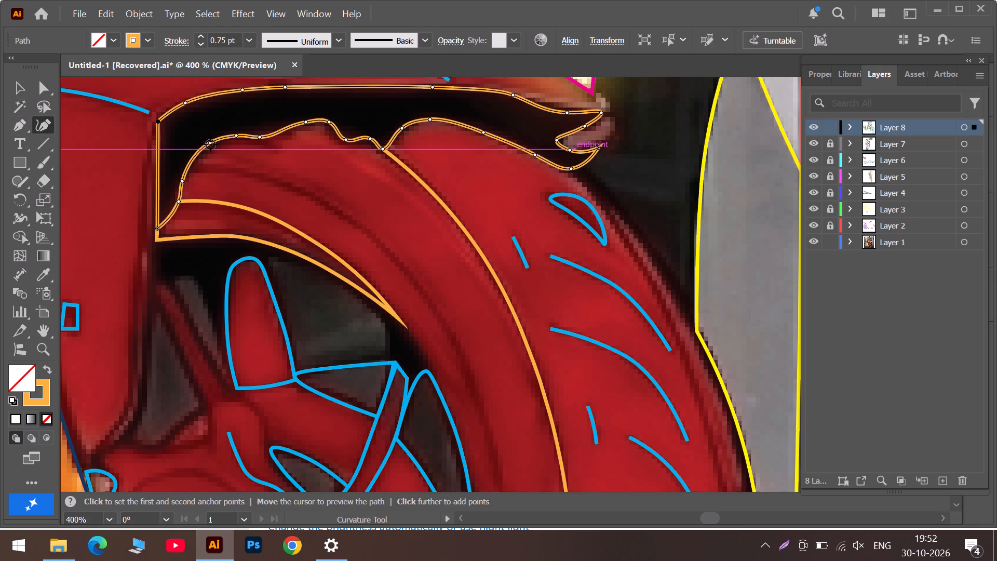
left_click(210, 144)
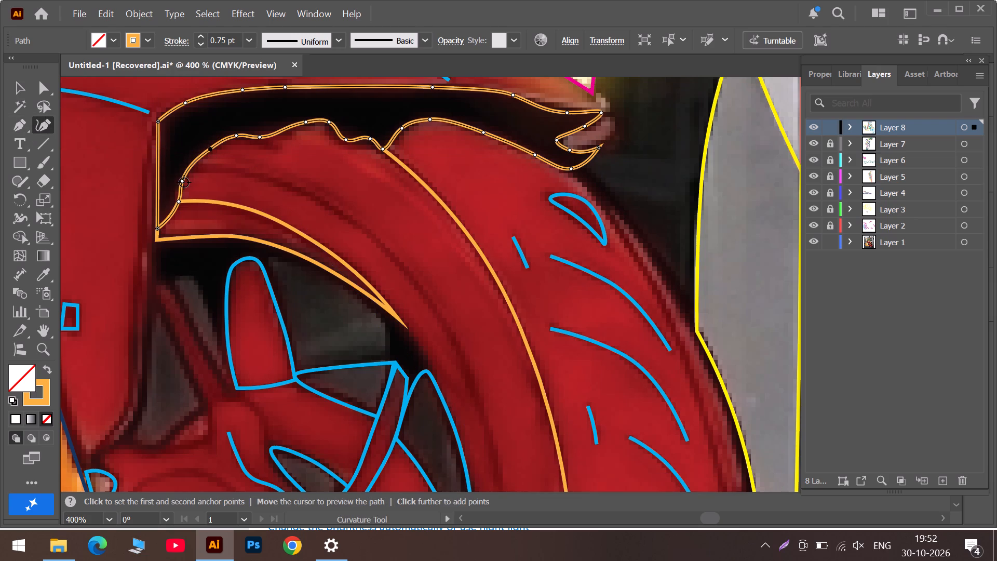
left_click_drag(184, 182, 191, 170)
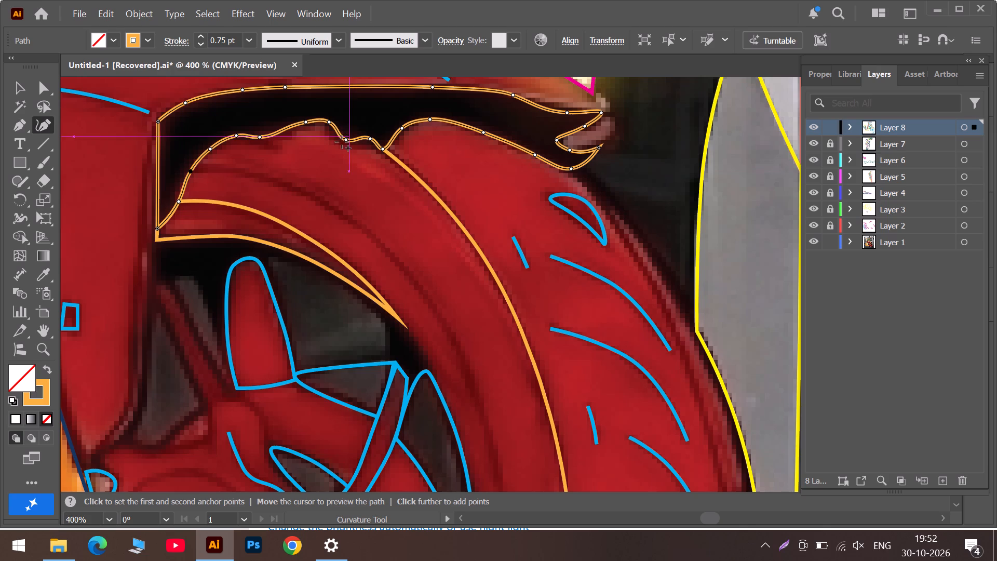
left_click(346, 141)
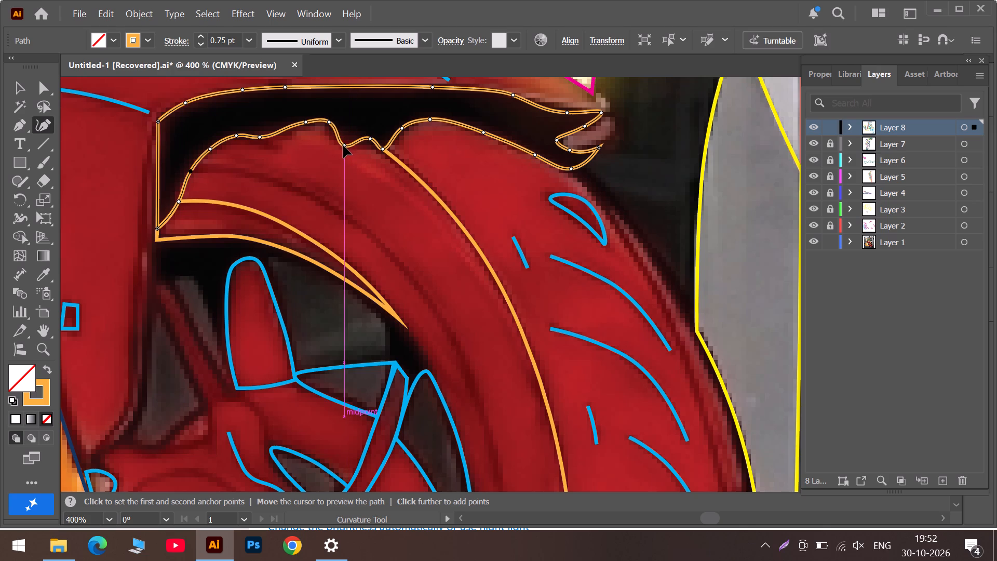
left_click(371, 141)
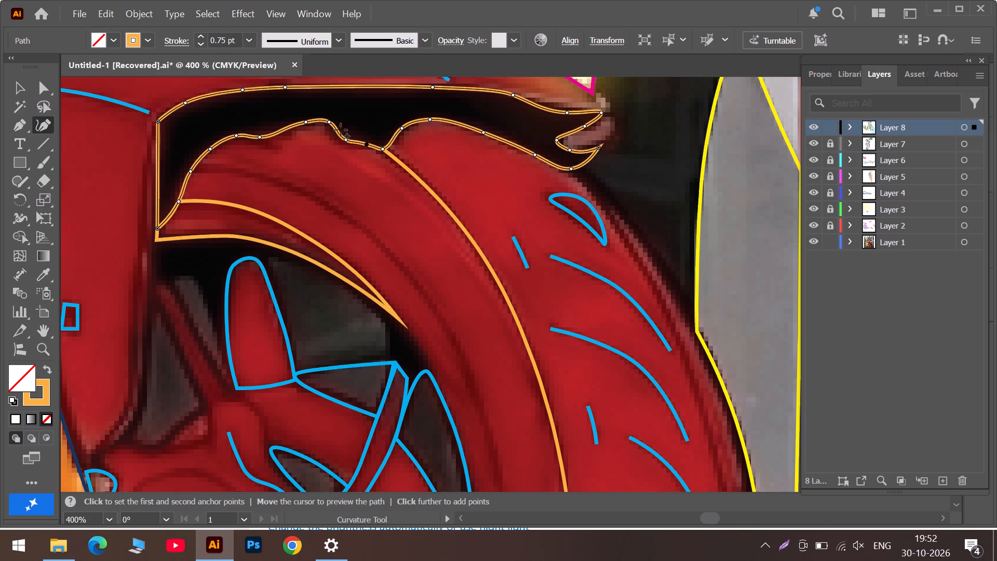
left_click(328, 124)
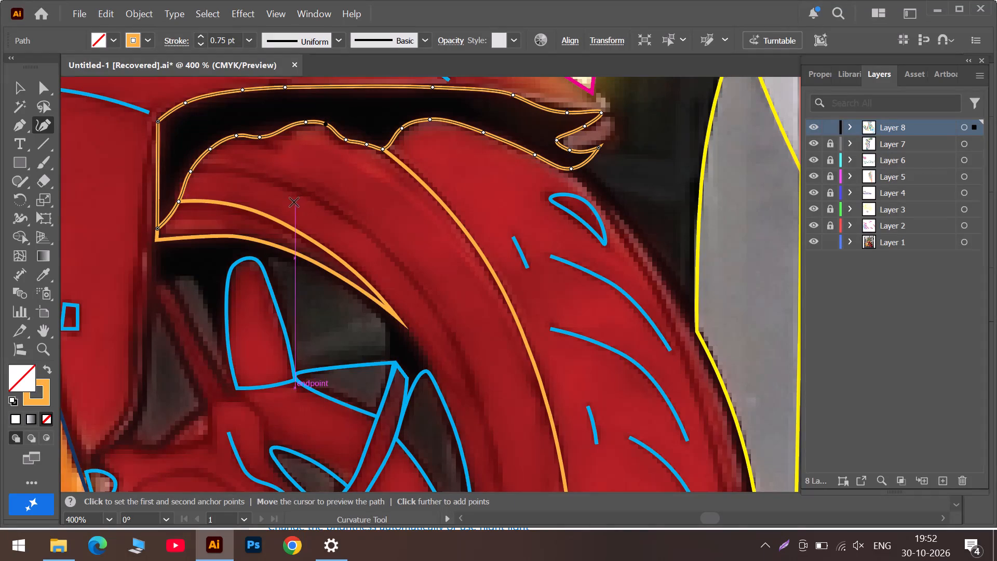
Start a curved path on the dark groove between the inner band and outer groove path, tracing it from the fender down the tyre's side.
left_click(200, 171)
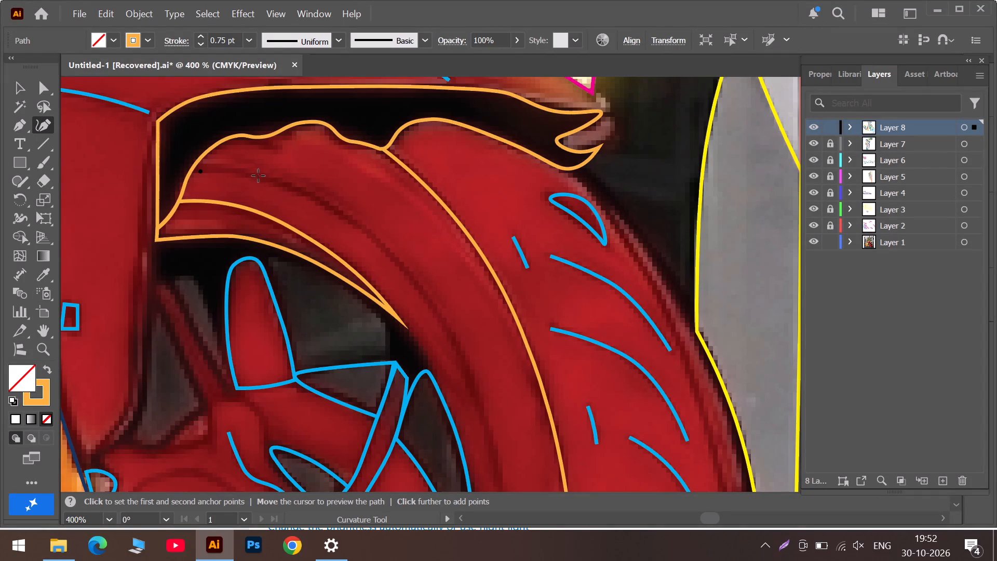
left_click(260, 177)
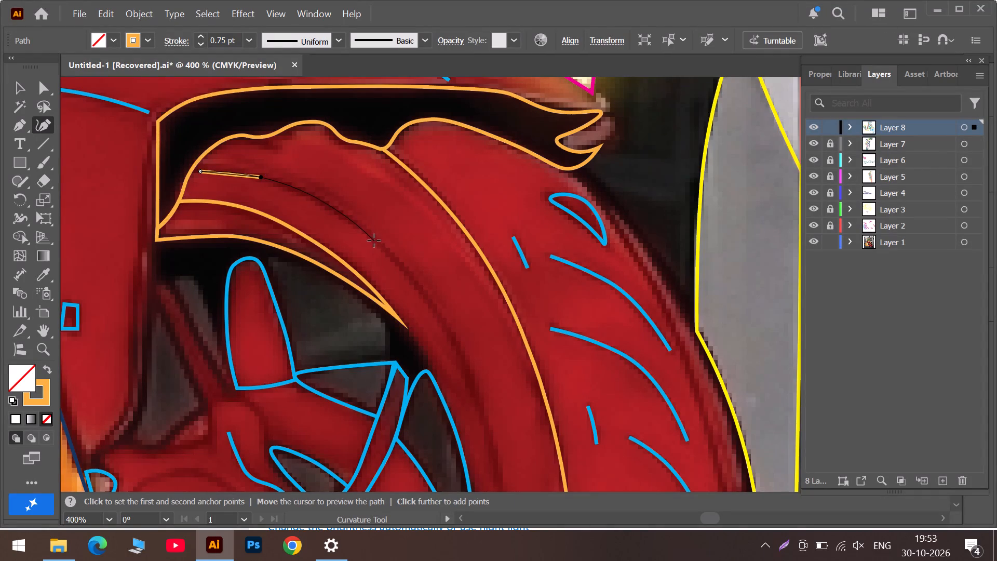
left_click(378, 242)
scroll(378, 243, "down", 7)
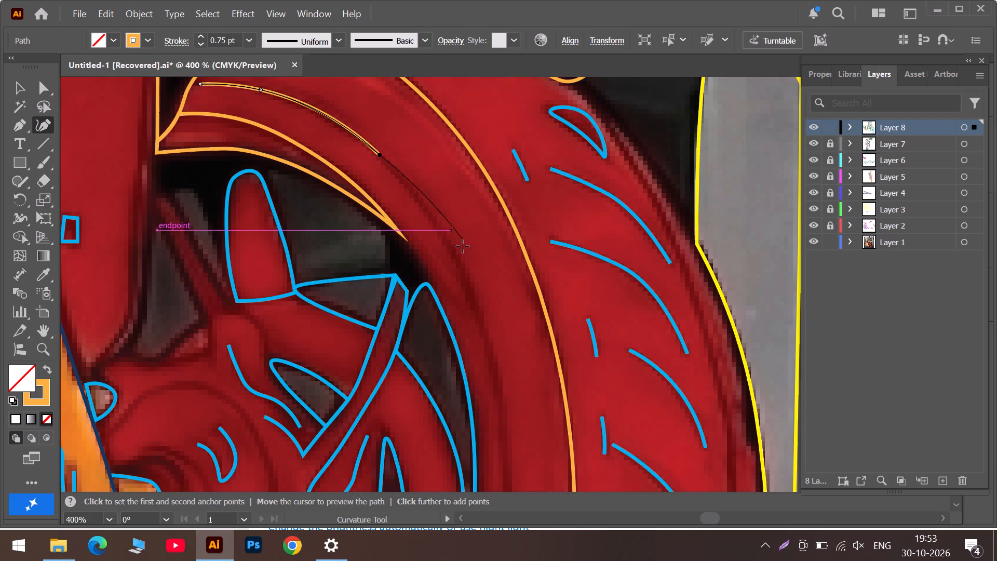
left_click(463, 272)
scroll(463, 272, "down", 7)
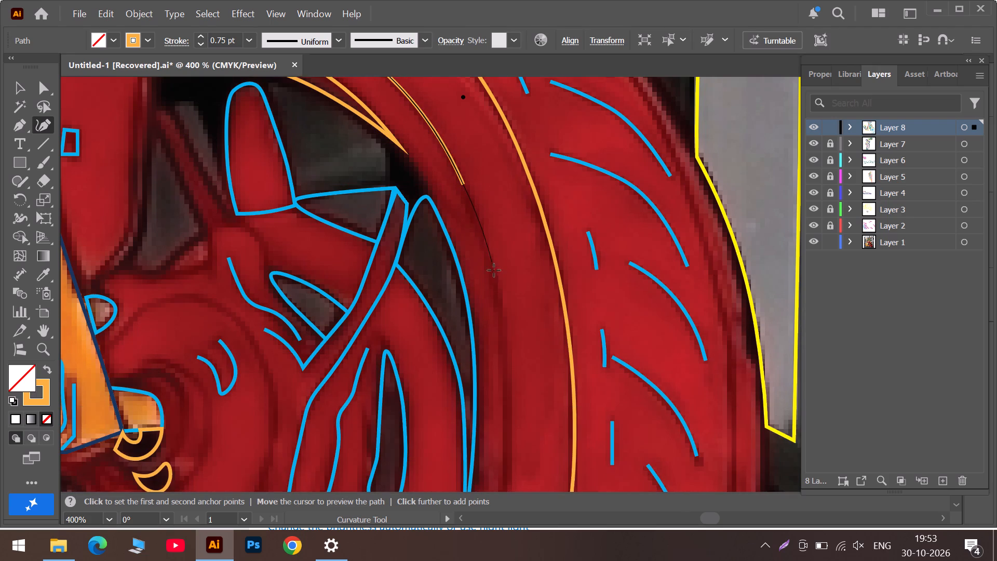
left_click(496, 286)
scroll(496, 286, "down", 14)
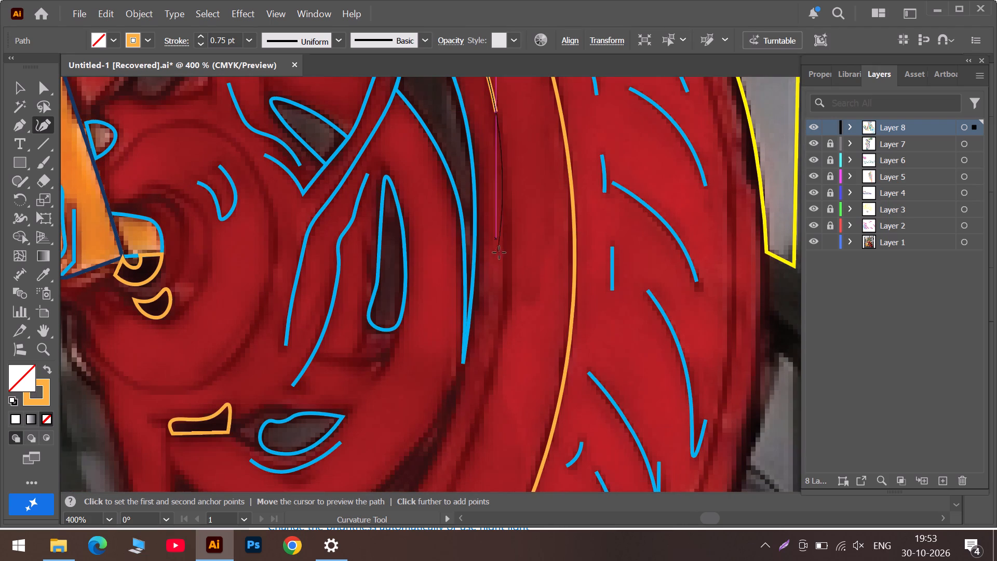
left_click(506, 296)
Continue the inner groove path around the wheel's lower curve to just above the short blue strokes near the bottom.
scroll(505, 296, "down", 15)
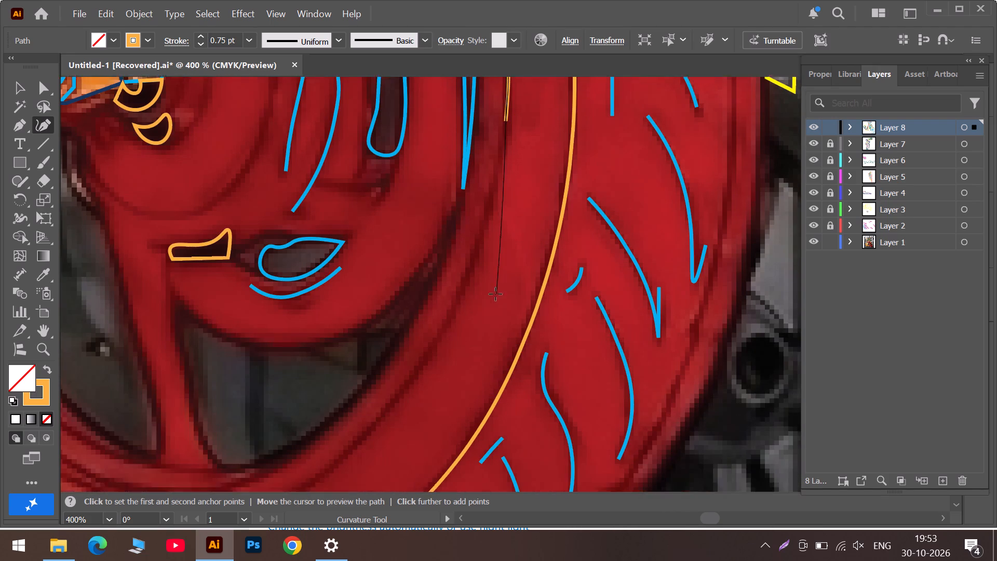
left_click(446, 316)
scroll(445, 316, "down", 6)
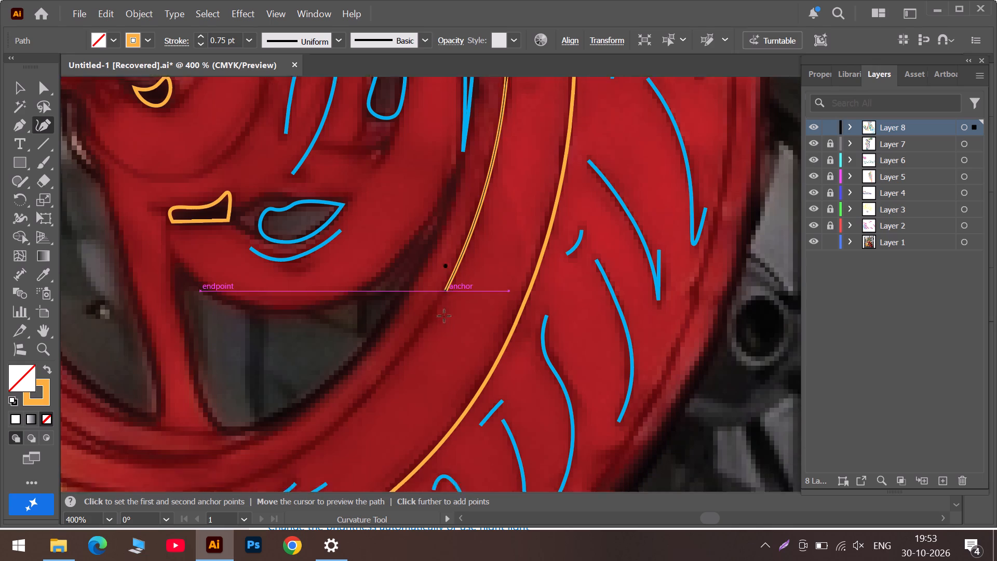
scroll(444, 316, "down", 1)
left_click(361, 338)
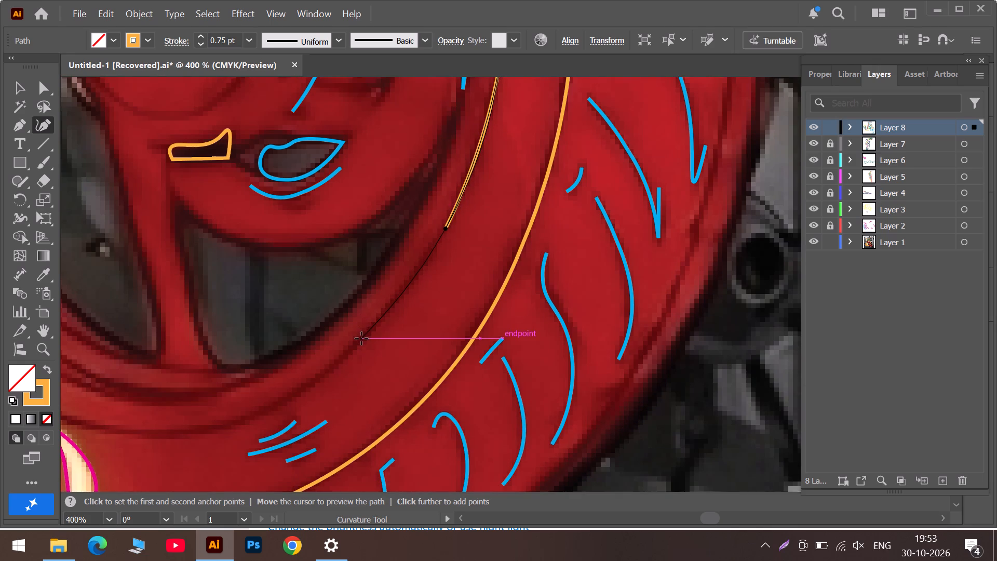
scroll(361, 338, "down", 6)
left_click(250, 344)
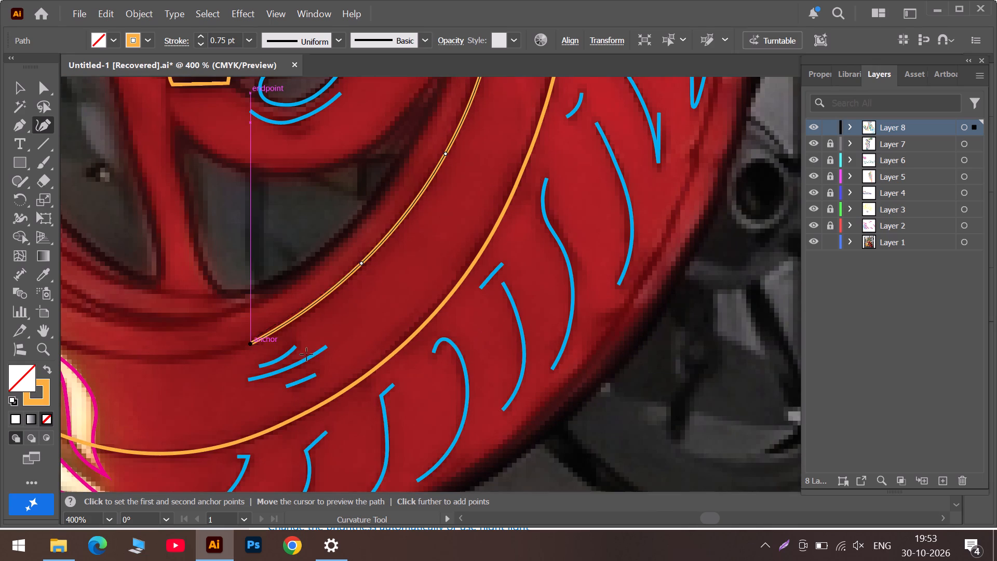
Extend the inner groove path to the white flame's edge, nudge its second-to-last anchor onto the groove, and end the path.
left_click(683, 518)
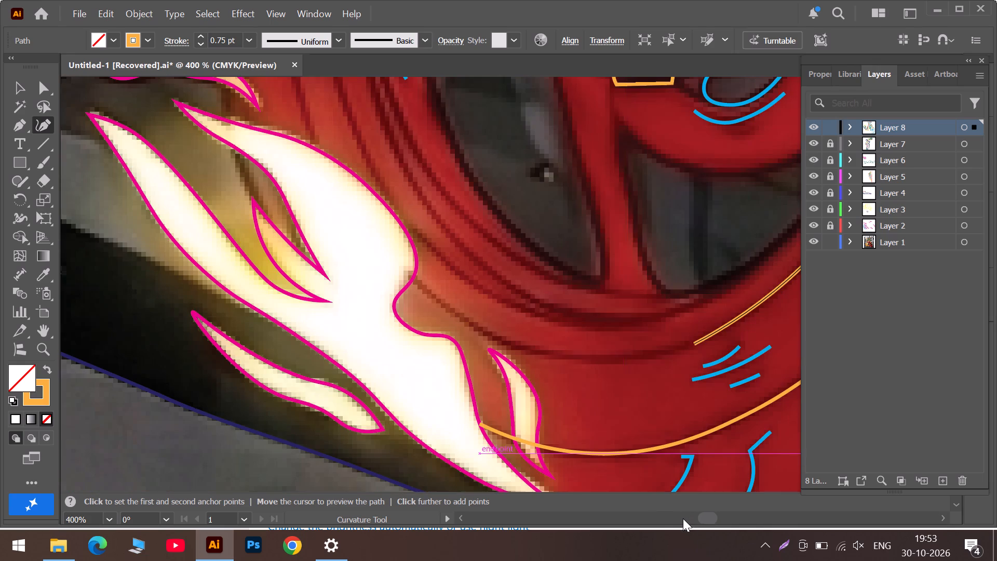
left_click(498, 342)
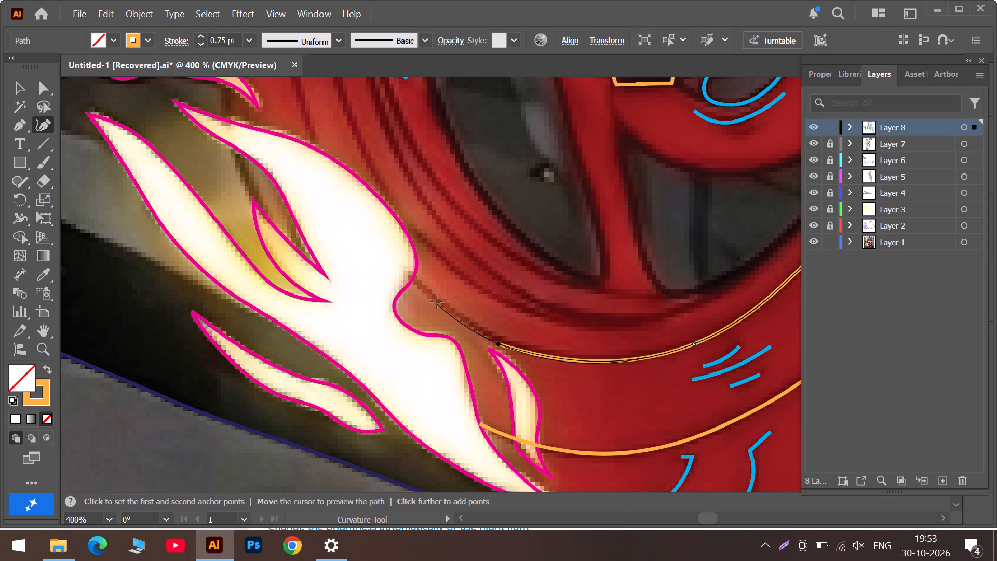
left_click(500, 343)
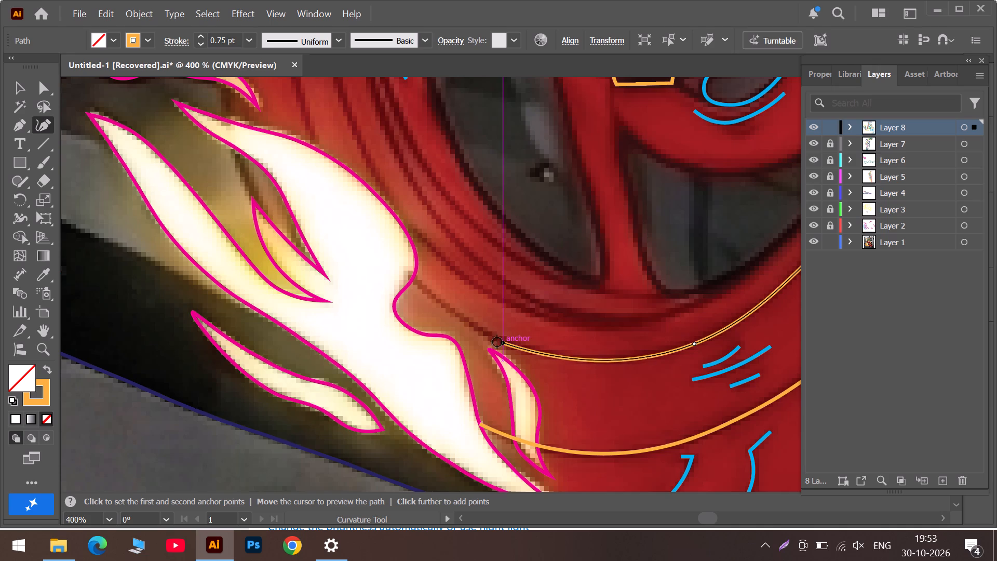
left_click(421, 285)
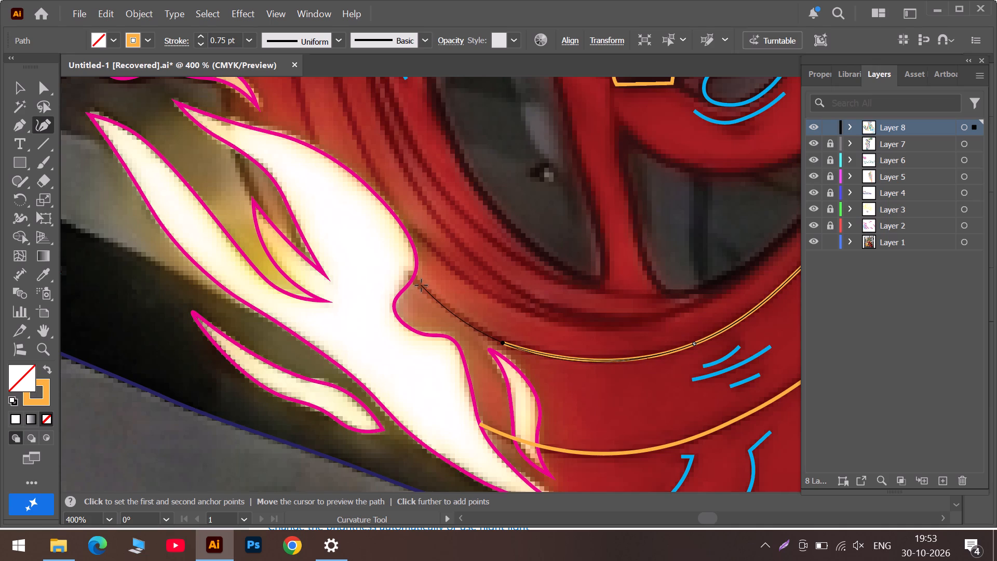
left_click_drag(421, 285, 413, 279)
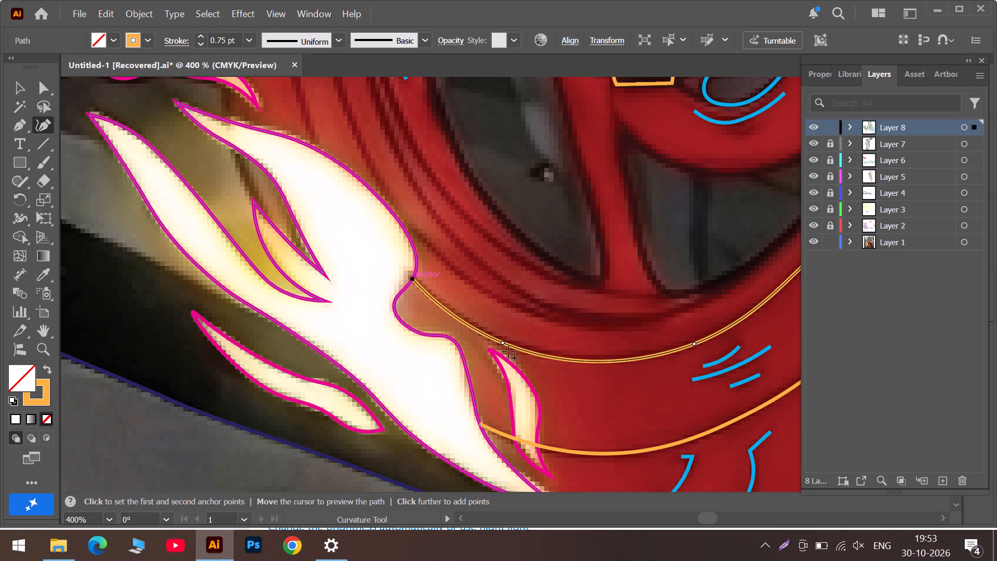
left_click_drag(505, 344, 506, 340)
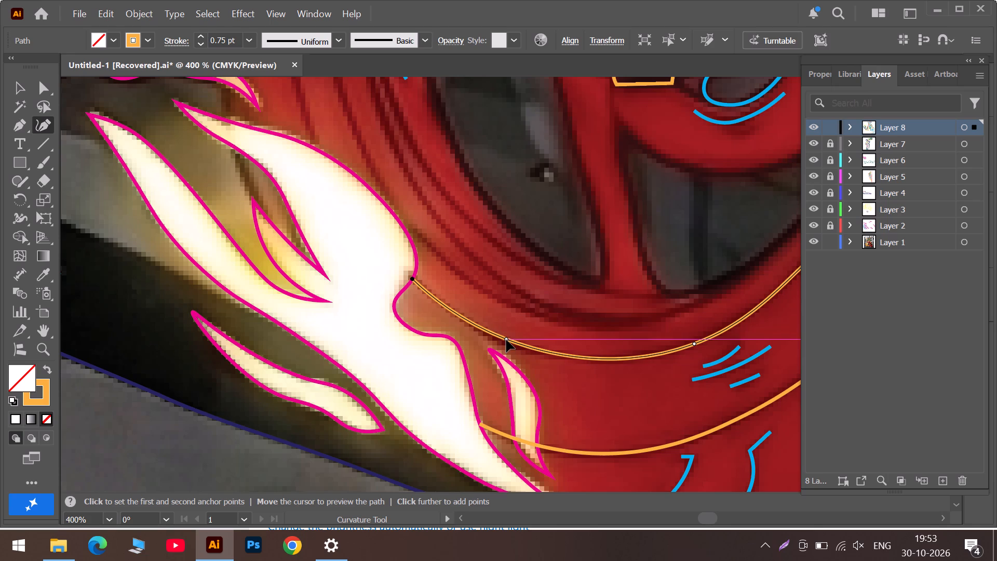
left_click_drag(506, 340, 501, 338)
key("Escape")
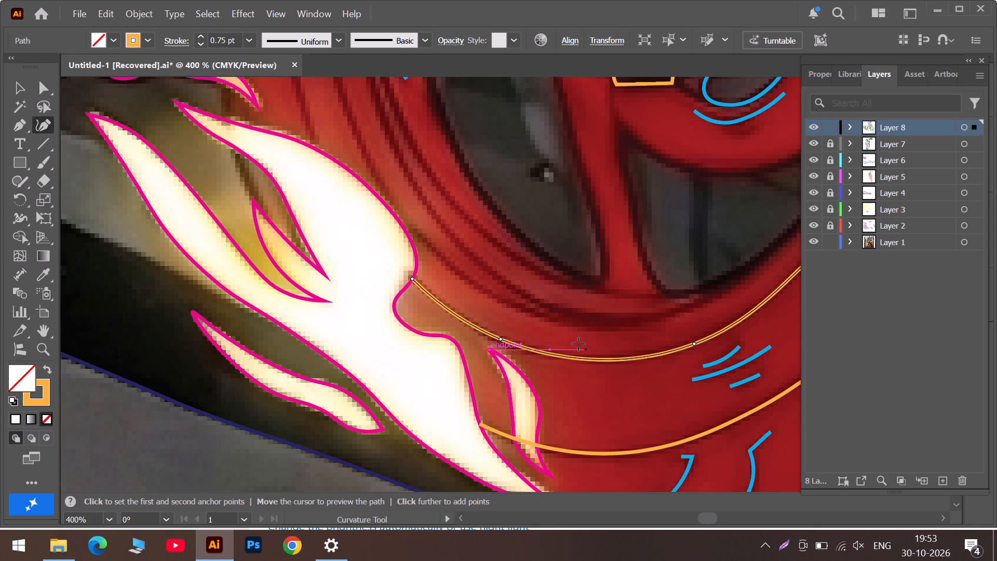
Trace the groove on the wheel's left side with an open curved path from the upper white flame down to the lower flame's edge.
scroll(461, 238, "up", 5)
scroll(363, 196, "up", 8)
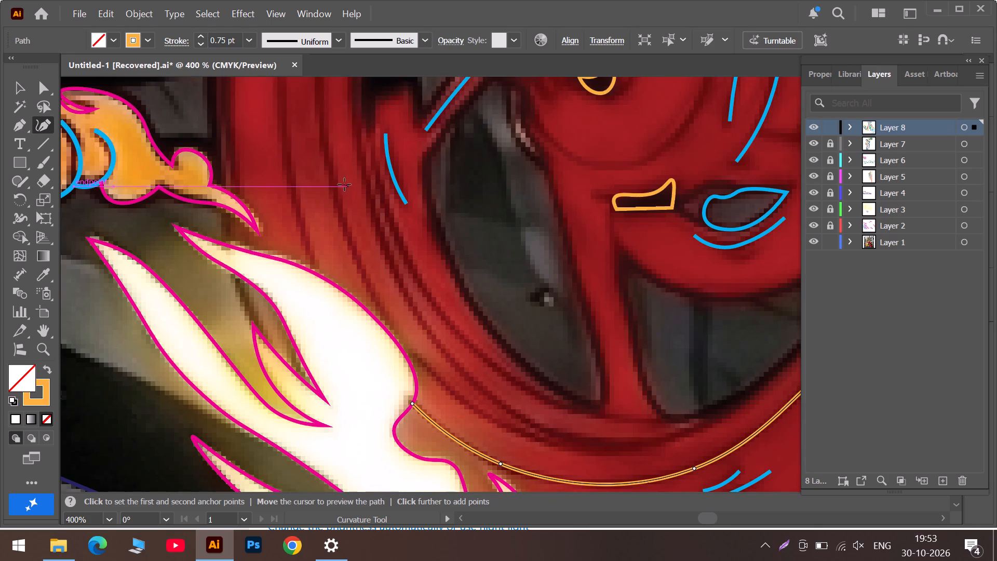
scroll(344, 184, "up", 9)
scroll(327, 171, "down", 2, "alt")
scroll(325, 169, "up", 2)
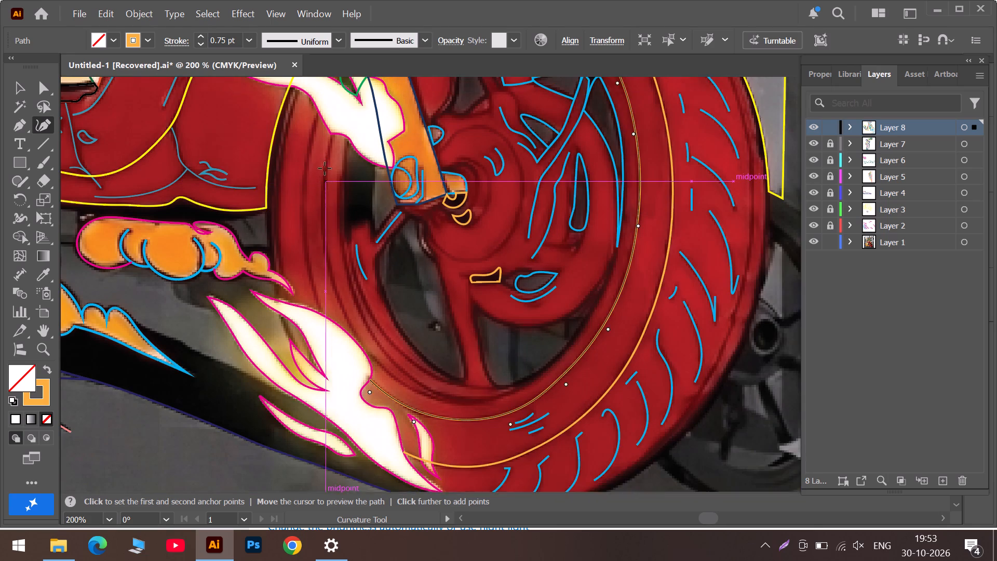
scroll(325, 168, "up", 3)
scroll(318, 166, "up", 2, "alt")
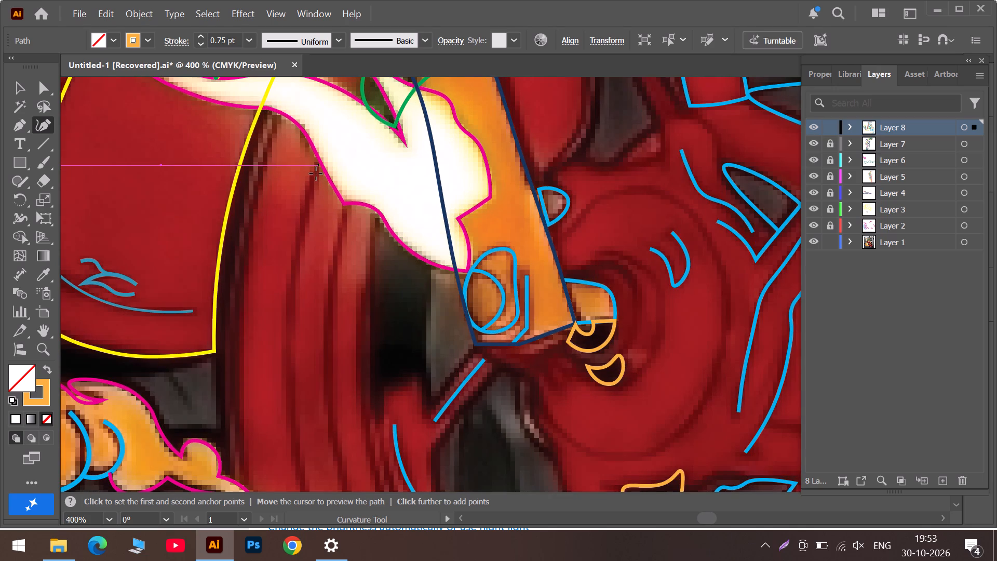
left_click(316, 171)
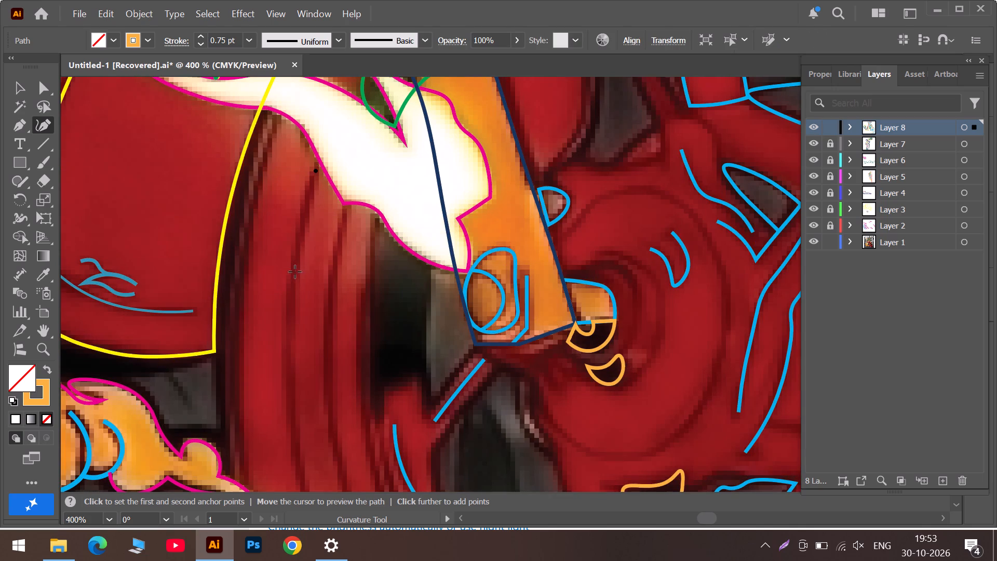
left_click(294, 272)
scroll(299, 279, "down", 8)
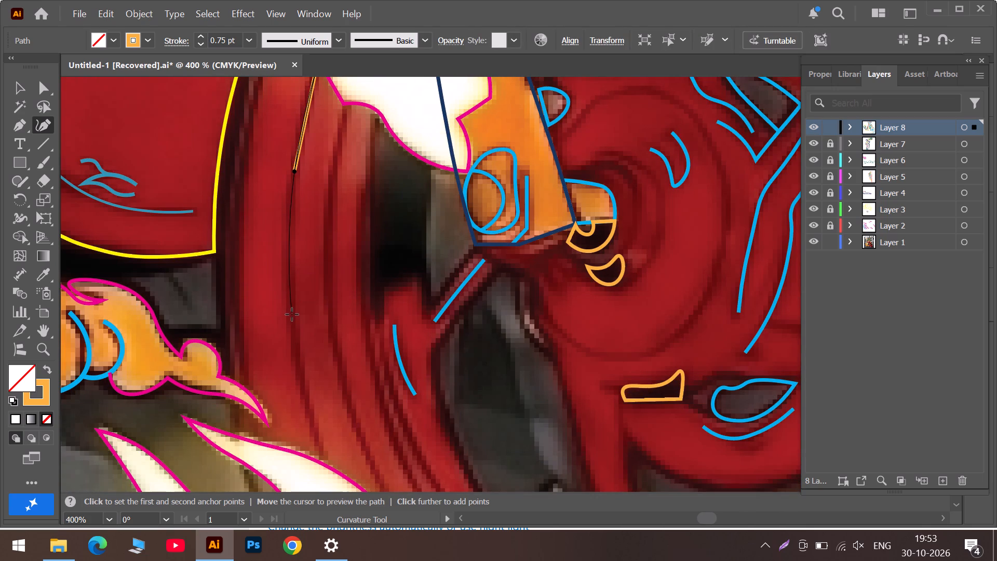
left_click(292, 314)
scroll(298, 317, "down", 7)
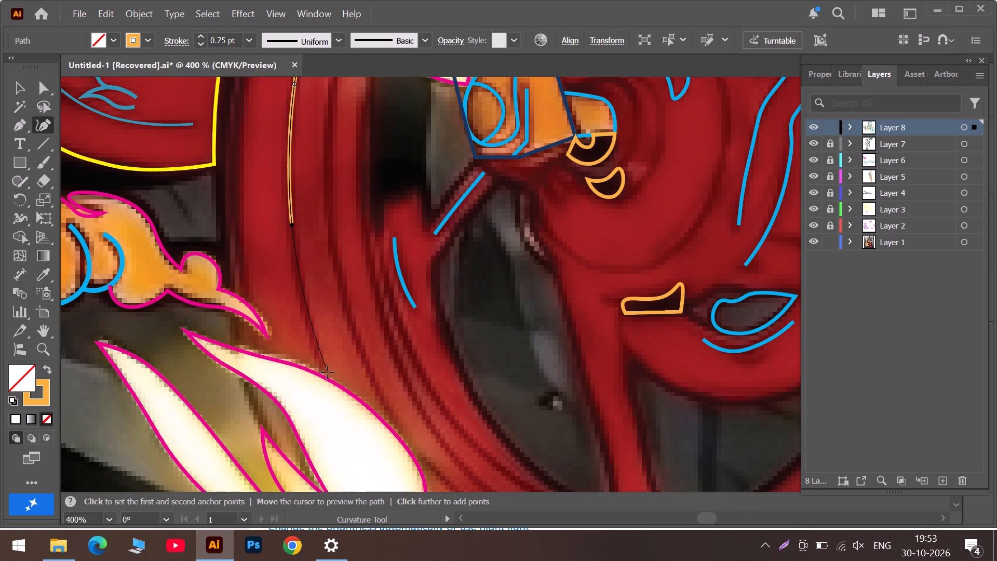
double_click(326, 374)
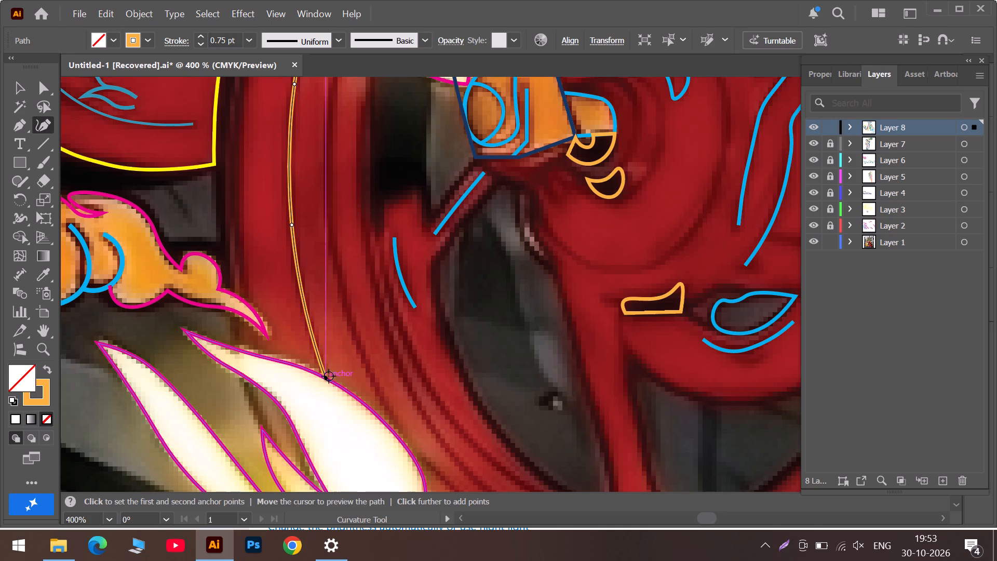
key("Escape")
Move the new groove path's top anchor up onto the upper white flame's pink outline and end the edit.
scroll(303, 267, "up", 7)
scroll(288, 201, "up", 7)
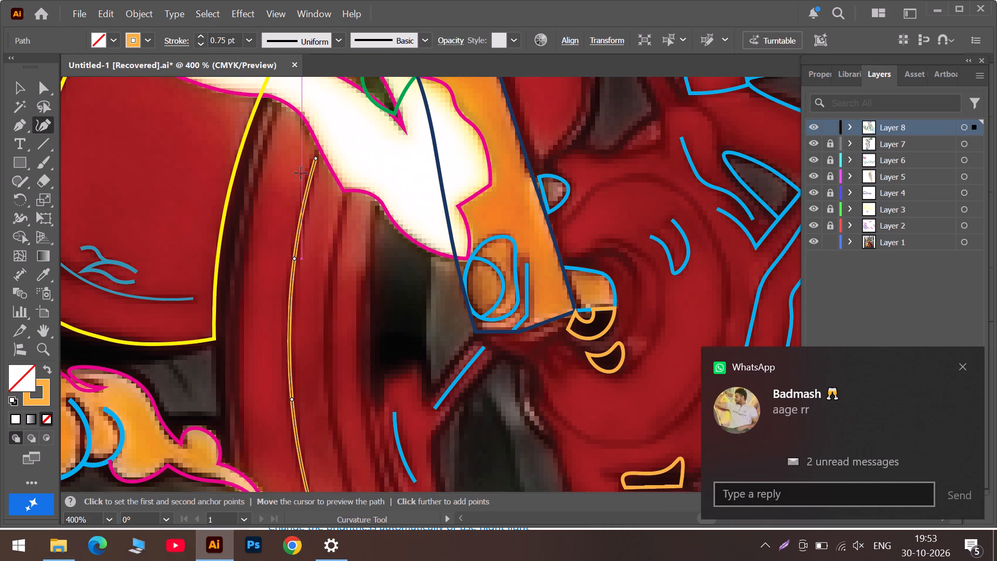
scroll(298, 172, "up", 1, "alt")
scroll(281, 161, "up", 4)
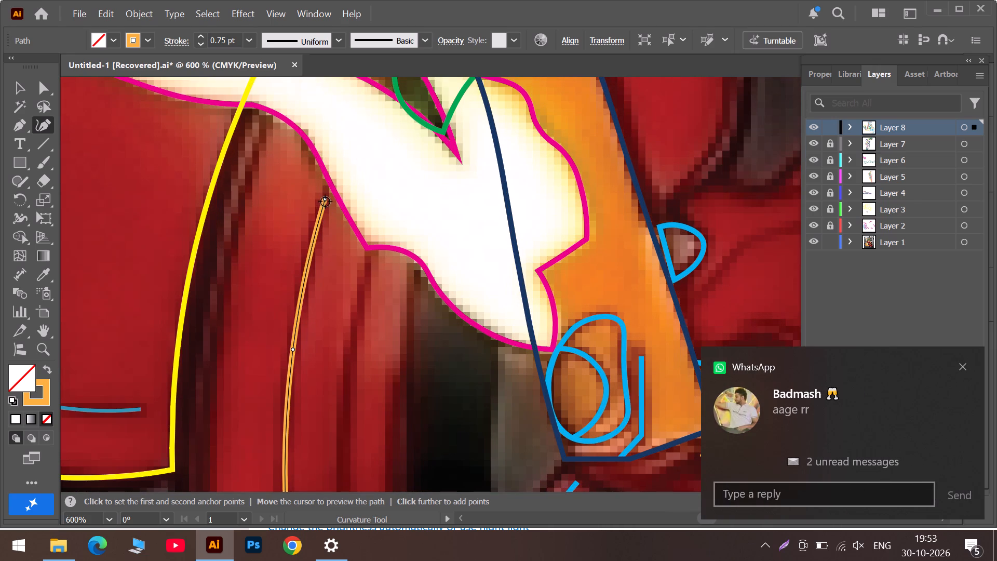
left_click_drag(325, 198, 330, 183)
key("Escape")
scroll(379, 311, "down", 4)
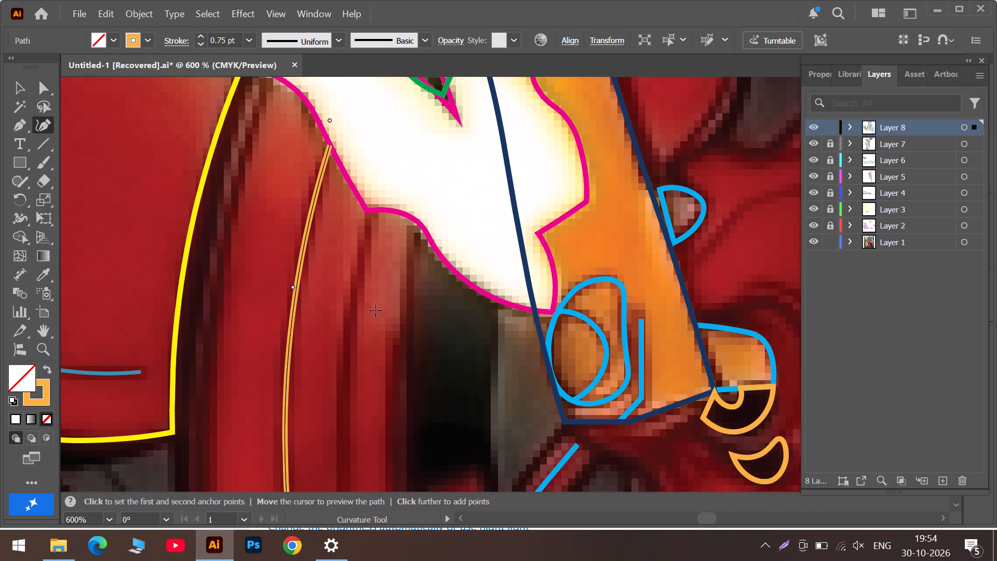
scroll(375, 311, "down", 1)
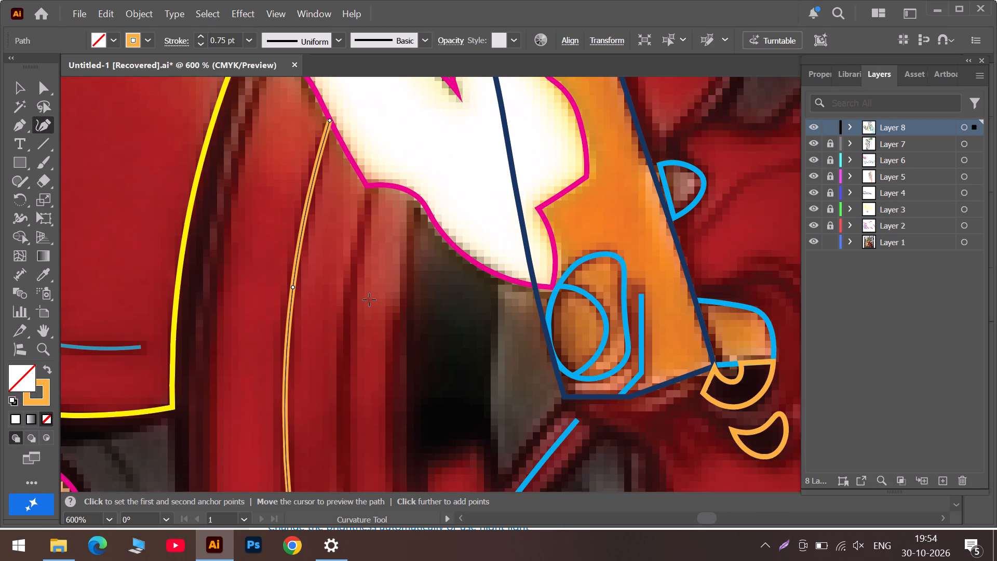
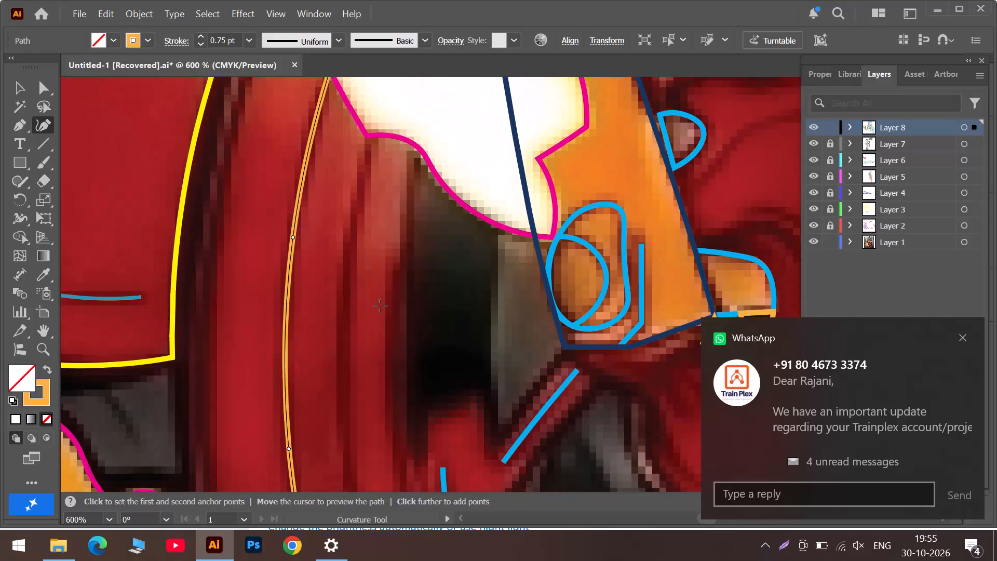
Trace the dark groove beside the orange groove line as a curved path, from the upper white flame's edge down toward the lower white flame.
scroll(380, 306, "down", 1)
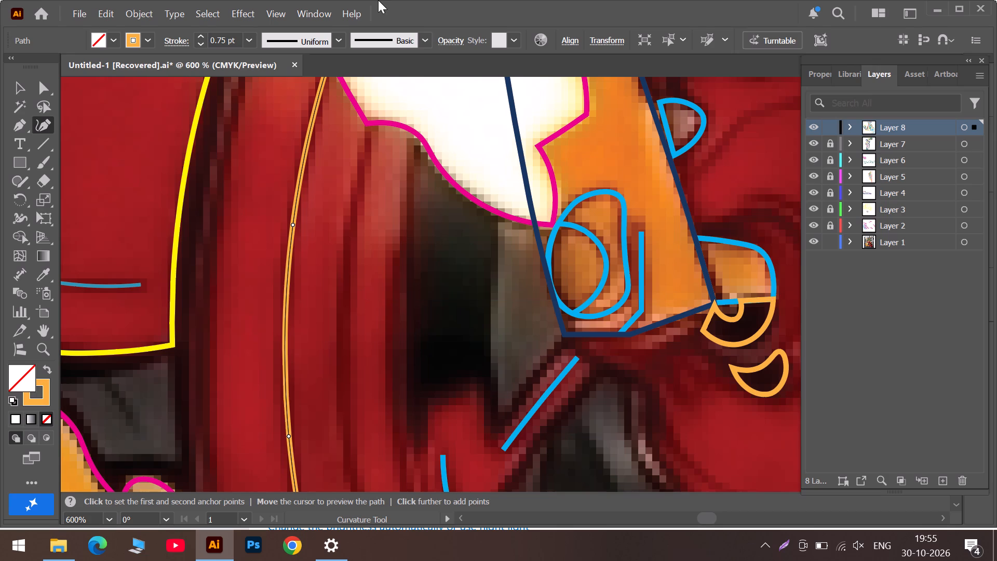
left_click(375, 124)
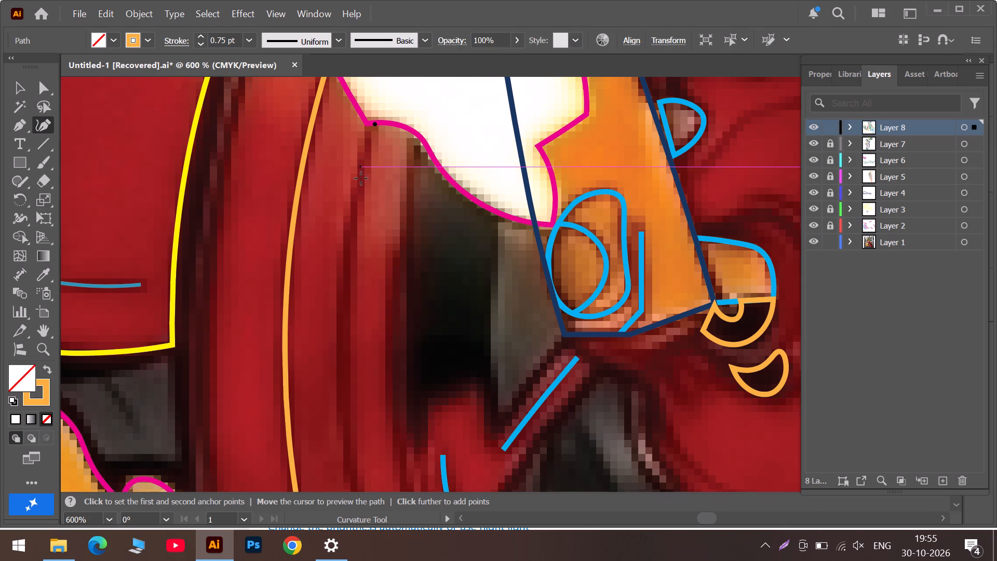
left_click(356, 186)
scroll(353, 195, "down", 6)
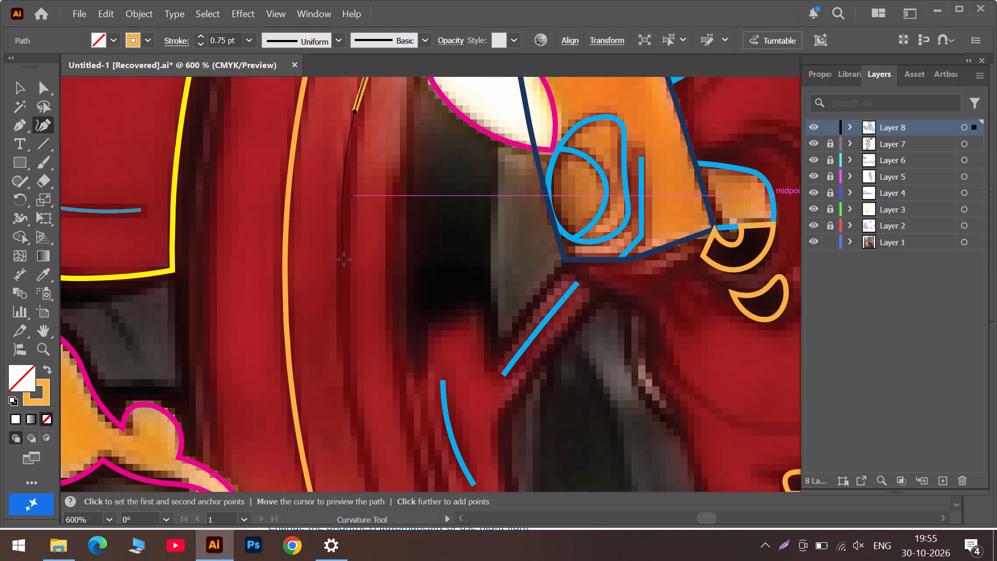
left_click(342, 270)
scroll(341, 271, "down", 6)
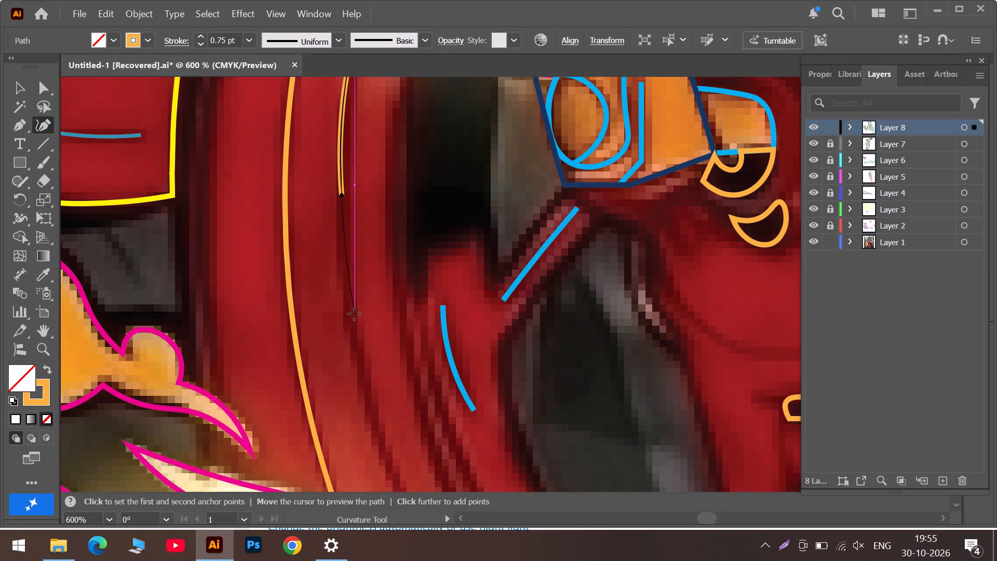
left_click(348, 324)
scroll(348, 324, "down", 6)
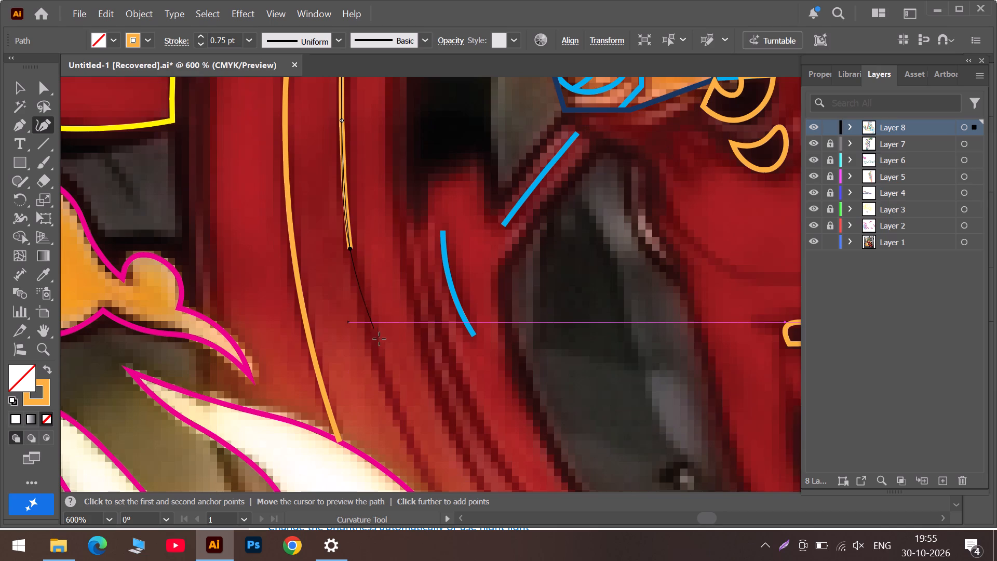
left_click(375, 352)
scroll(375, 352, "down", 7)
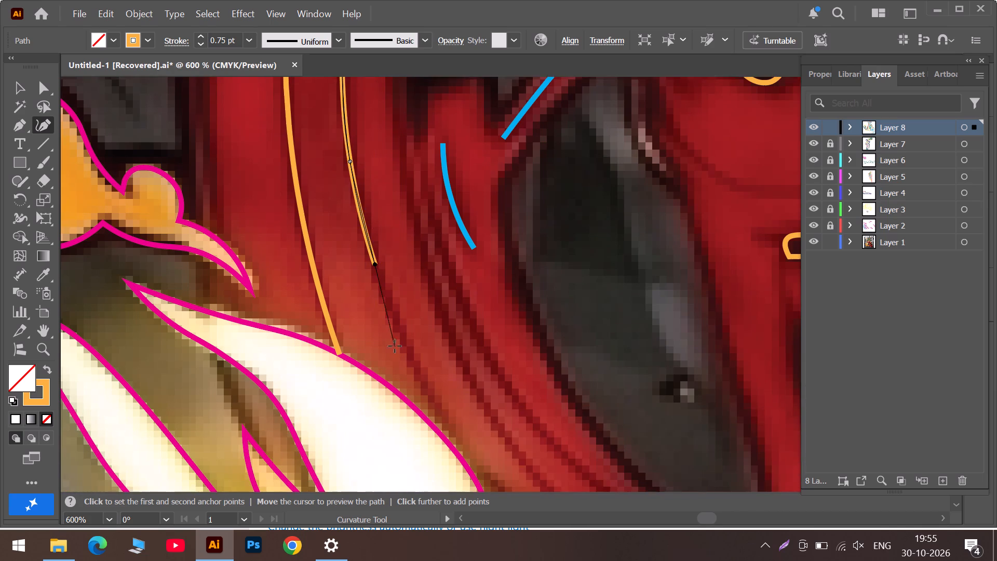
scroll(395, 346, "down", 1)
left_click(412, 349)
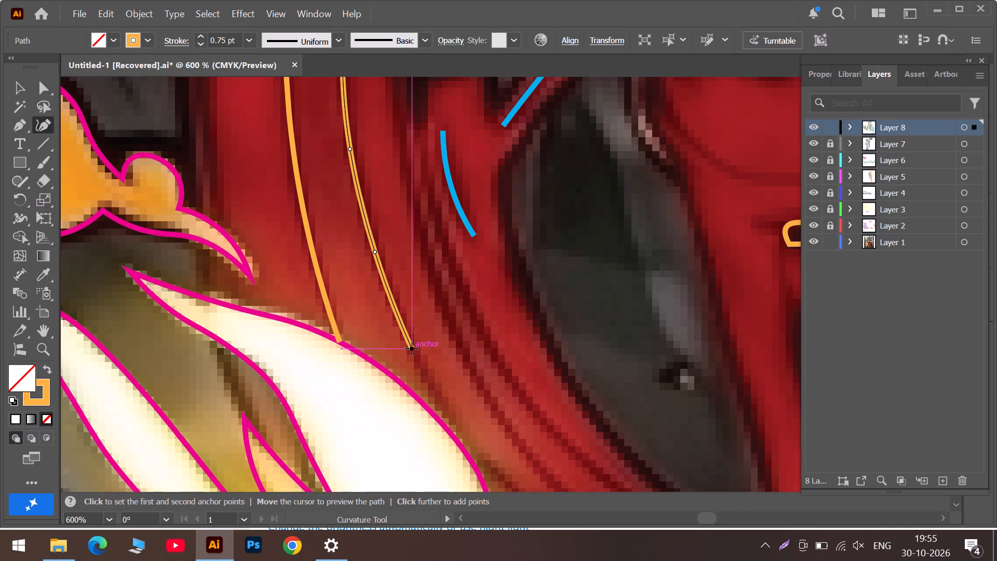
Continue the curved groove path past the white flame and around the wheel's bottom, ending in a corner at the lower spoke opening's dark edge.
scroll(412, 349, "down", 7)
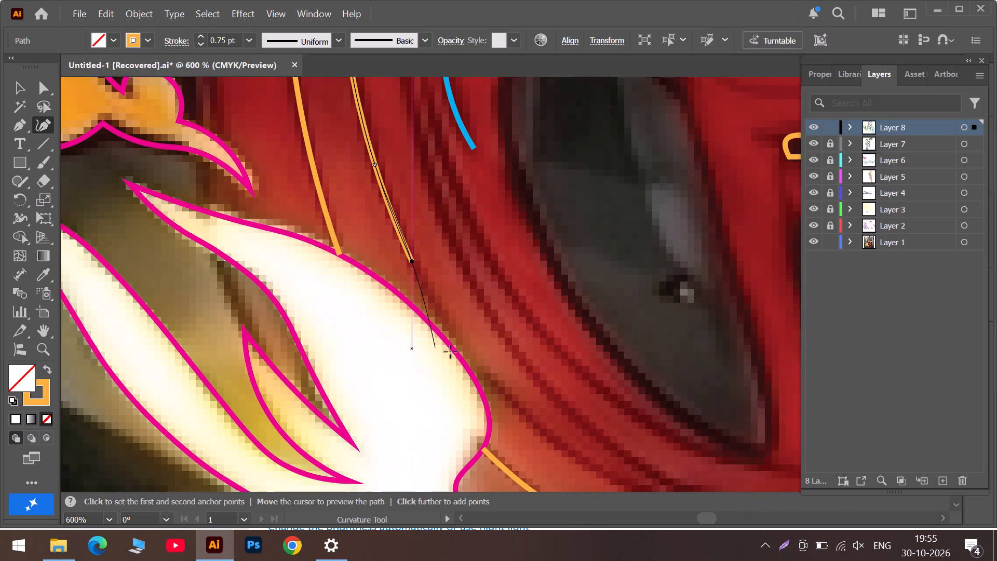
left_click(471, 357)
scroll(471, 357, "down", 4)
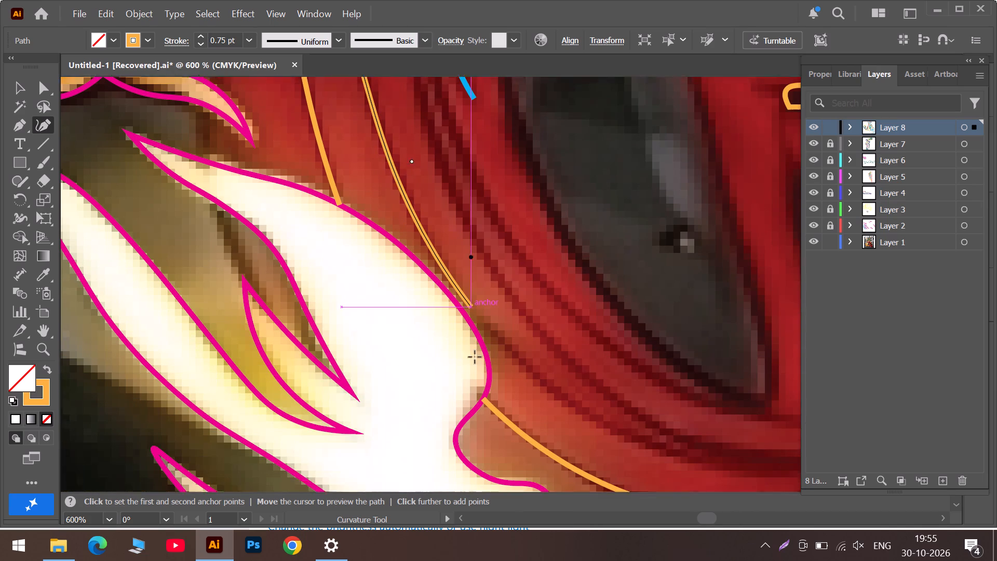
scroll(475, 357, "down", 2)
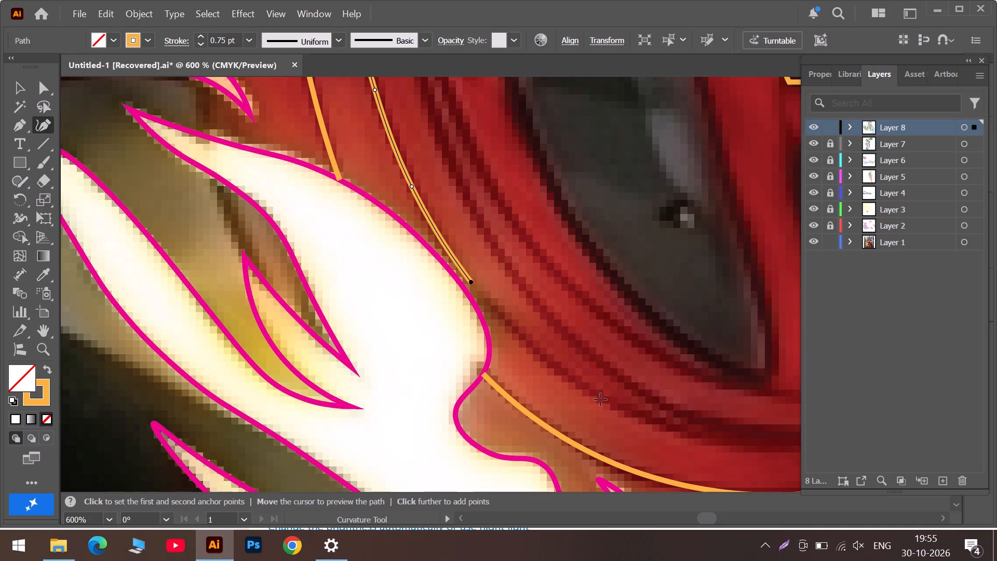
left_click(605, 400)
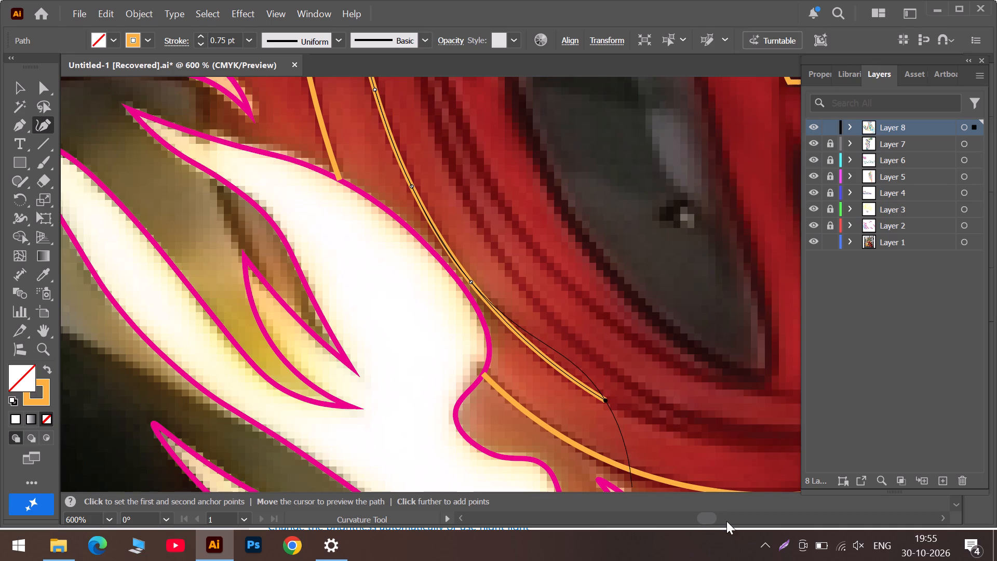
left_click(727, 520)
scroll(379, 447, "down", 1)
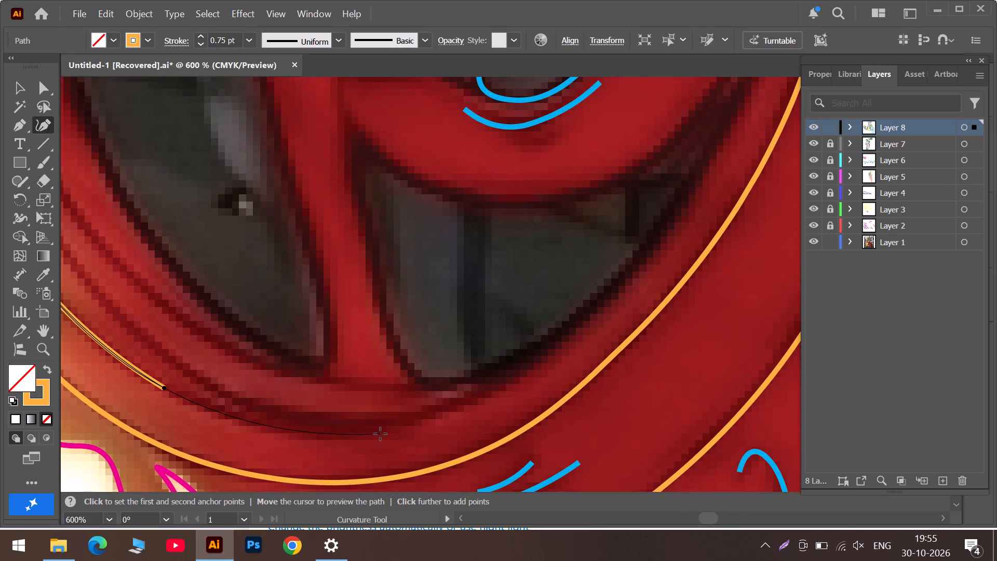
left_click(376, 432)
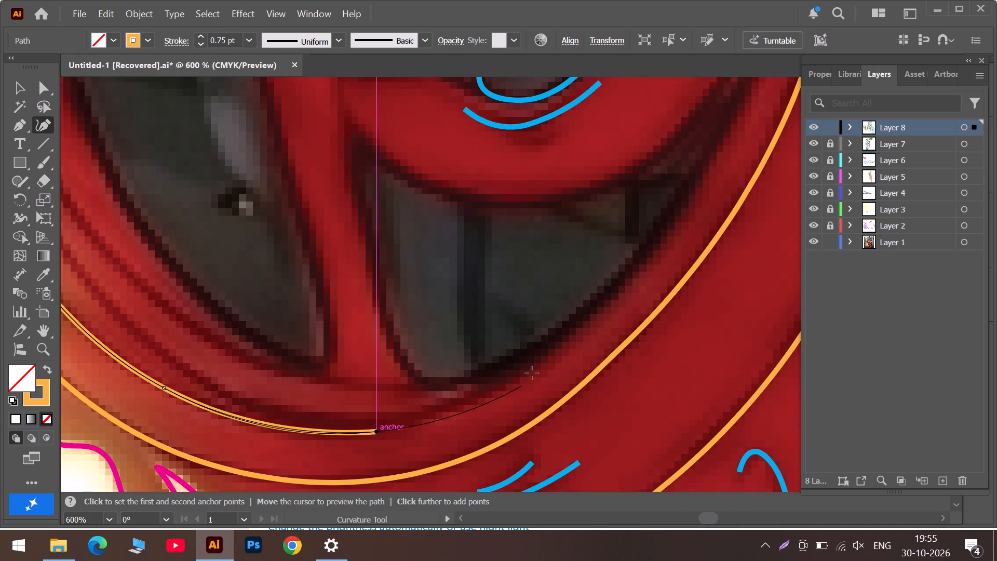
triple_click(556, 341)
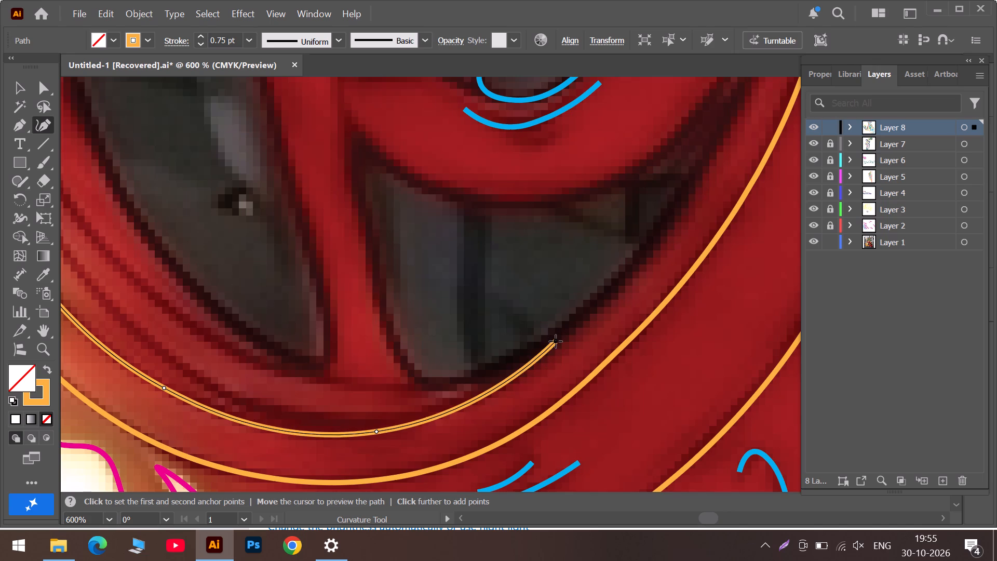
Trace the path back along the groove's inner edge below the spoke openings, adjusting anchors to fit the curve up the tyre's side.
left_click(425, 415)
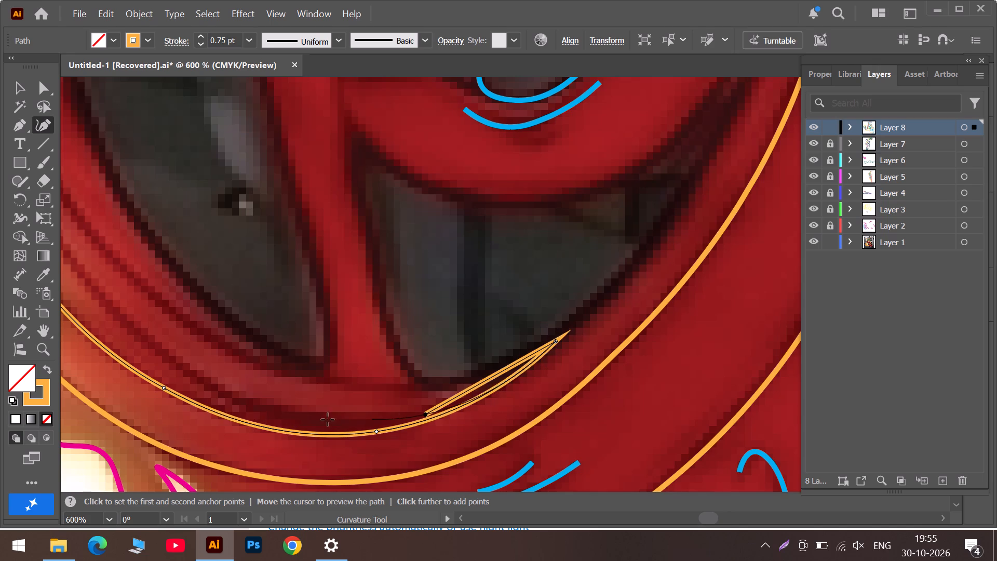
left_click(227, 397)
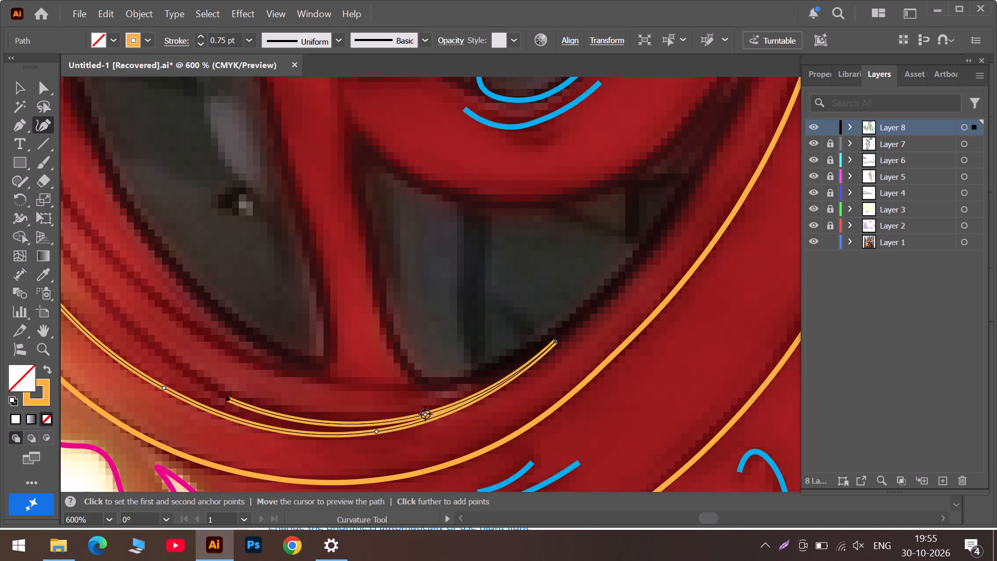
left_click_drag(425, 416, 383, 419)
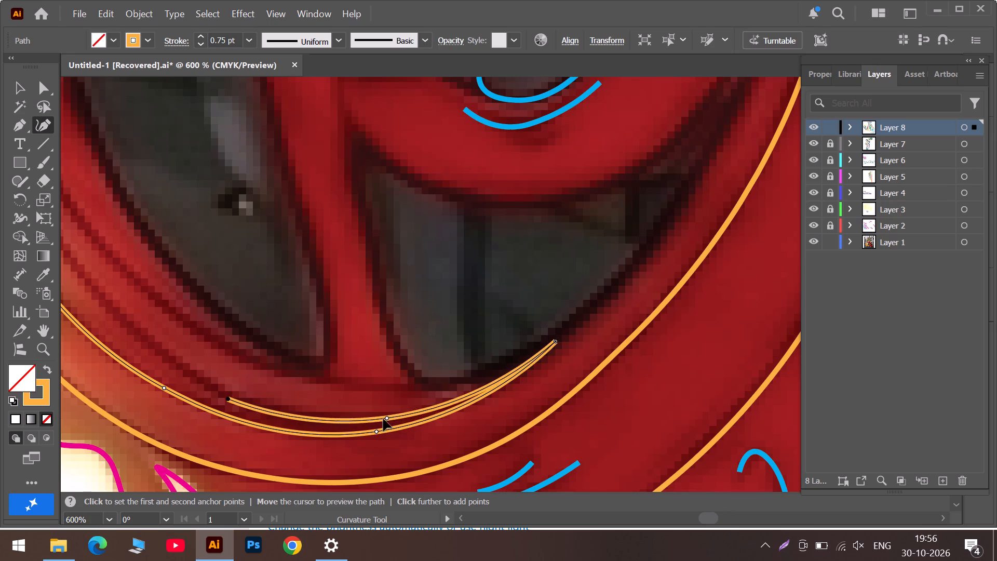
left_click_drag(383, 419, 376, 420)
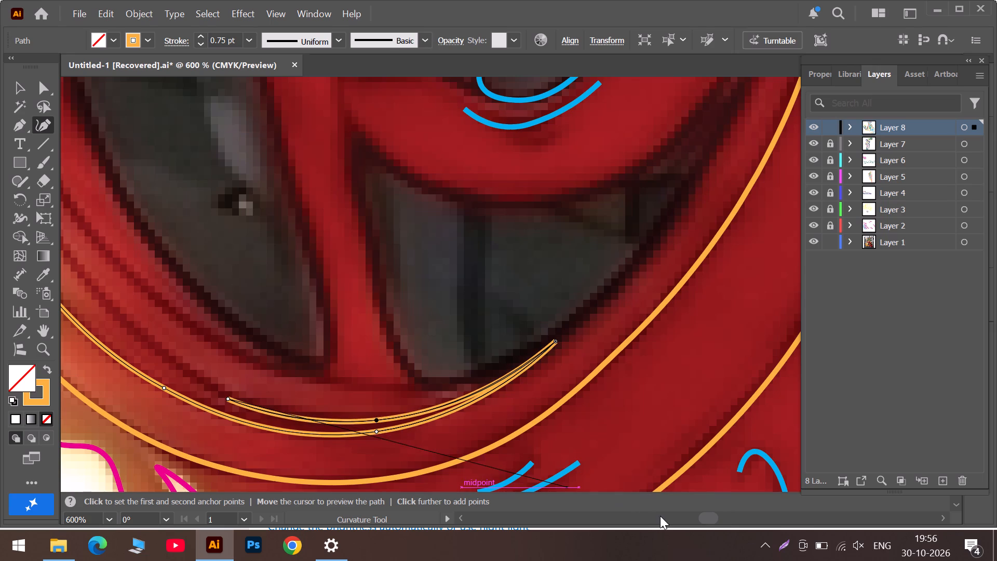
left_click(660, 516)
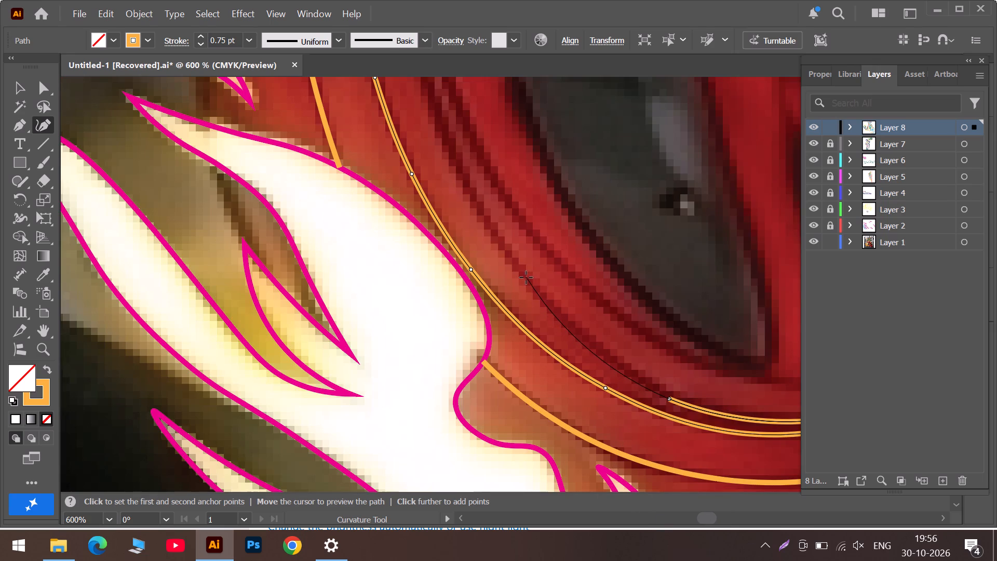
left_click(526, 277)
left_click_drag(669, 397, 668, 397)
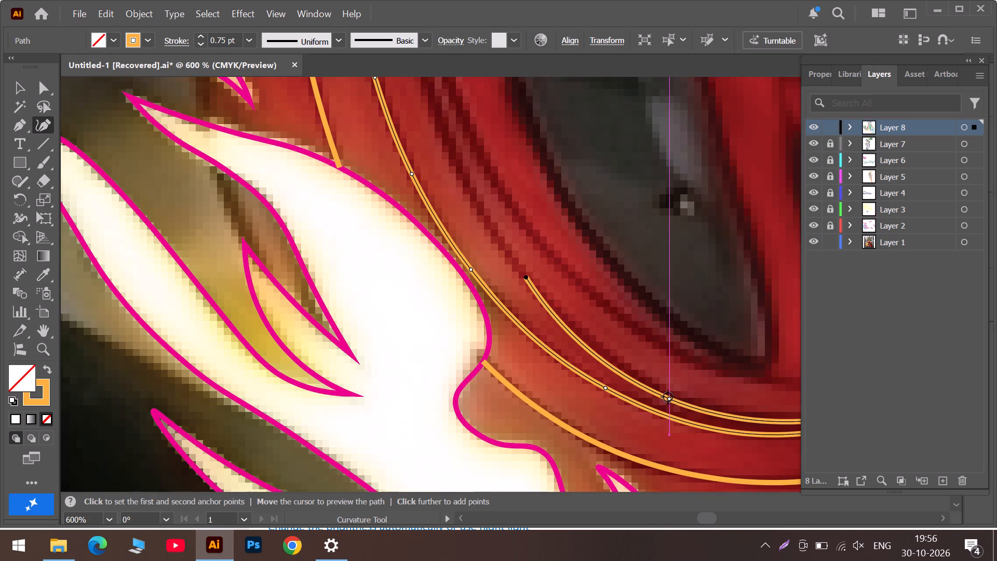
left_click_drag(668, 397, 653, 386)
Extend the groove's inner edge up the tyre's side to the upper white flame's lower edge and end the path.
scroll(529, 293, "up", 6)
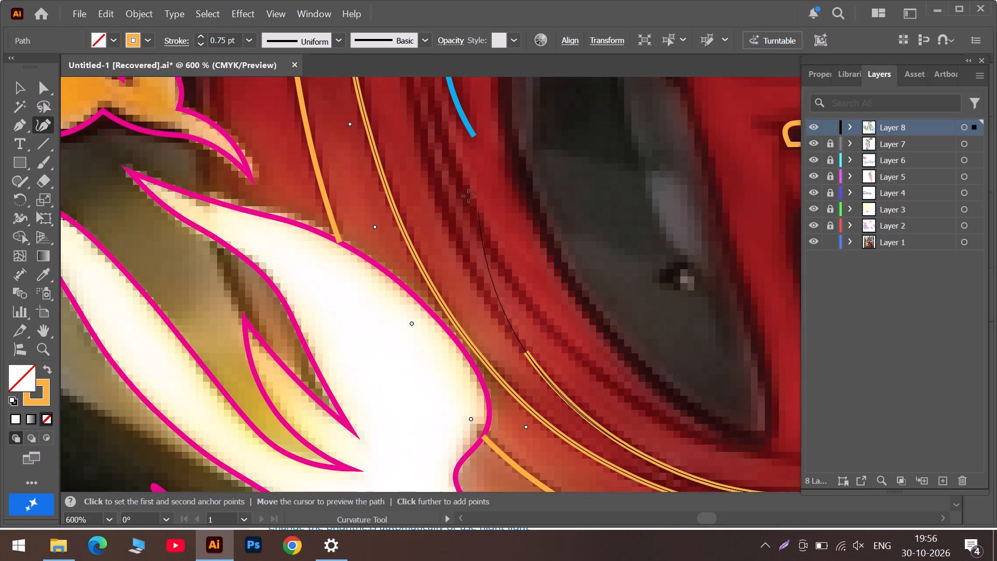
left_click(438, 196)
scroll(436, 195, "up", 12)
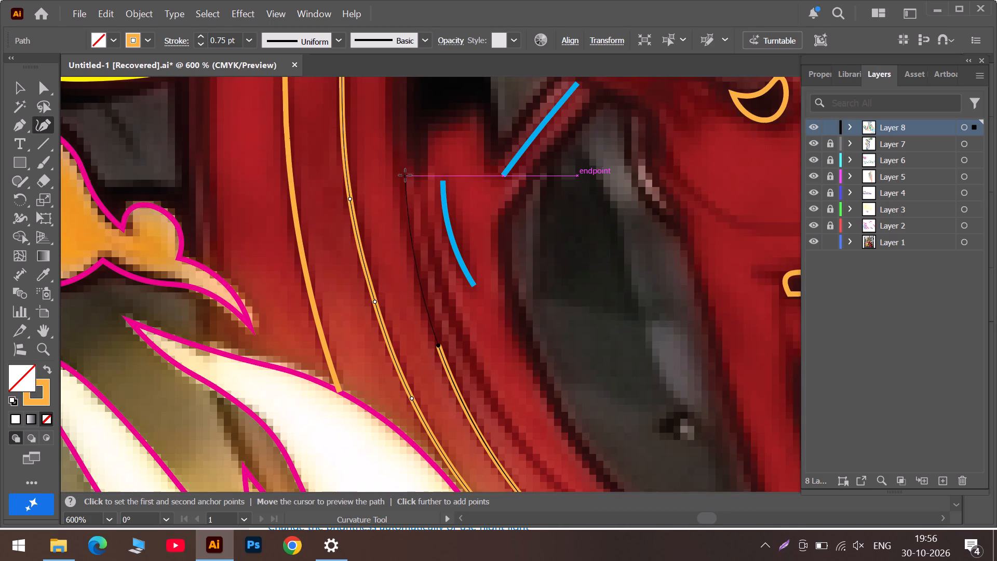
left_click(400, 169)
scroll(400, 169, "up", 7)
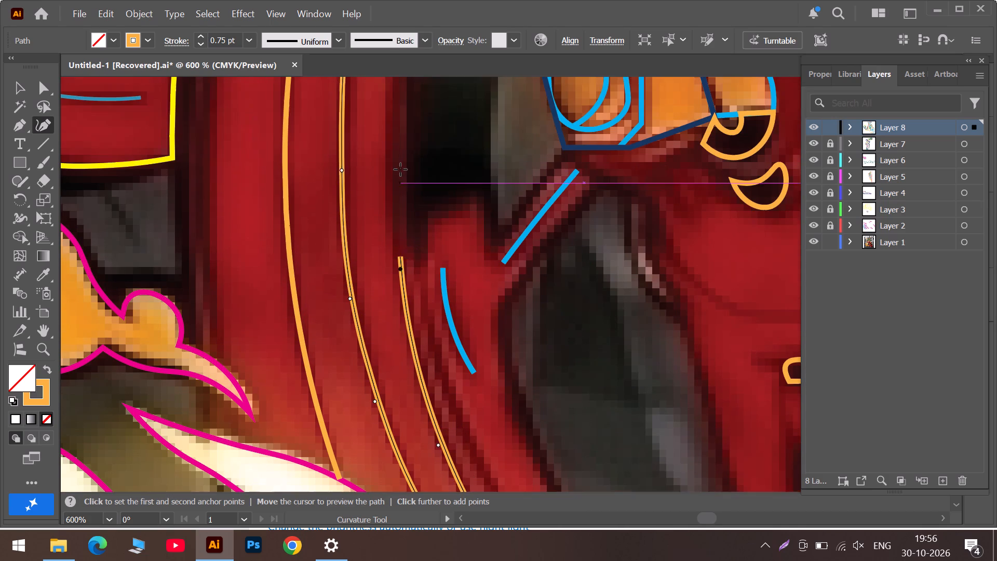
scroll(400, 169, "up", 6)
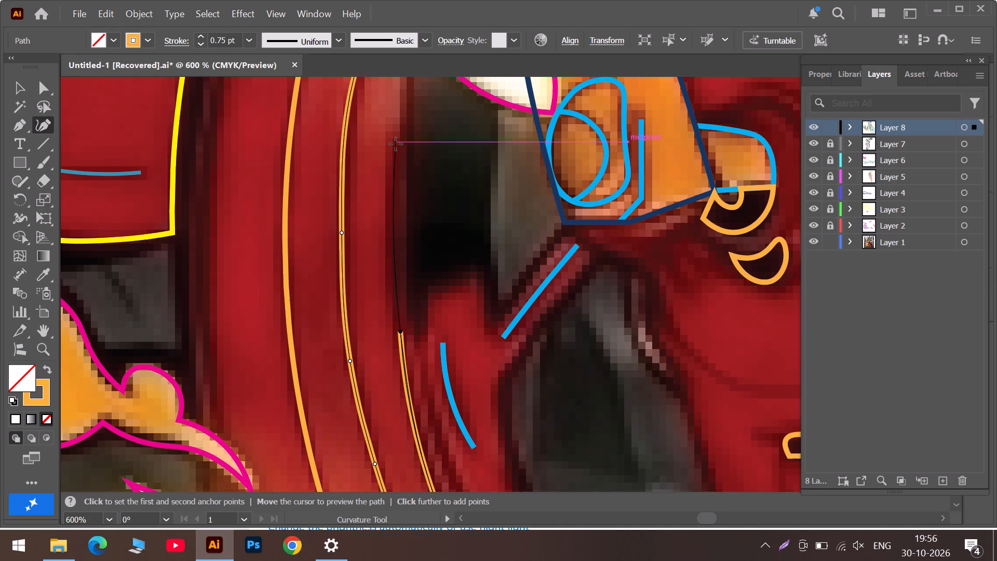
left_click(396, 144)
scroll(396, 145, "up", 12)
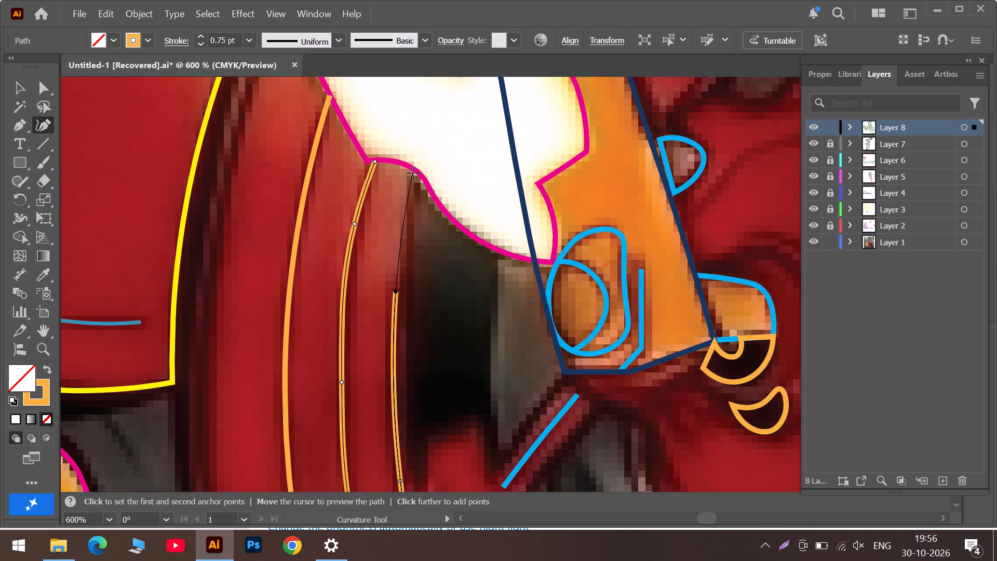
left_click(415, 173)
left_click(415, 173)
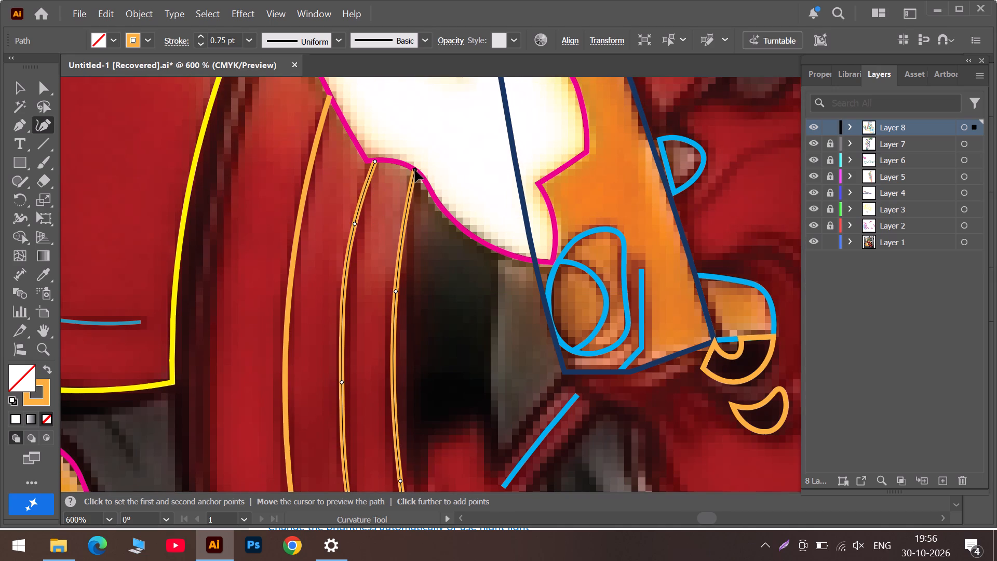
scroll(415, 170, "down", 7)
scroll(427, 252, "down", 7)
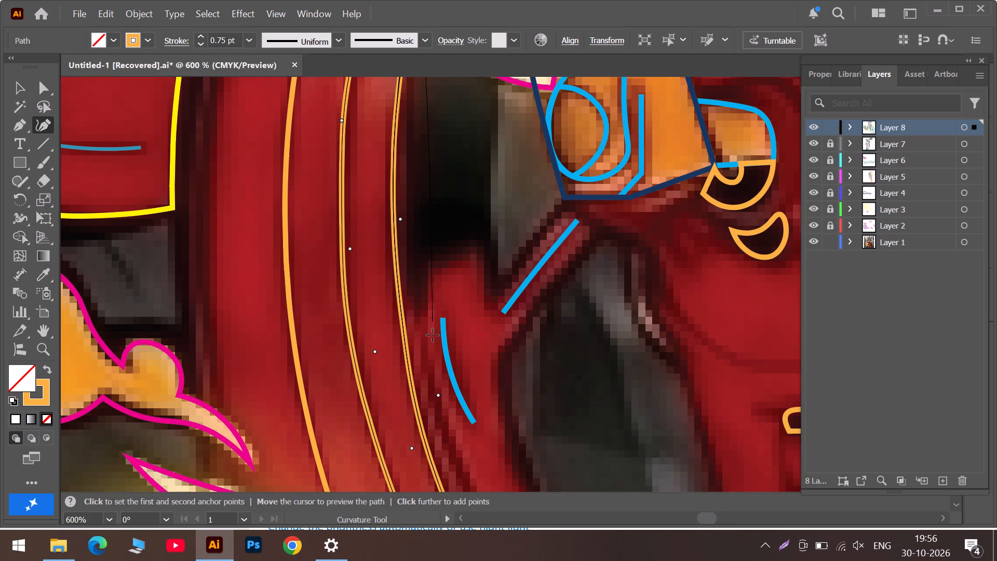
key("Escape")
Trace the next inner groove from beside the short curved blue stroke down to below the large dark spoke opening's tip, and end the path.
scroll(432, 338, "down", 7)
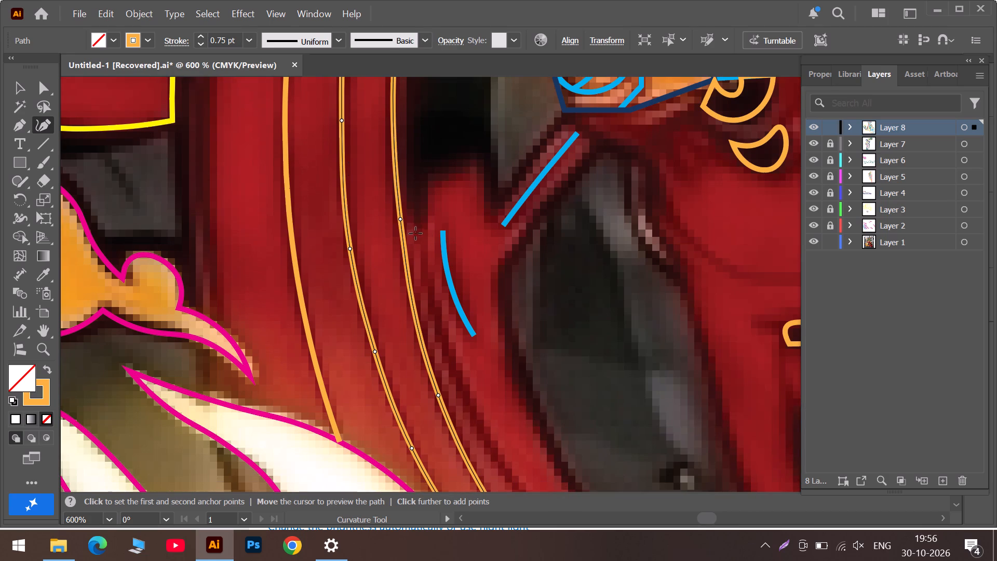
left_click(421, 232)
left_click(437, 322)
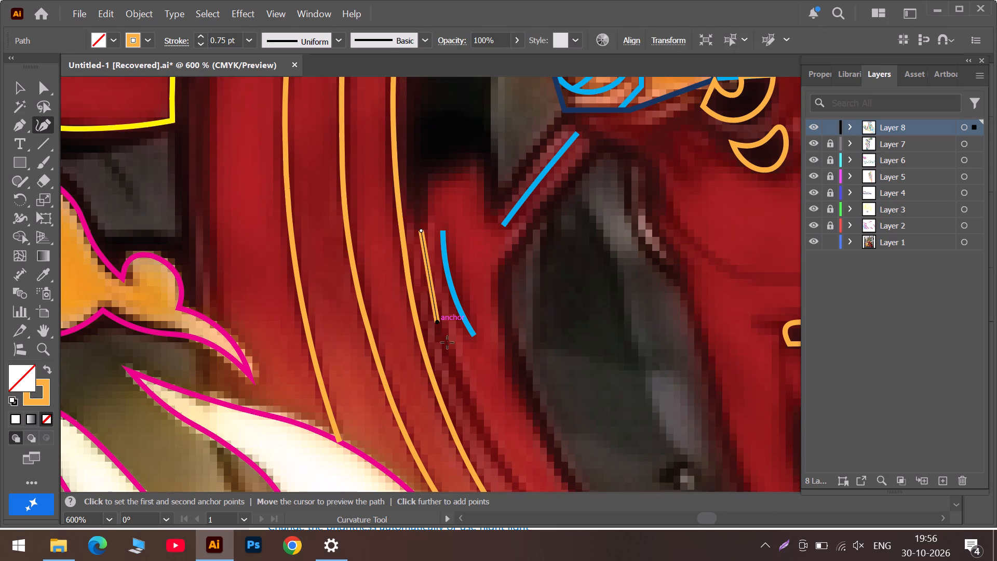
left_click(478, 429)
scroll(478, 429, "down", 8)
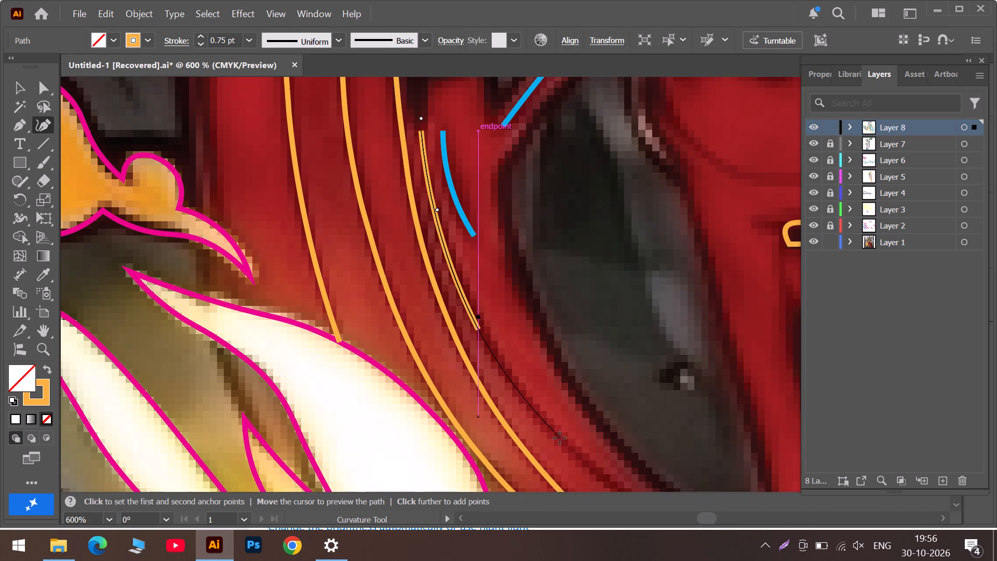
left_click(563, 445)
scroll(563, 445, "down", 6)
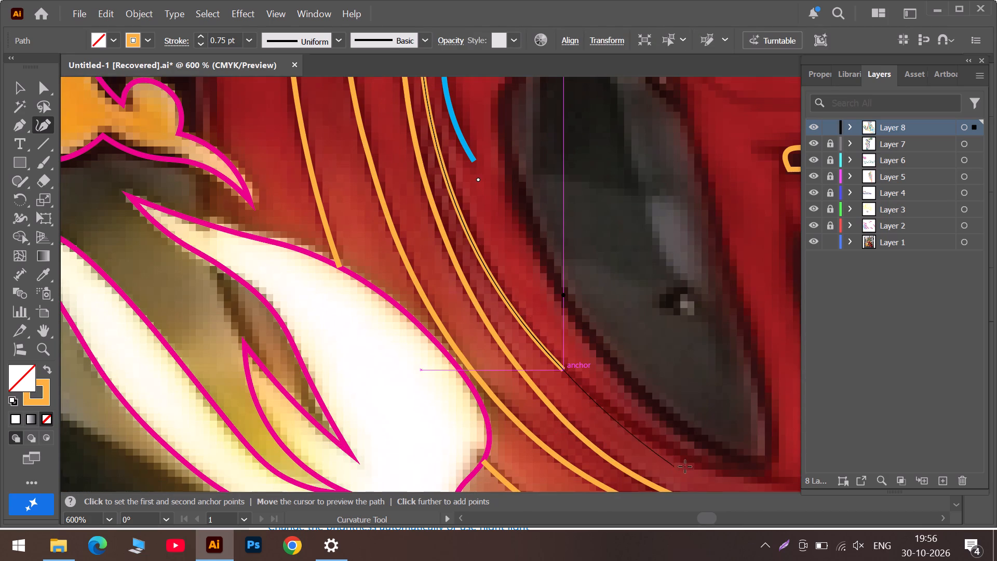
left_click(703, 462)
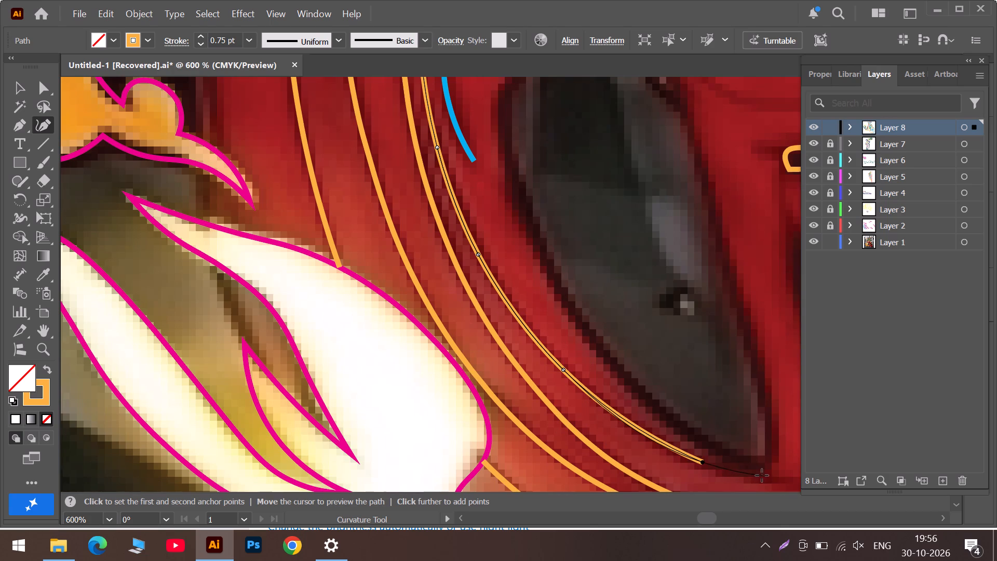
left_click(763, 475)
left_click(763, 475)
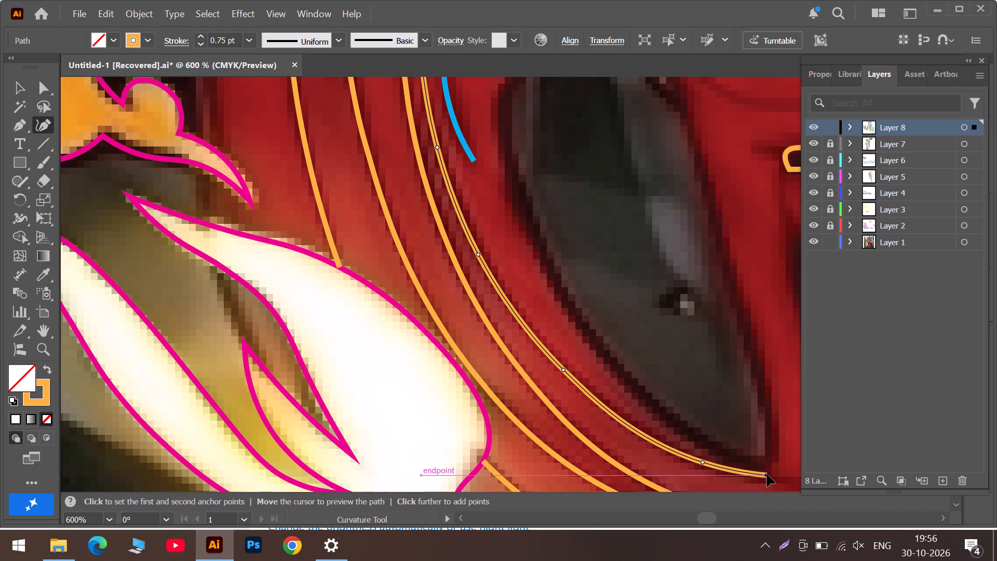
key("Escape")
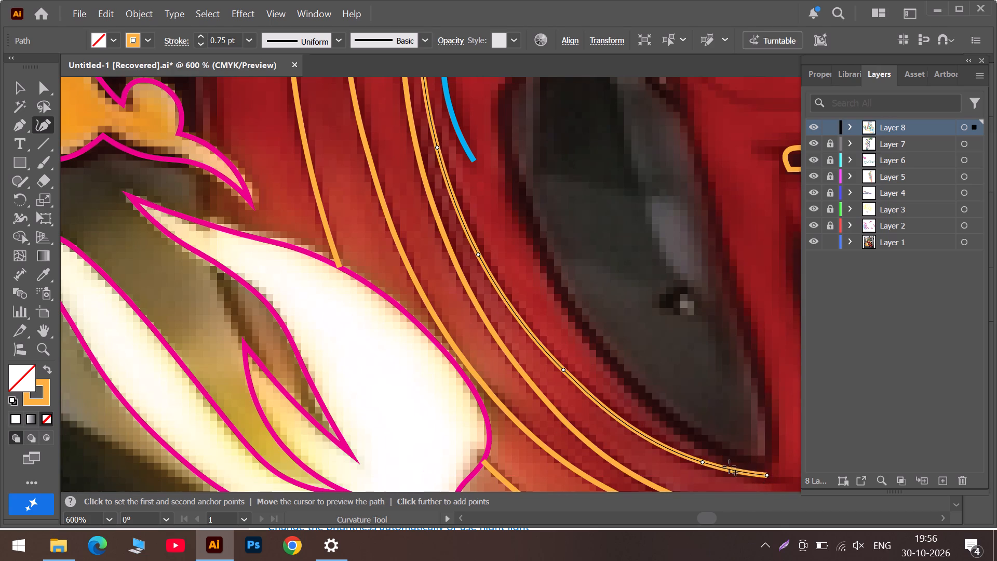
Trace the dark gap beside the fork from the white flame's lower edge down its fork side and around the stepped lower end with corner points.
scroll(572, 358, "up", 14)
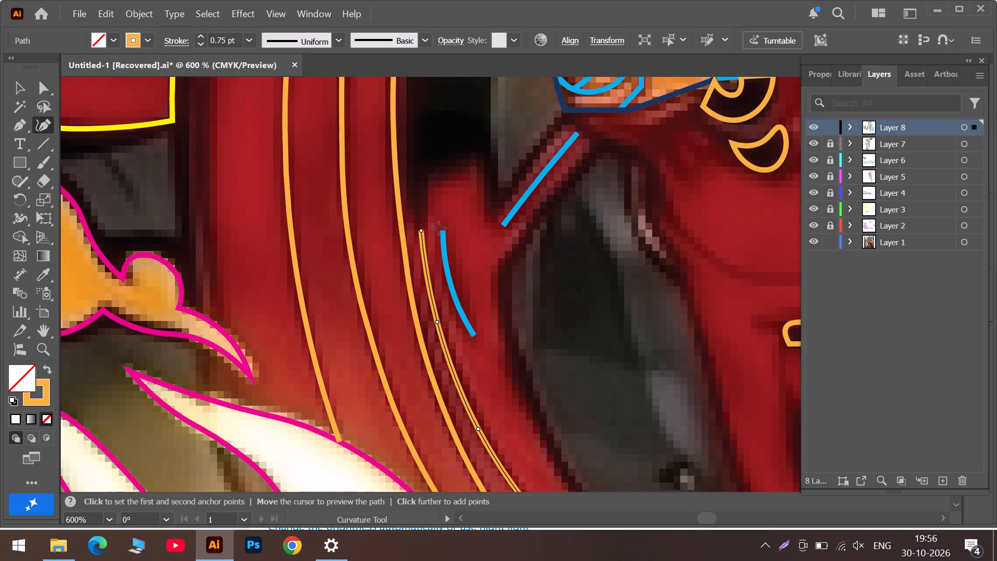
scroll(439, 228, "down", 5)
scroll(439, 229, "up", 14)
scroll(435, 185, "up", 6)
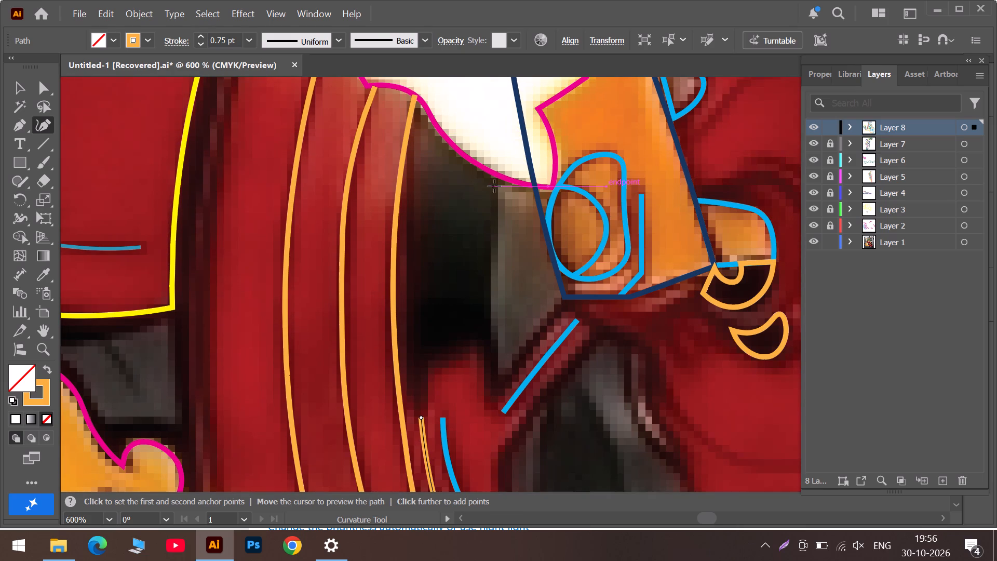
left_click(496, 184)
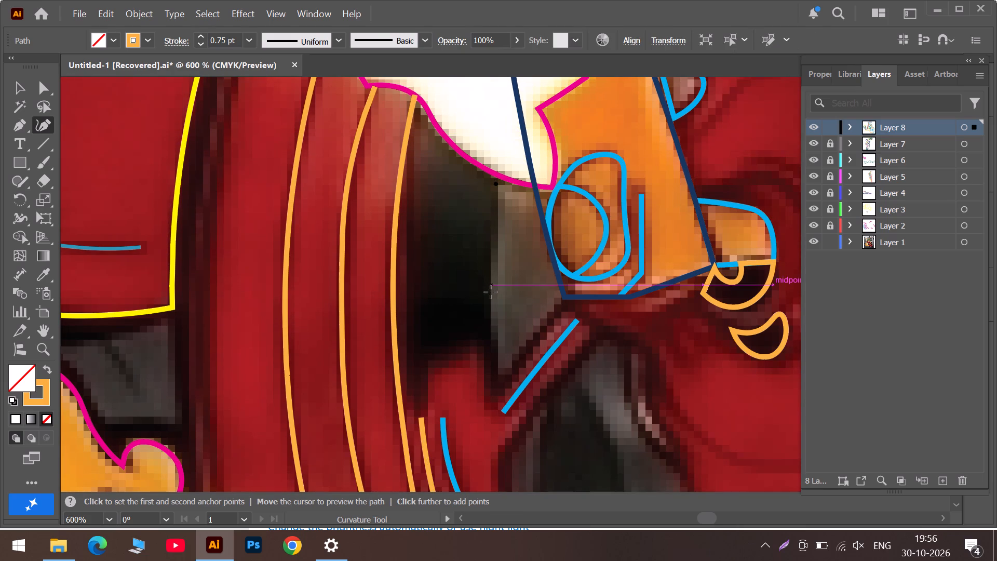
left_click(491, 298)
left_click(493, 348)
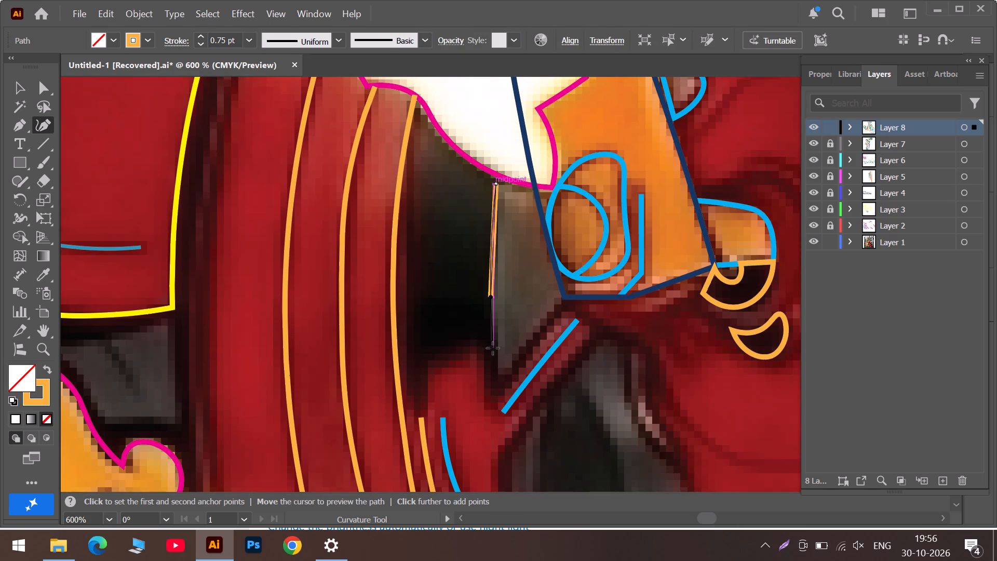
triple_click(502, 393)
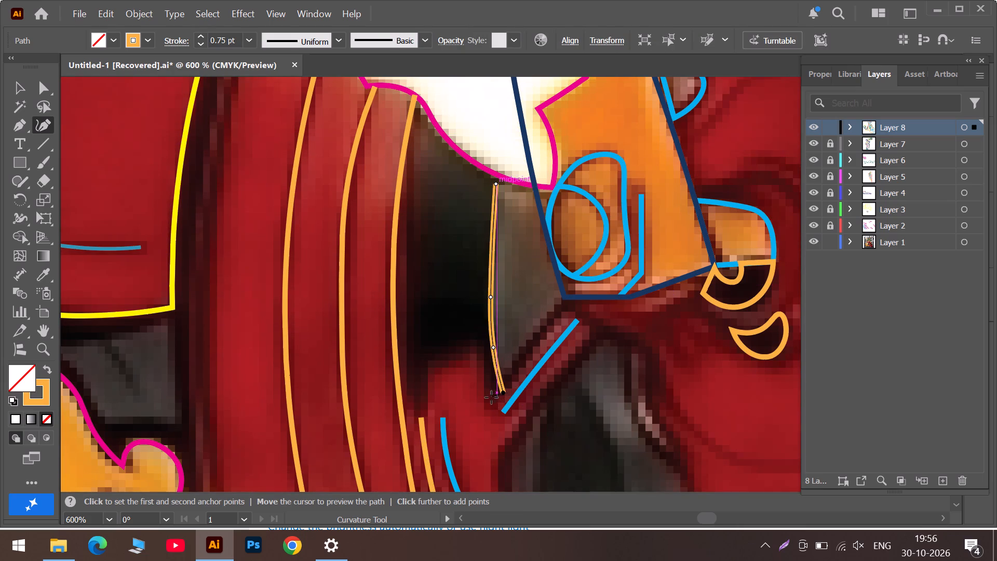
double_click(491, 397)
double_click(481, 337)
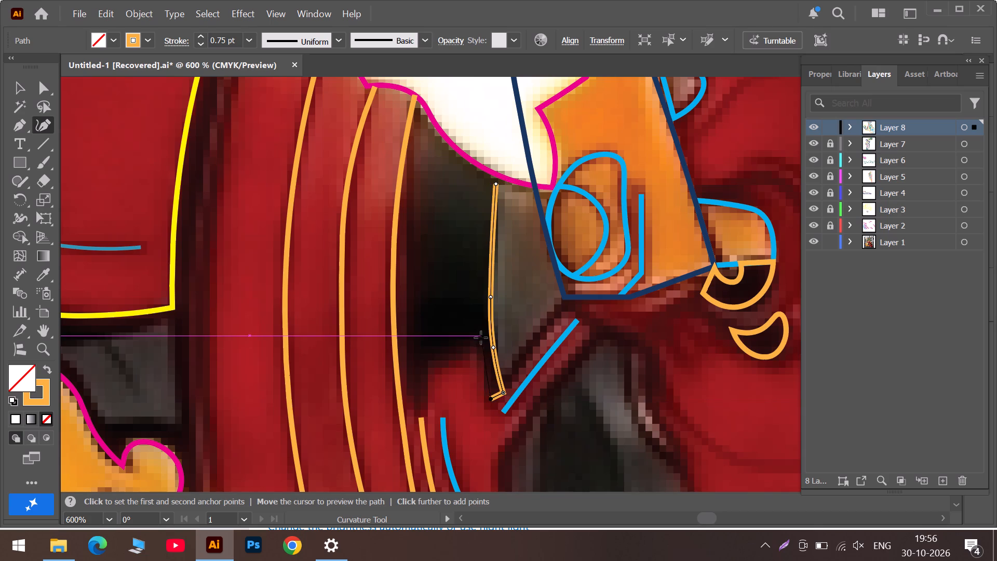
triple_click(429, 364)
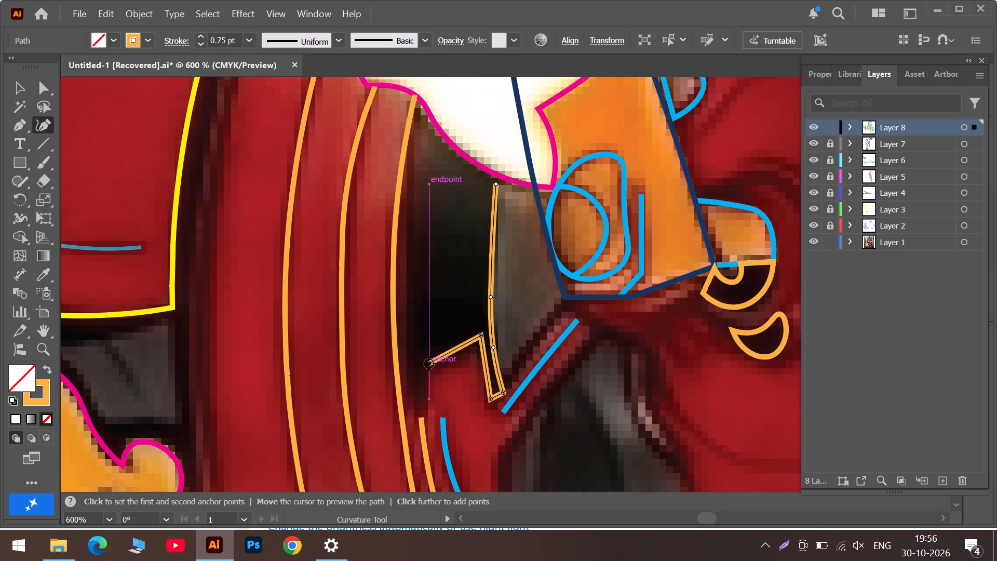
triple_click(426, 412)
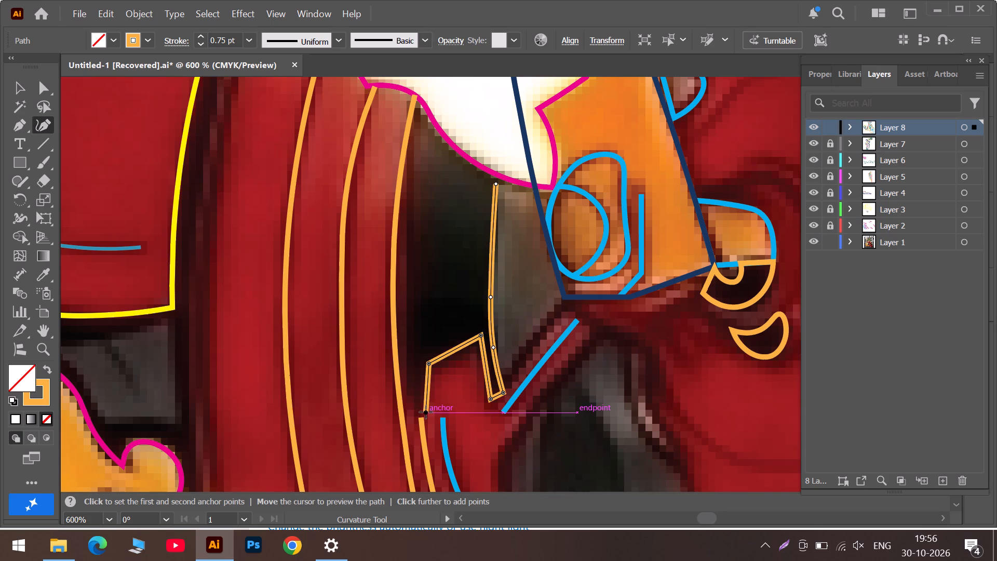
double_click(416, 413)
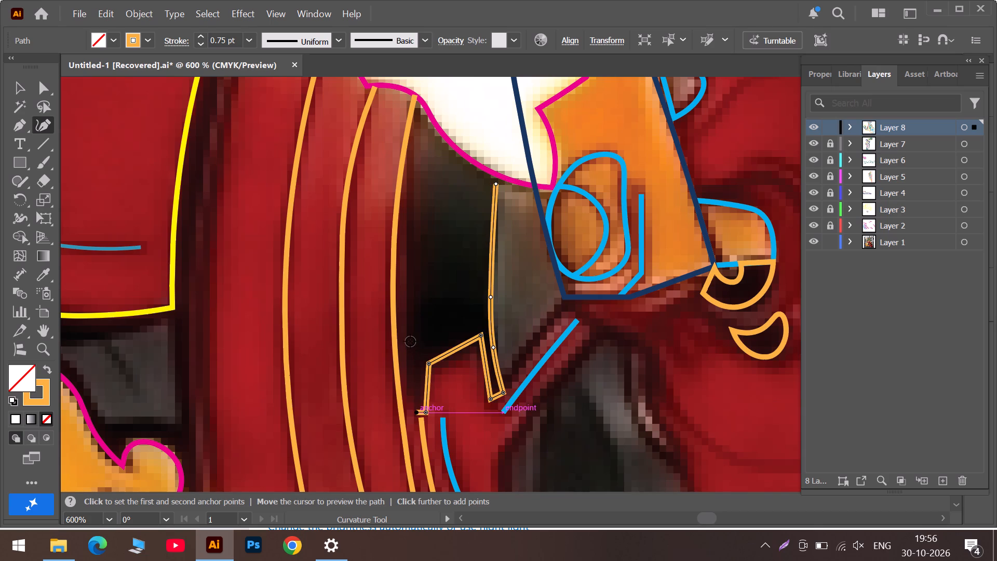
Continue the dark gap's outline up its tyre side to the white flame and close it along the flame's lower edge.
left_click(410, 333)
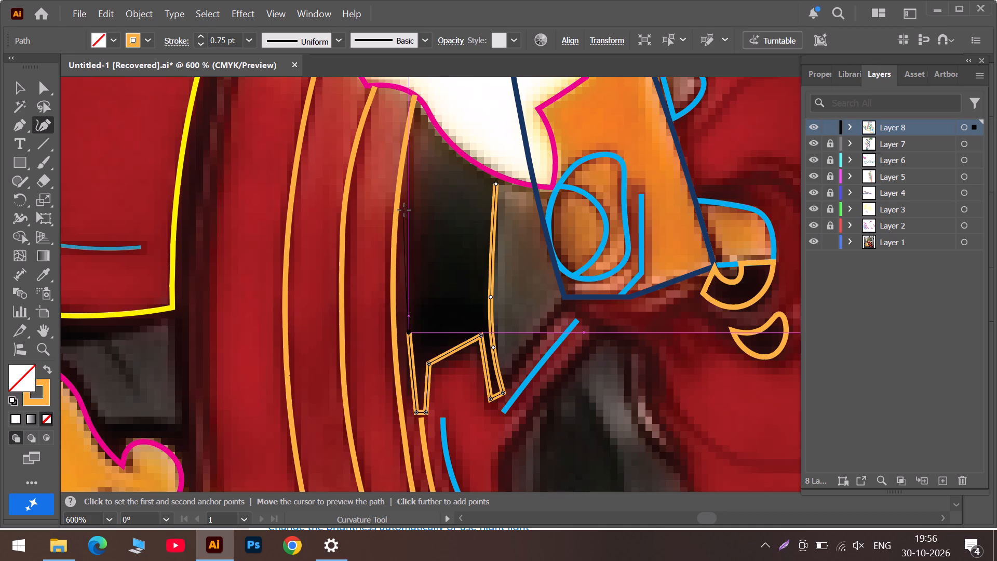
left_click(407, 204)
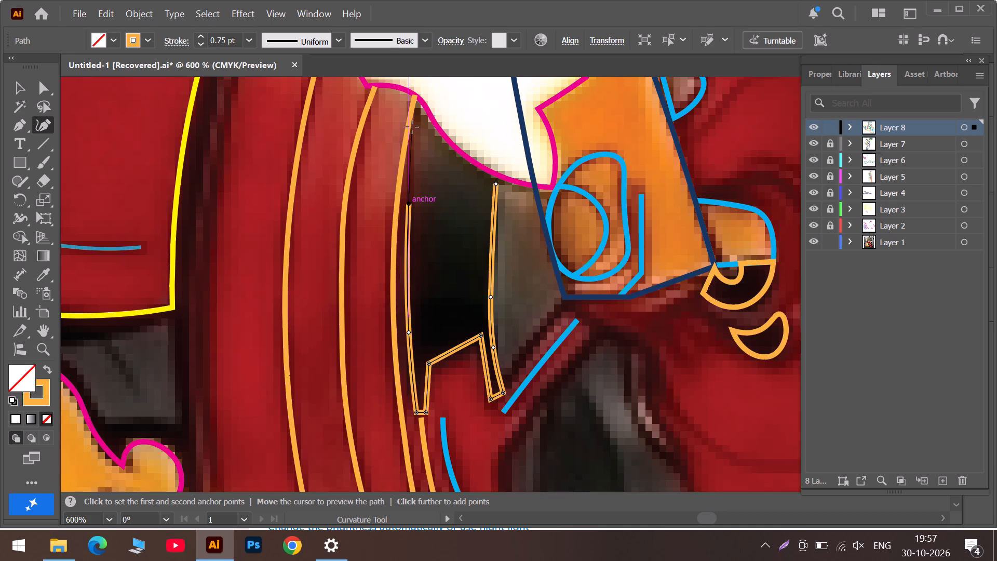
left_click(411, 158)
left_click_drag(411, 158, 414, 106)
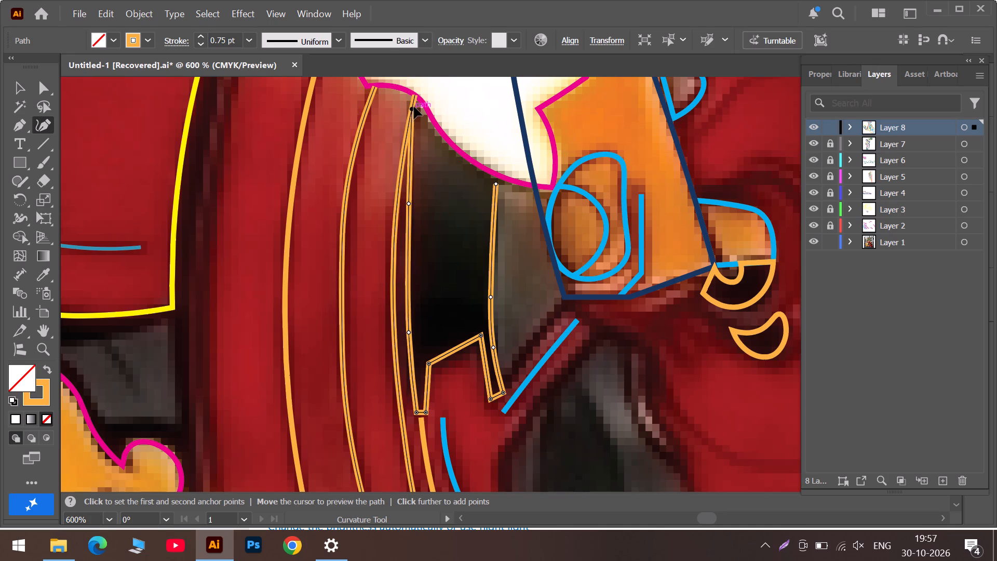
left_click_drag(414, 106, 415, 102)
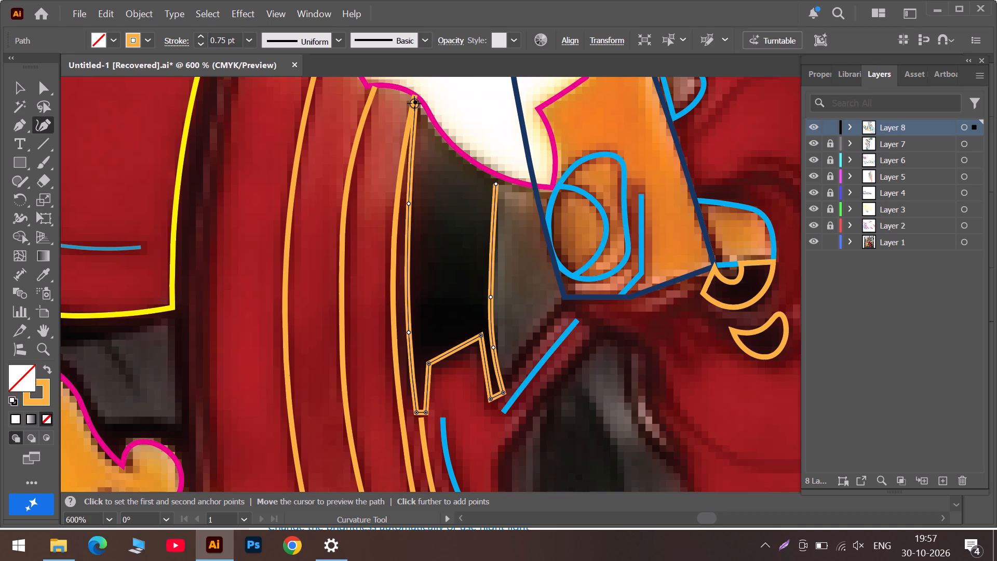
double_click(414, 103)
left_click(429, 125)
double_click(493, 185)
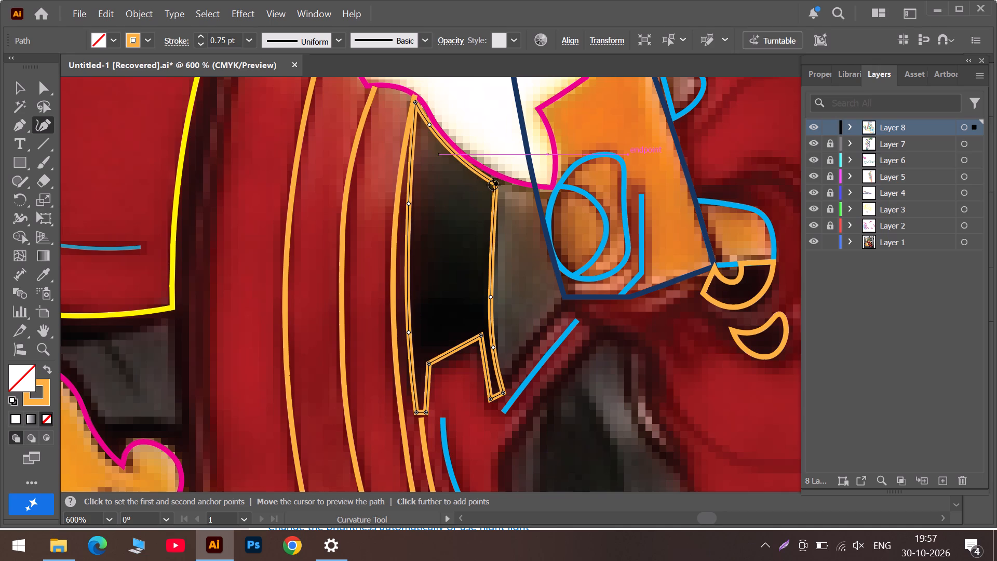
Adjust and add anchors along the dark gap outline's upper edge so it follows the white flame's curved contour.
left_click_drag(493, 185, 494, 175)
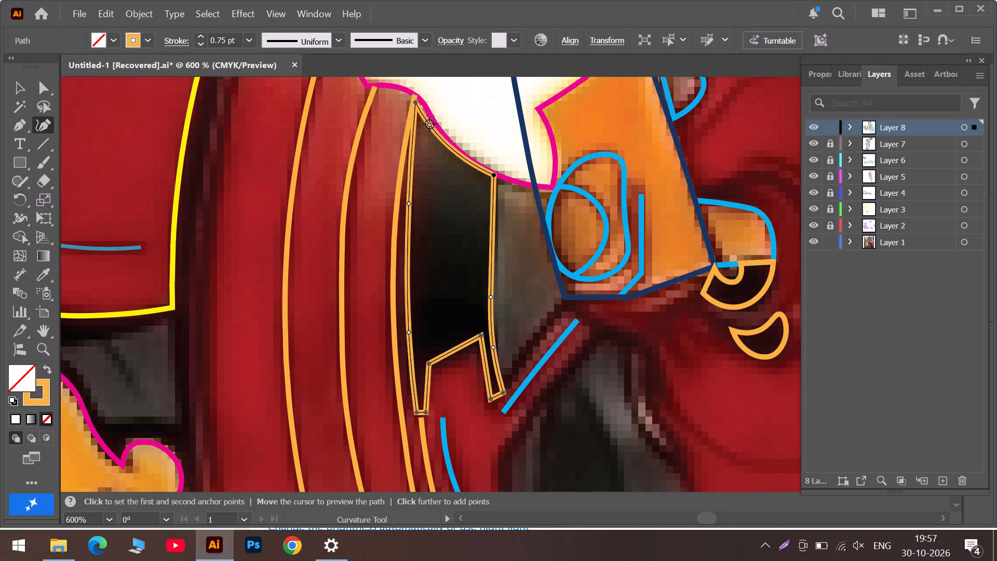
left_click_drag(429, 125, 449, 137)
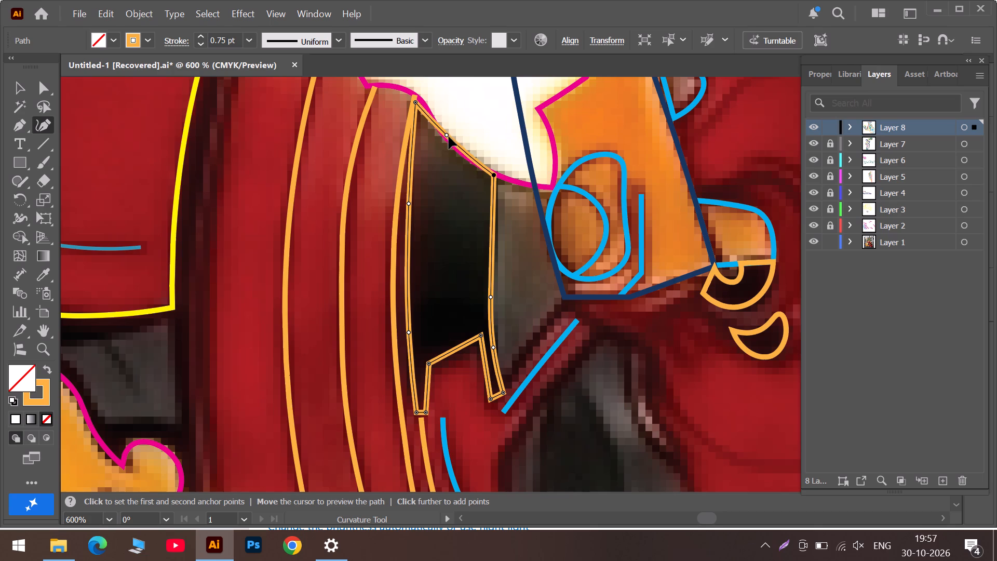
left_click_drag(449, 137, 464, 154)
left_click_drag(416, 104, 415, 99)
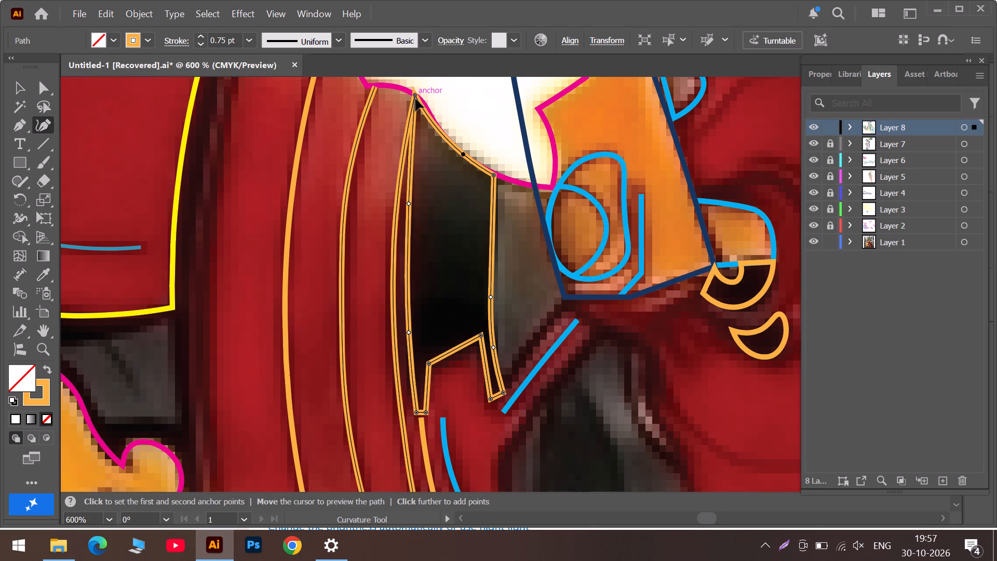
left_click_drag(415, 99, 415, 99)
left_click_drag(425, 116, 426, 115)
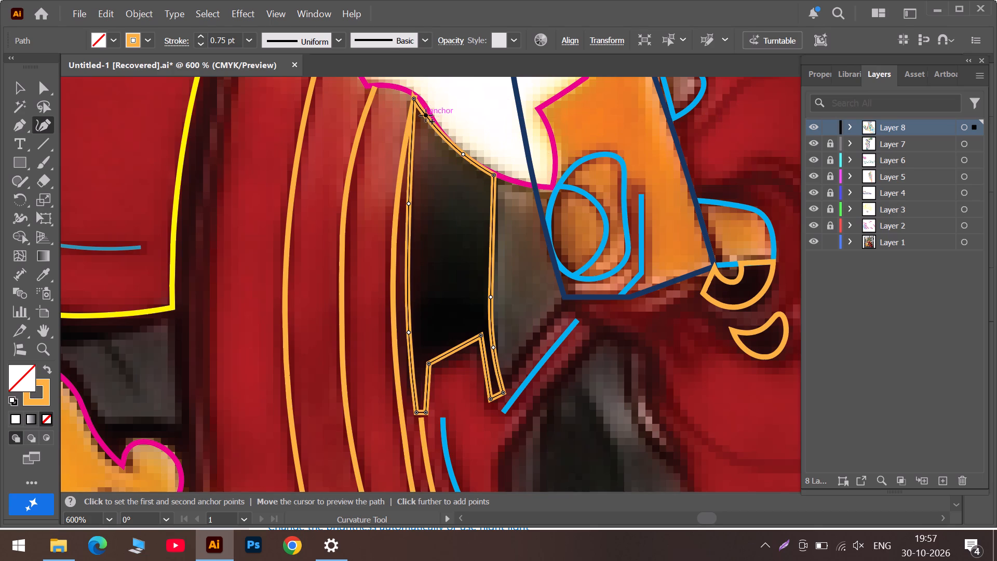
left_click_drag(426, 115, 417, 99)
left_click(413, 99)
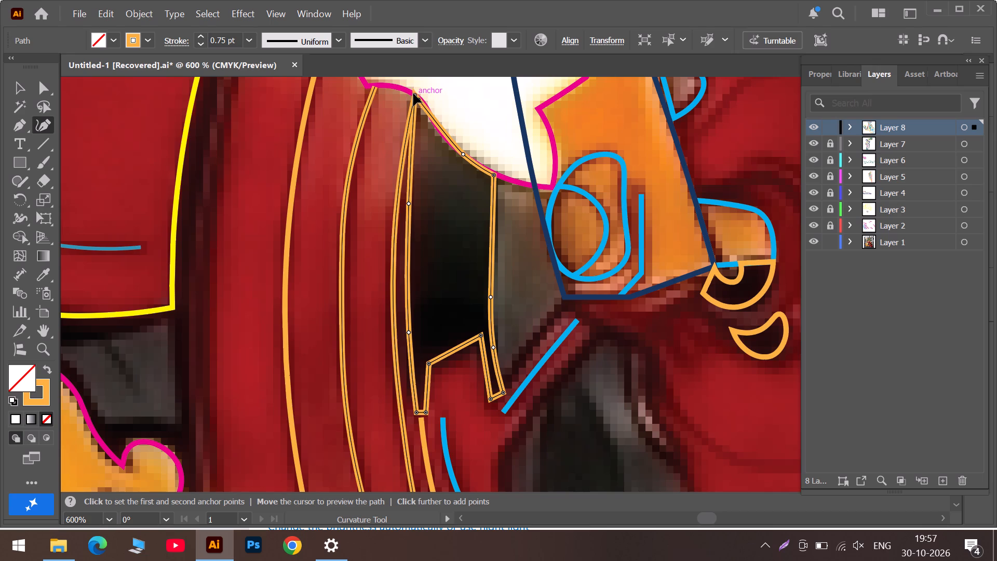
left_click_drag(414, 99, 414, 94)
left_click(420, 100)
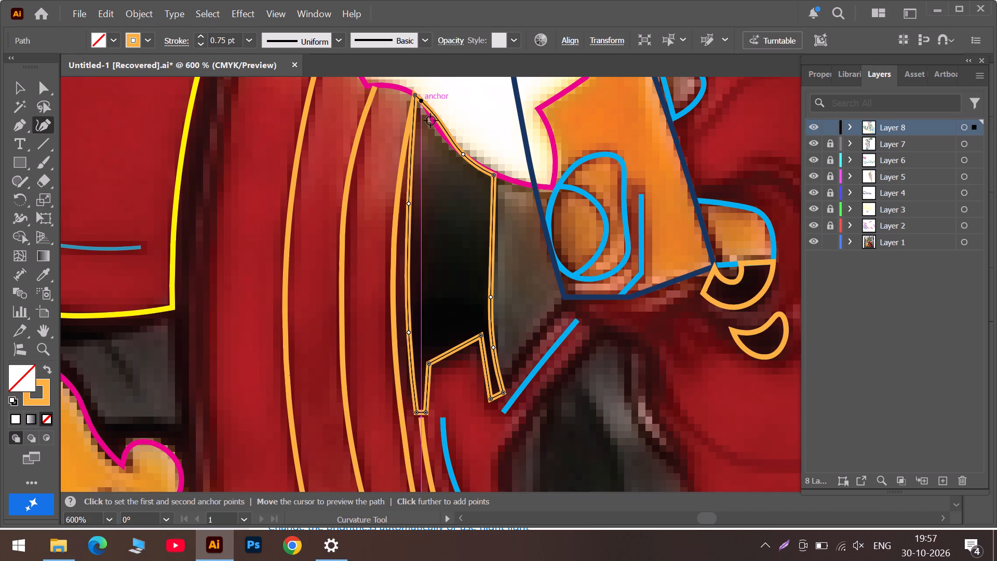
left_click_drag(438, 121, 438, 128)
Move the two lower corners of the dark gap's narrow tyre-side leg down to meet the inner groove line's start, and end the path.
scroll(442, 295, "down", 4)
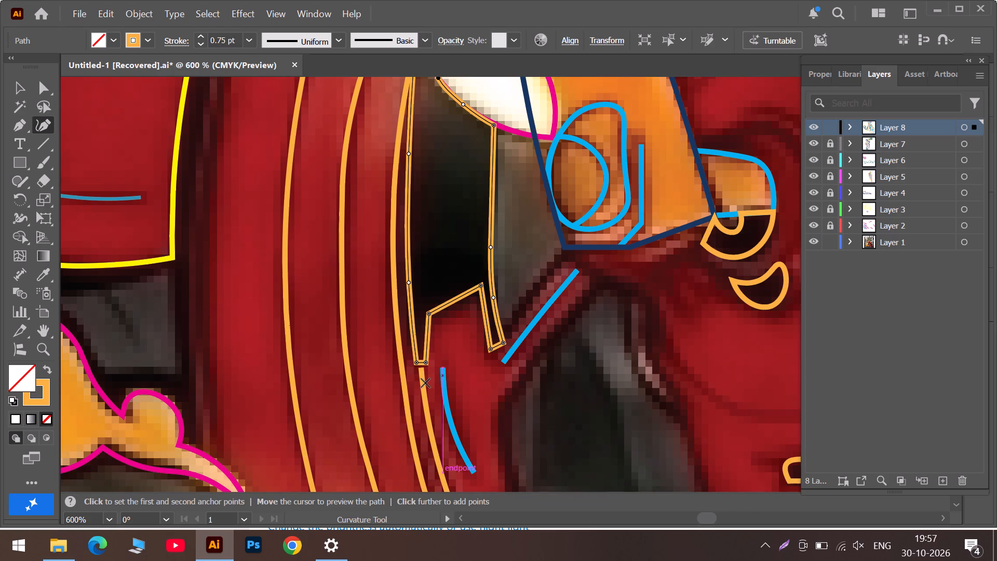
scroll(425, 382, "up", 1, "alt")
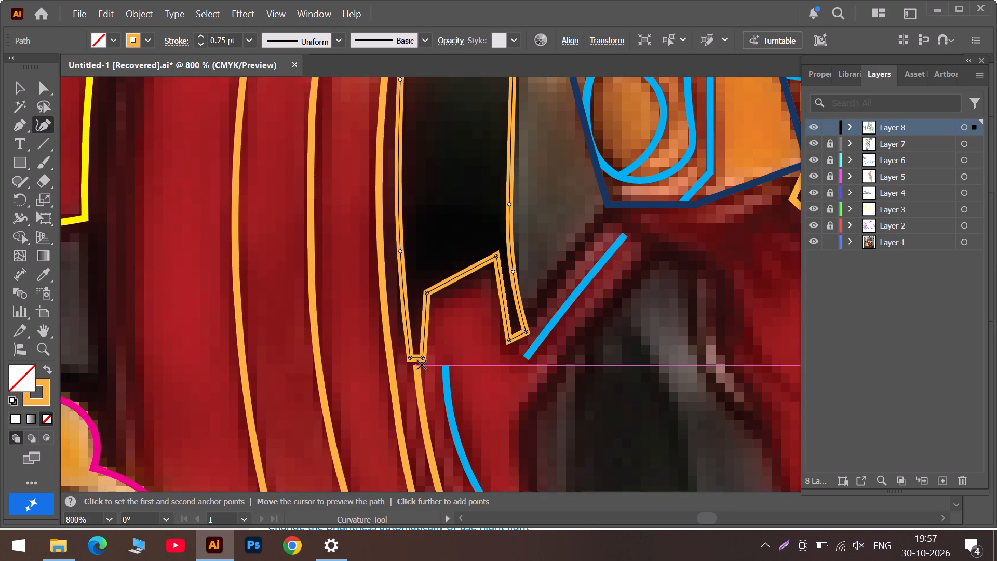
left_click_drag(423, 357, 423, 360)
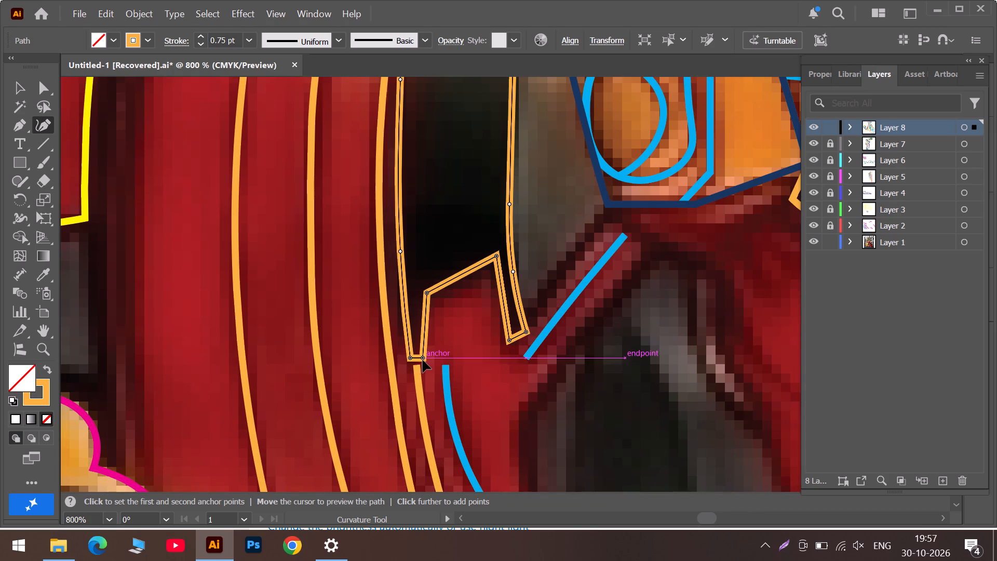
left_click_drag(423, 360, 423, 364)
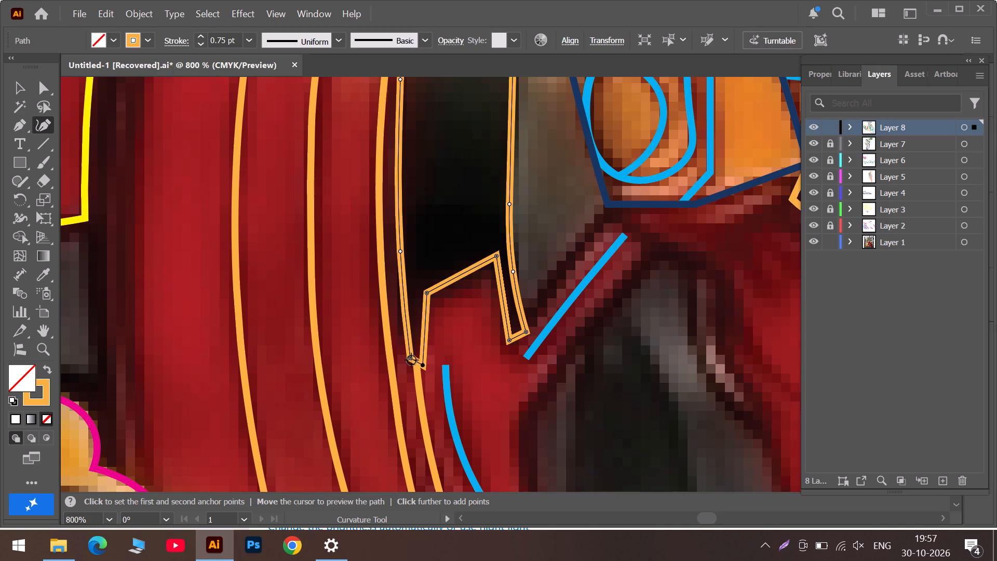
left_click_drag(411, 359, 413, 365)
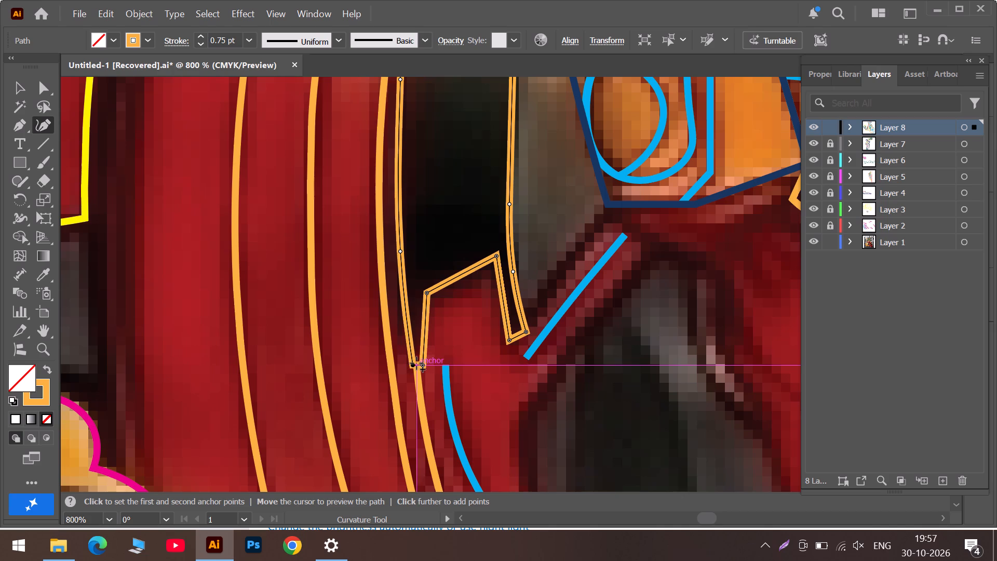
key("Escape")
Trace the tyre-side edge of the narrow dark strip beside the yellow body outline, from the white flame down to the orange smoke's tip.
scroll(425, 361, "down", 7)
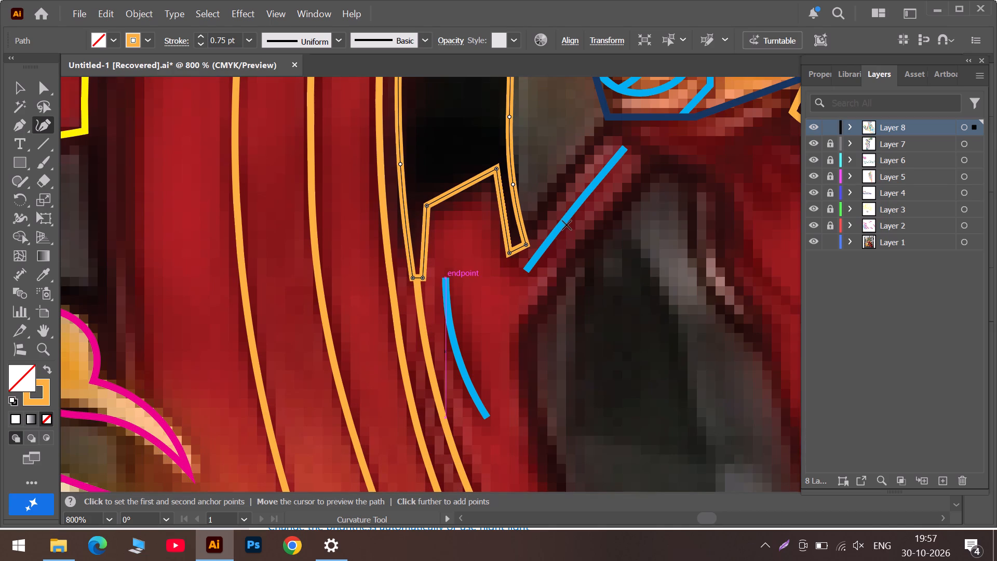
scroll(567, 225, "down", 4, "alt")
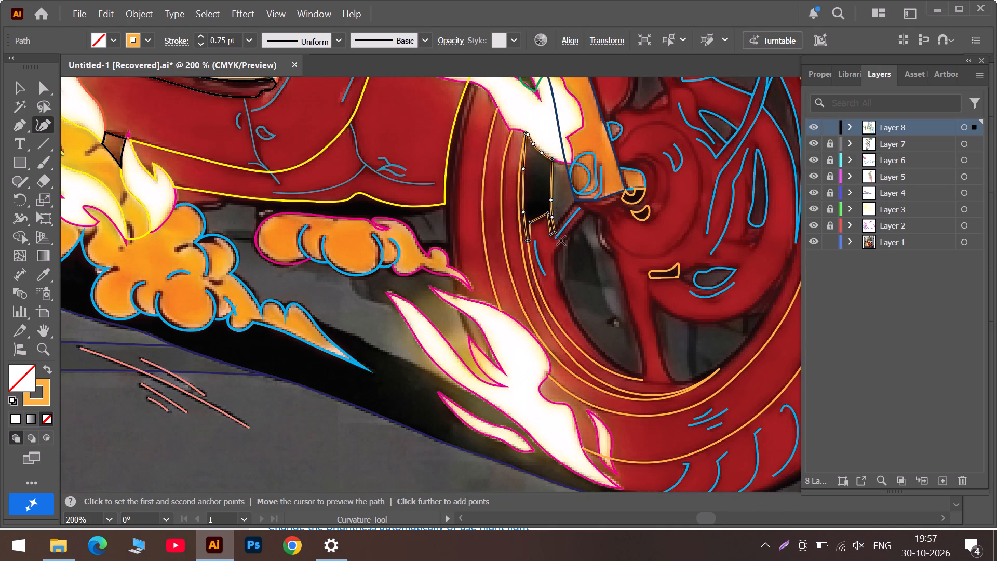
scroll(565, 314, "down", 4)
scroll(468, 214, "up", 5)
scroll(462, 157, "up", 4)
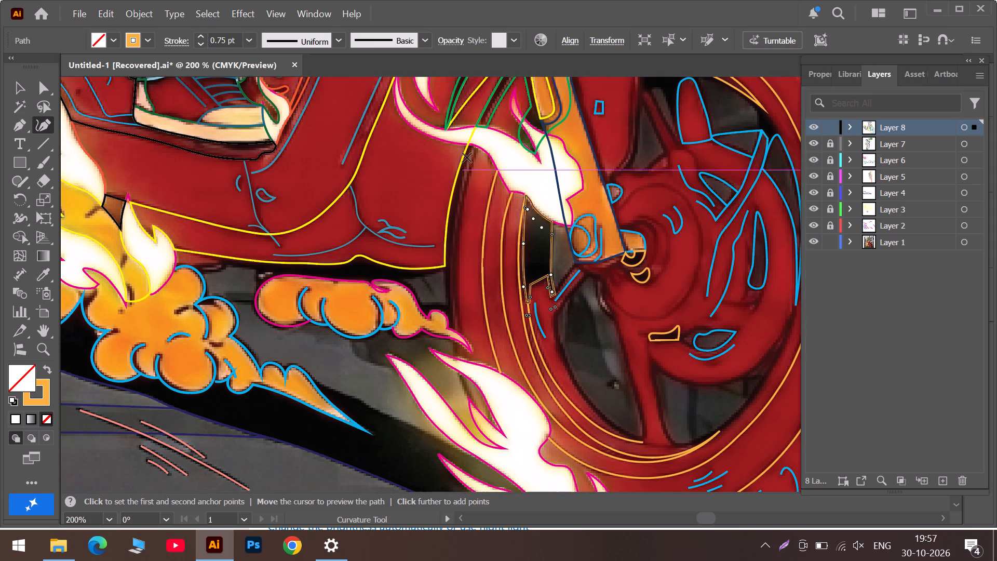
scroll(471, 162, "up", 2, "alt")
left_click(480, 135)
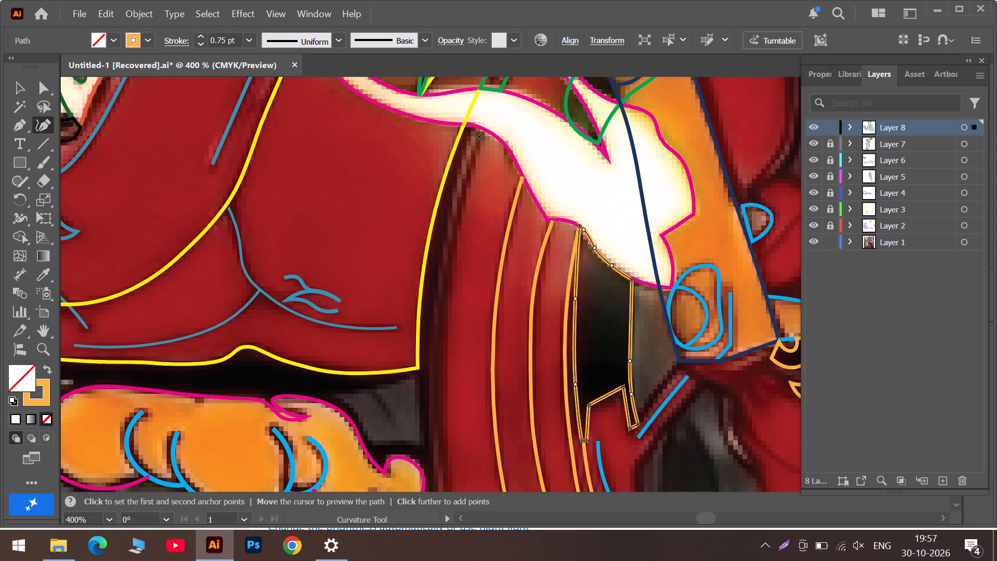
left_click_drag(457, 219, 456, 223)
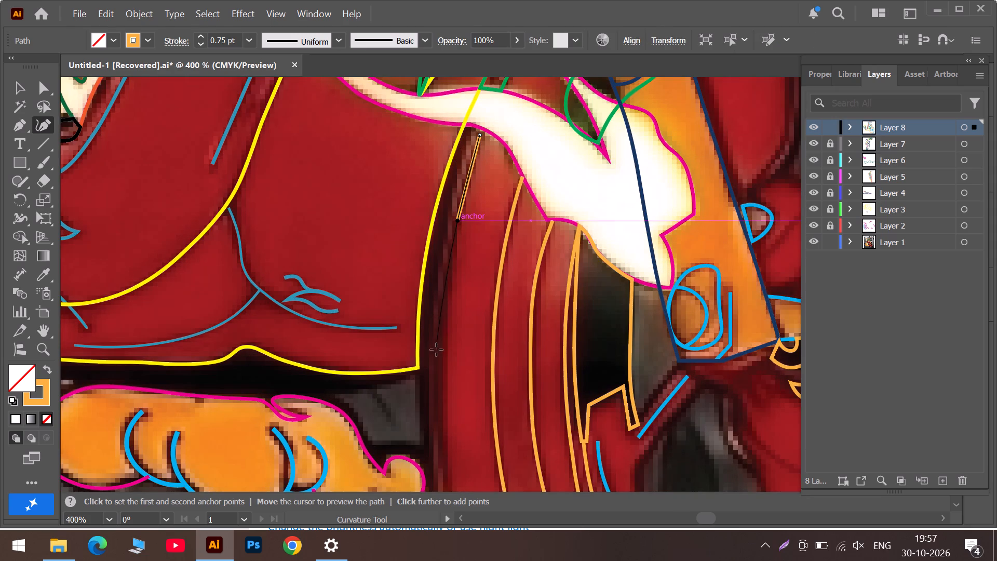
left_click(440, 362)
scroll(442, 363, "down", 7)
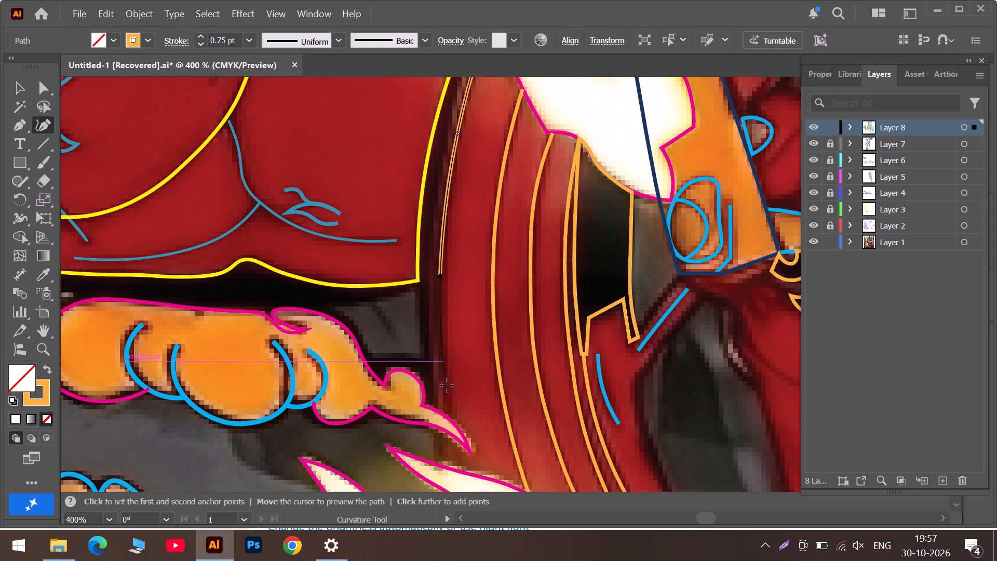
left_click(449, 399)
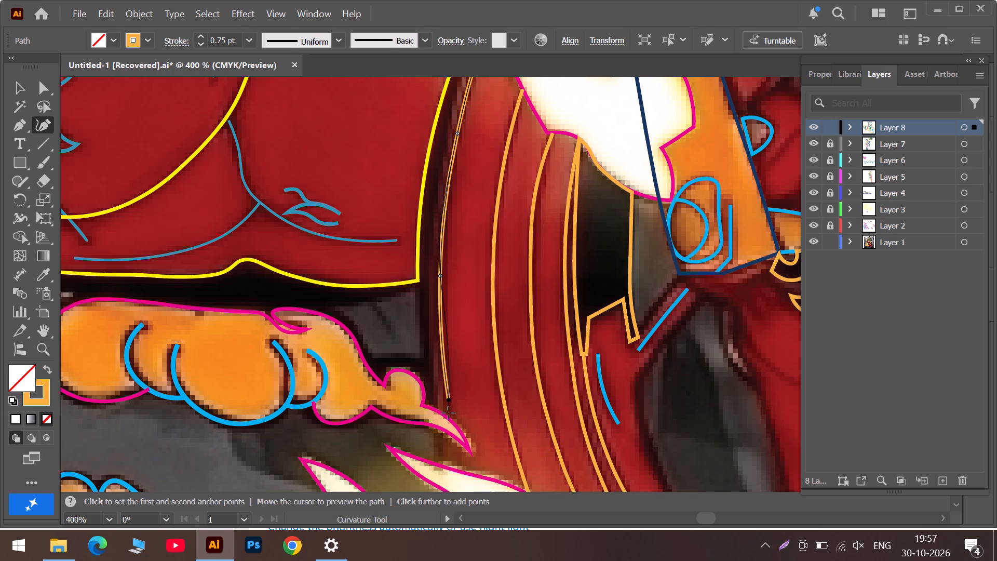
left_click(452, 416)
left_click(451, 416)
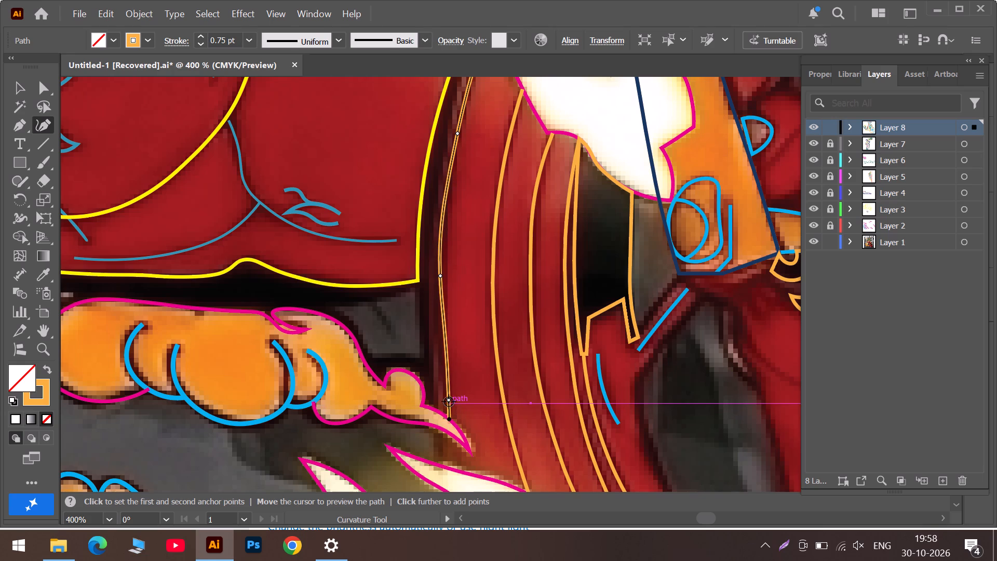
left_click_drag(448, 400, 443, 348)
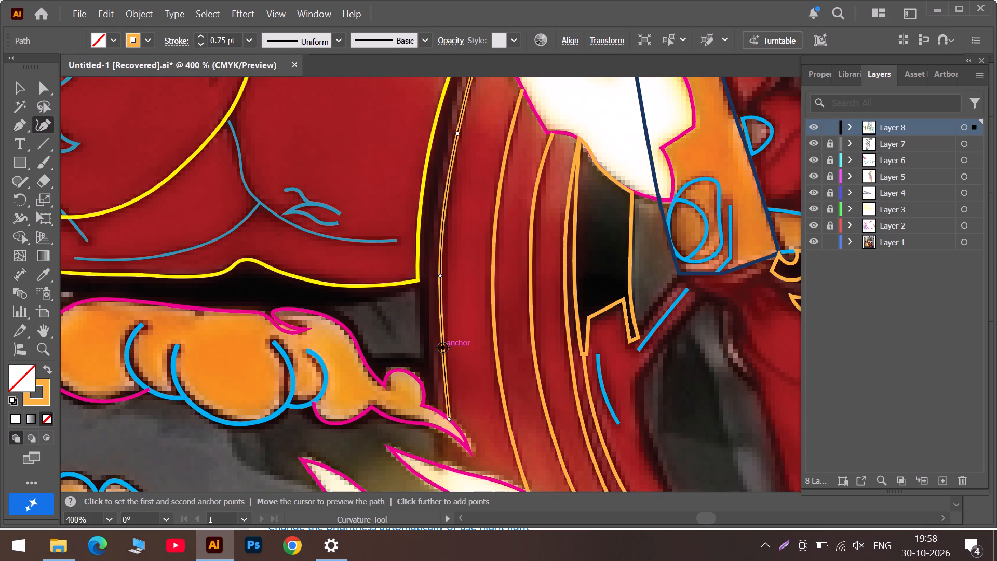
double_click(450, 421)
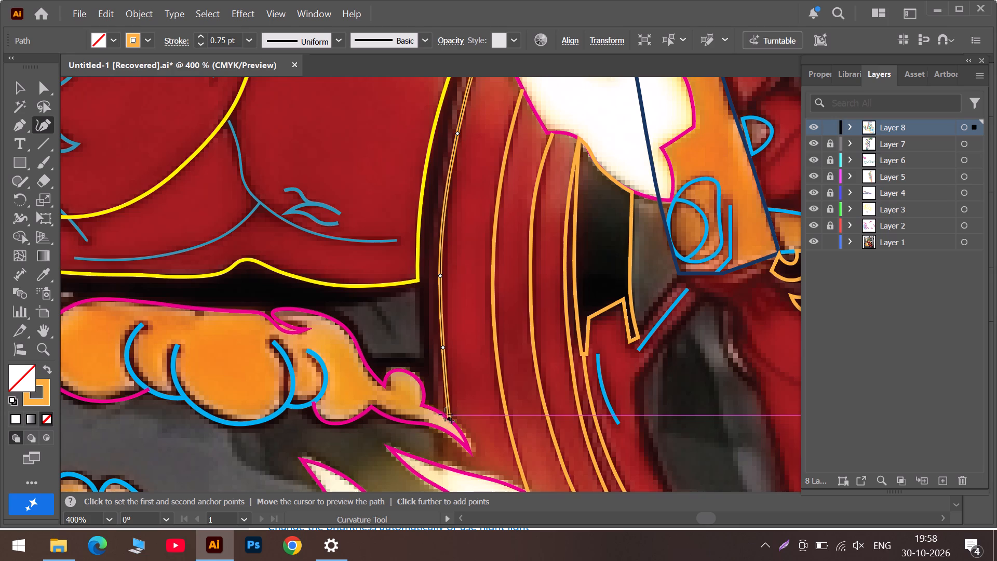
Continue the strip's outline along the smoke and back up its body side, close it, and fit its upper corners to the white flame.
double_click(431, 405)
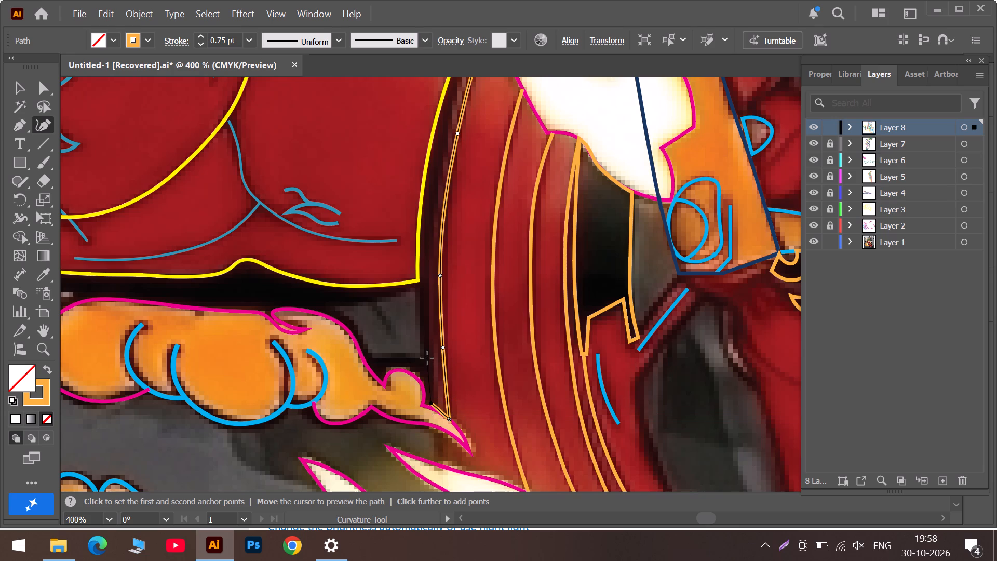
left_click(427, 358)
left_click(428, 212)
scroll(428, 209, "up", 5)
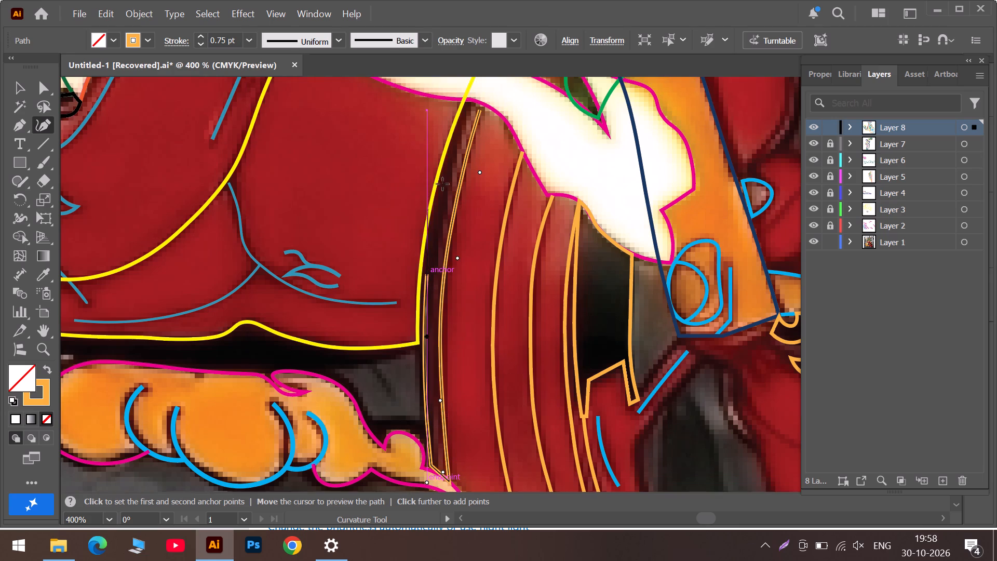
double_click(468, 110)
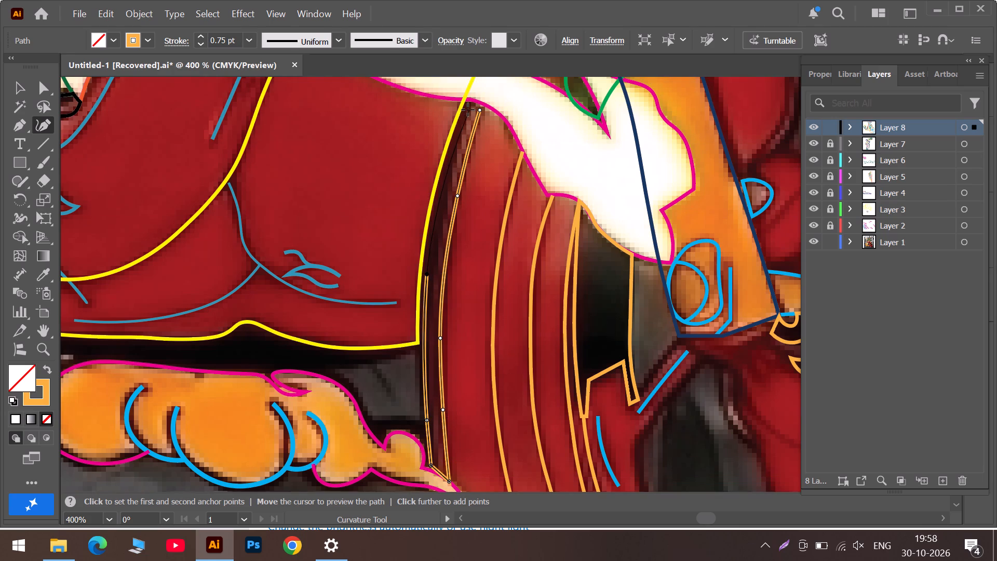
double_click(480, 111)
left_click_drag(480, 111, 482, 105)
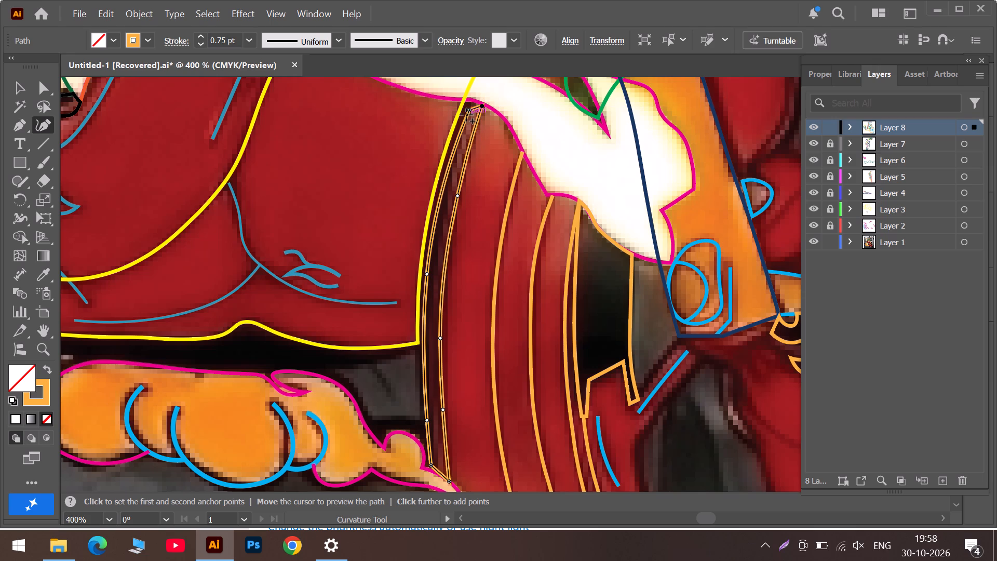
left_click_drag(469, 112, 475, 100)
scroll(439, 304, "down", 7)
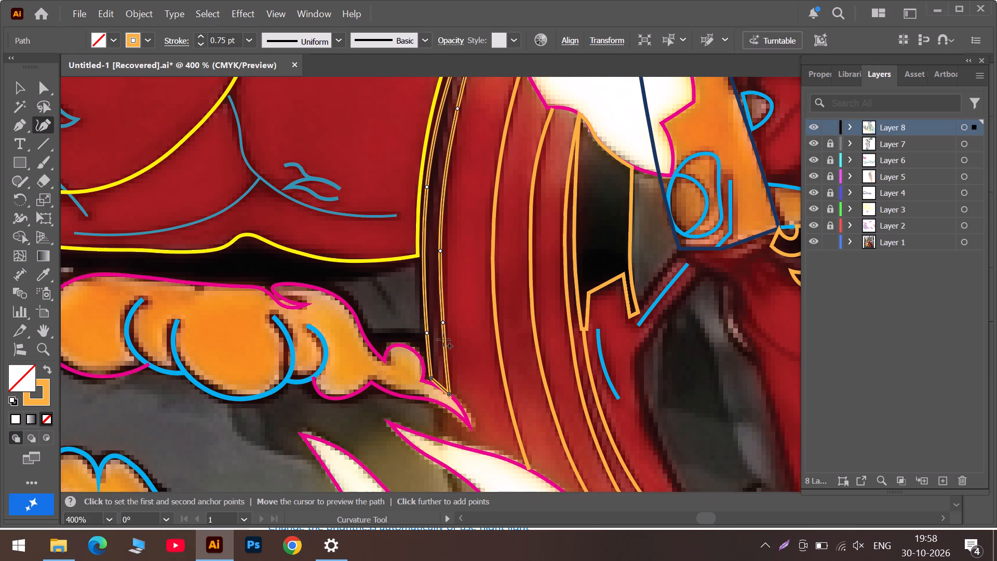
scroll(444, 346, "down", 4)
left_click(431, 328)
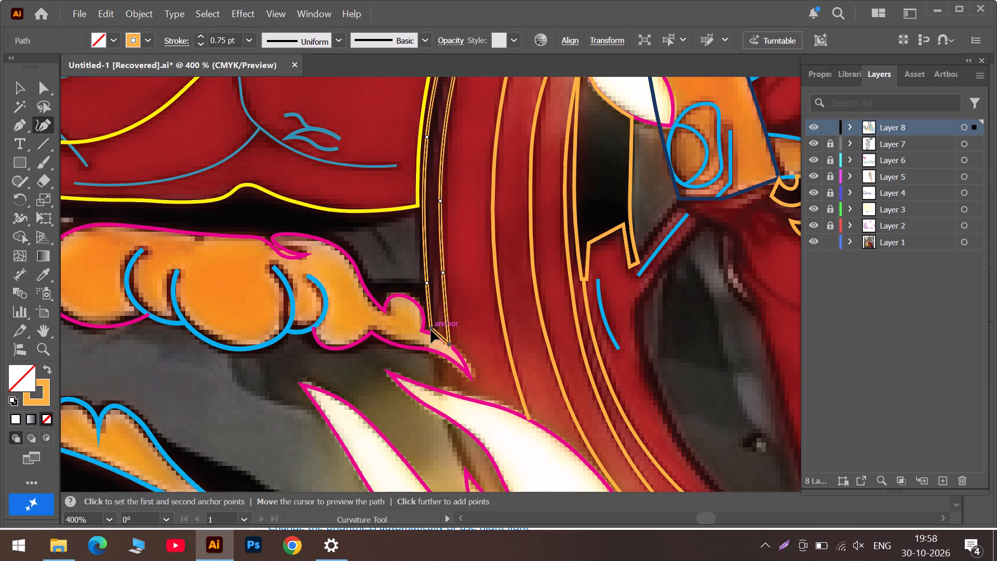
Trace the red fender's wheel-side edge from below the wheel arch's upper corner down and around to the orange fork as an open path.
scroll(521, 333, "down", 2, "alt")
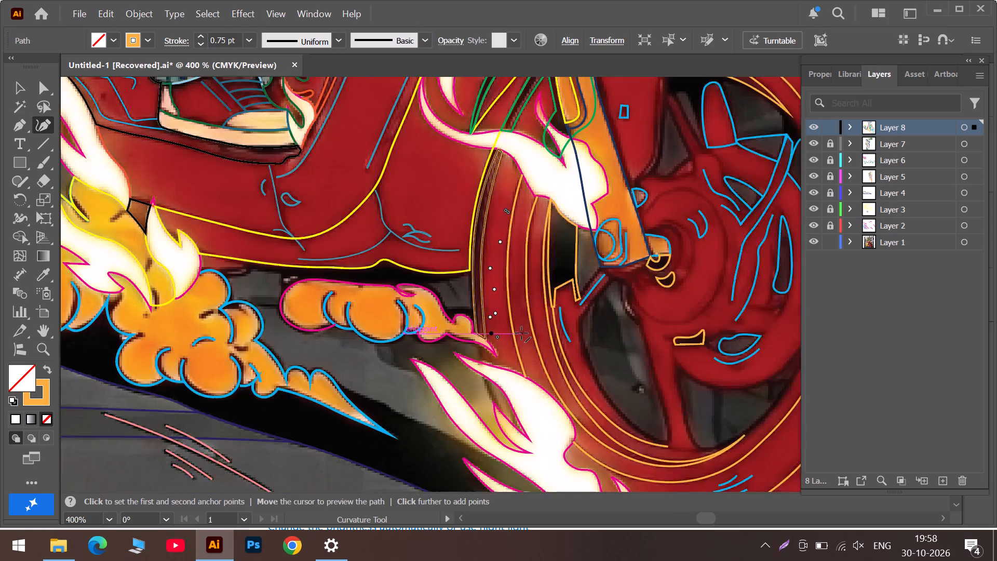
scroll(521, 333, "down", 1, "alt")
scroll(534, 279, "up", 3)
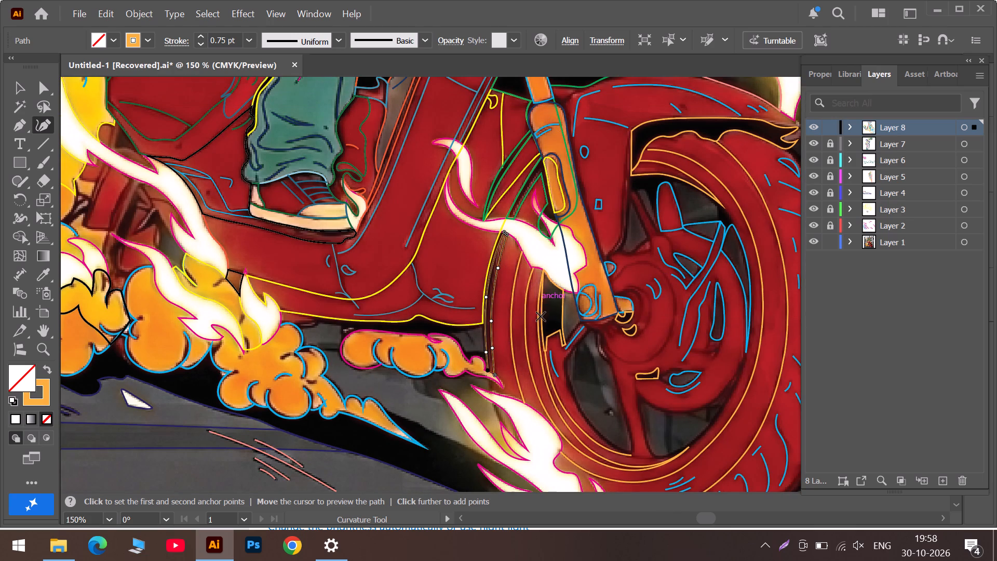
scroll(535, 364, "down", 5)
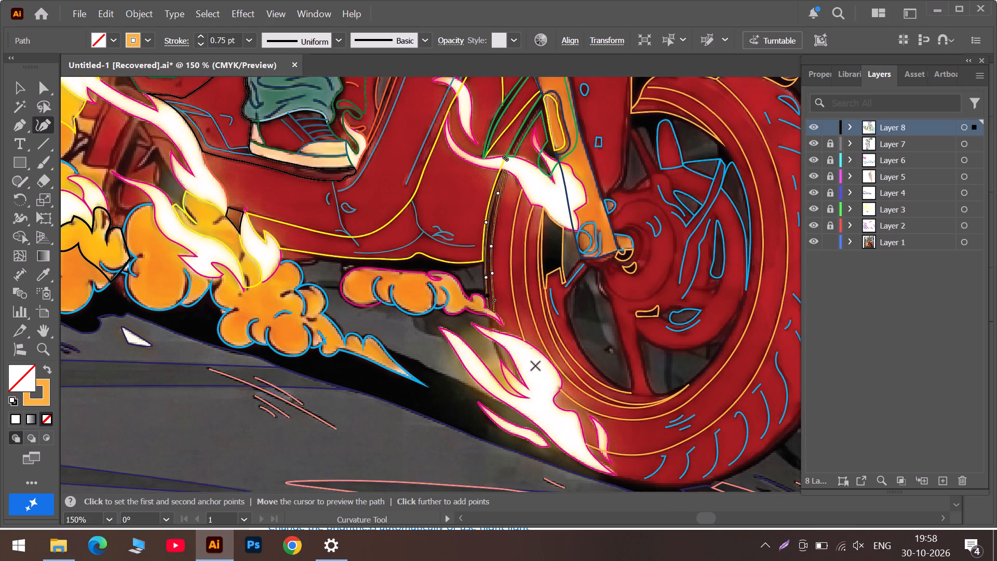
scroll(605, 149, "up", 6)
scroll(628, 162, "up", 2, "alt")
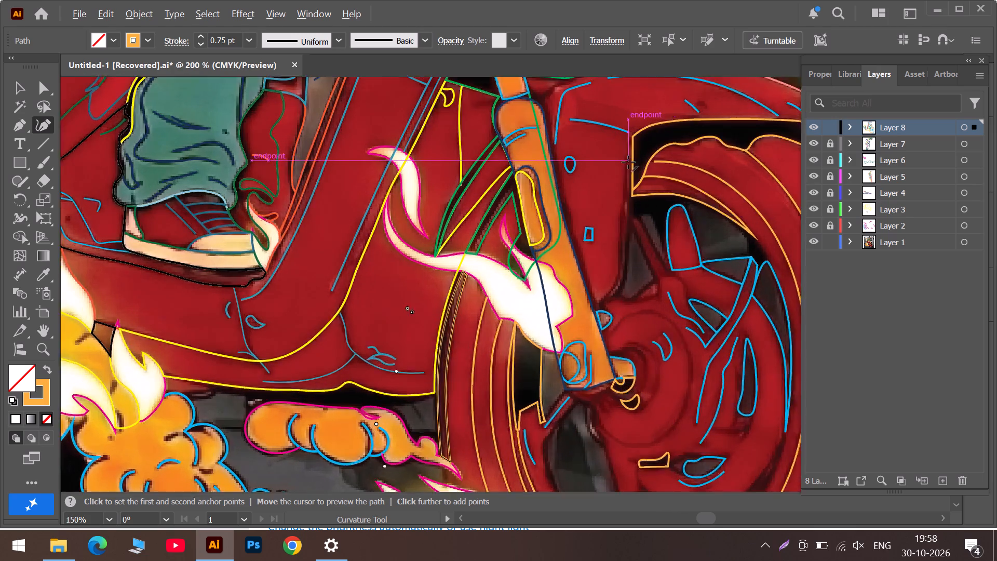
scroll(628, 162, "up", 1, "alt")
left_click(630, 143)
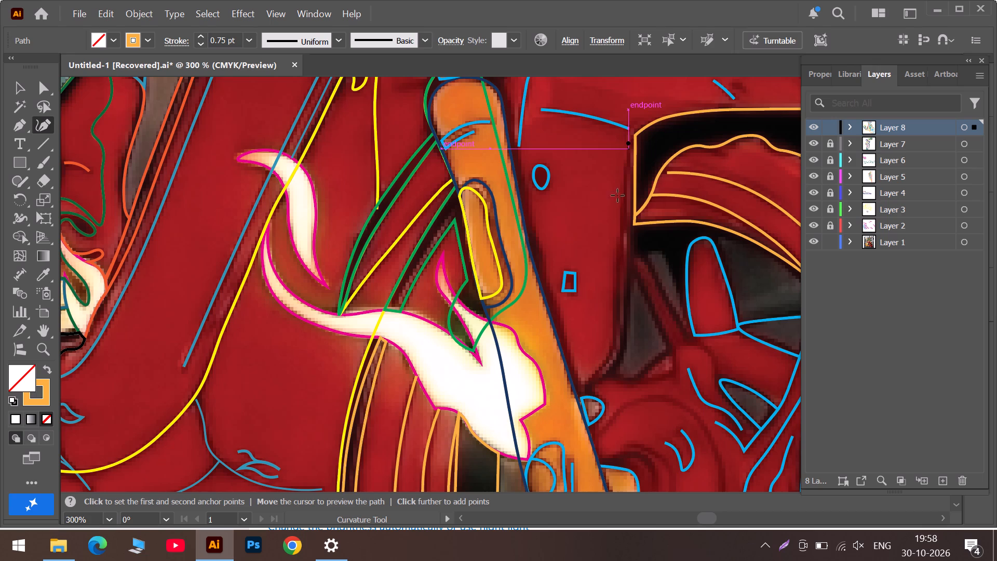
left_click(618, 250)
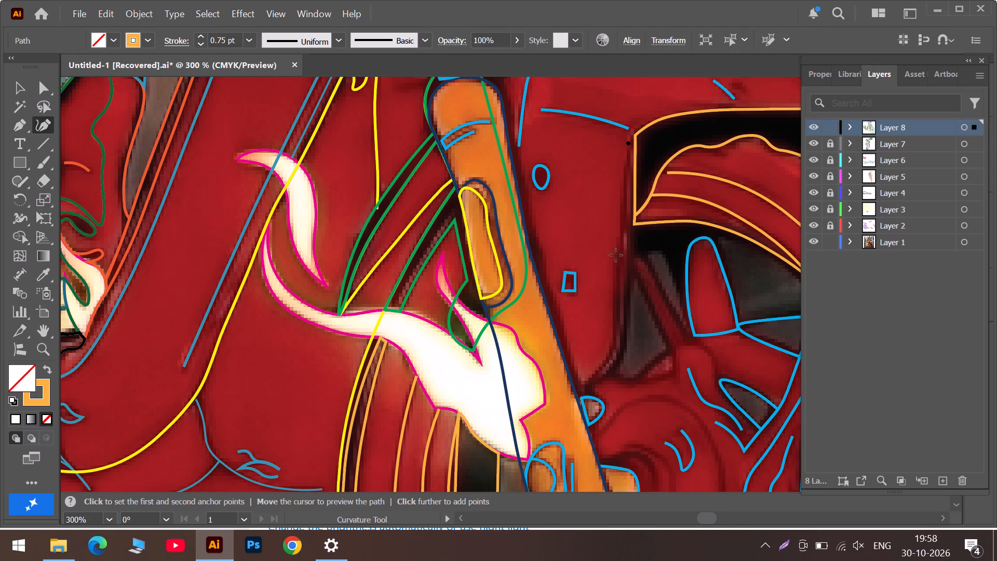
left_click(612, 351)
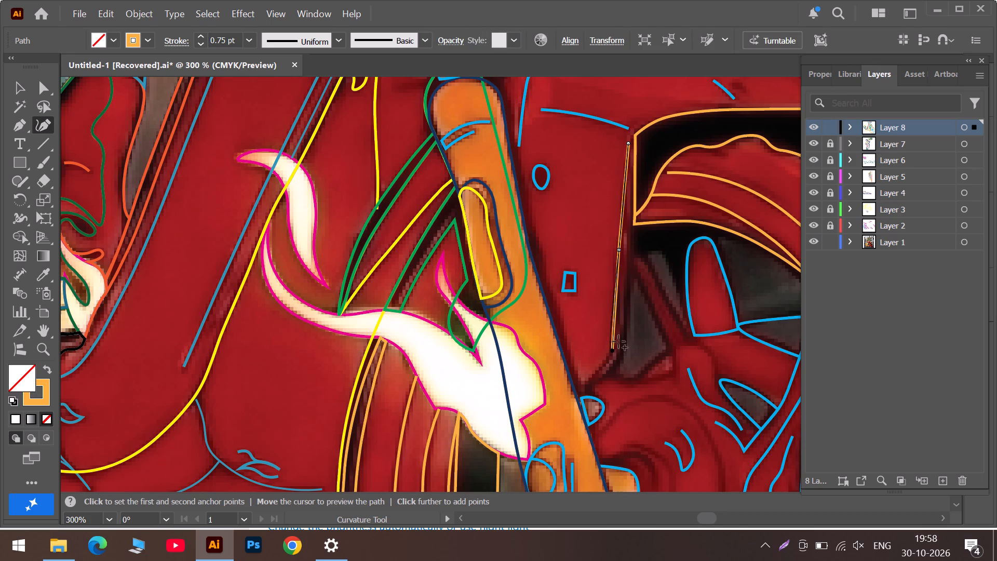
left_click(612, 322)
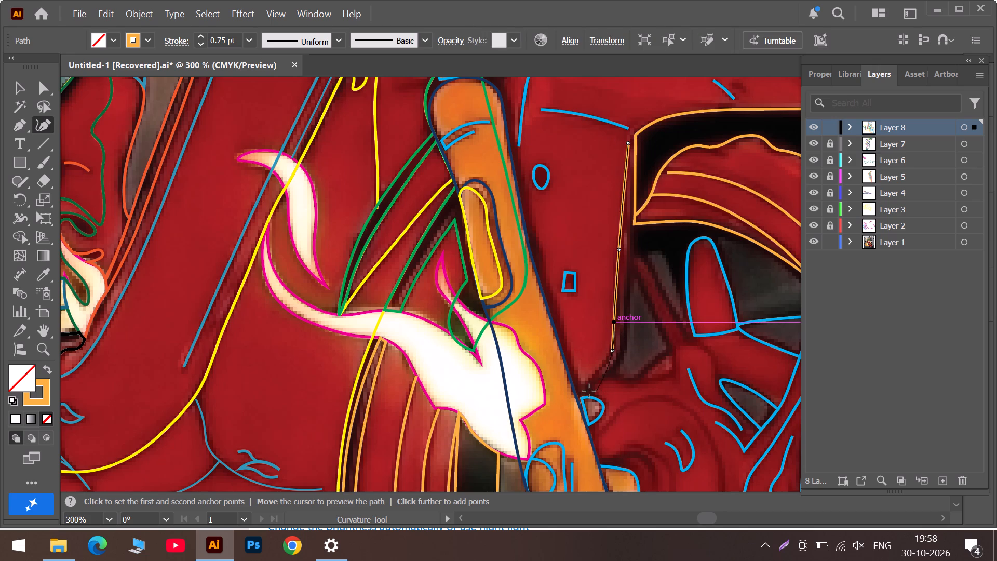
left_click(614, 336)
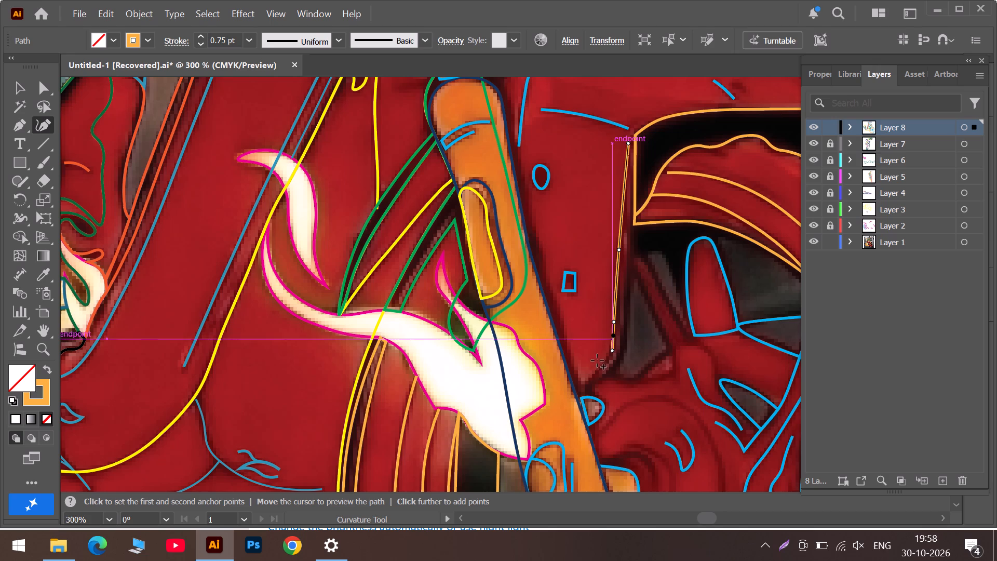
left_click(590, 380)
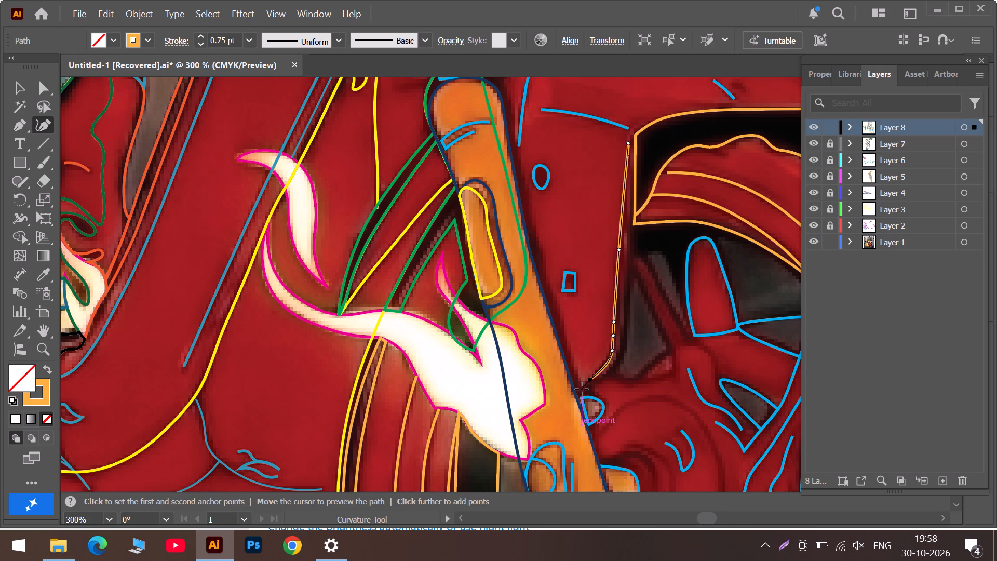
left_click(582, 389)
left_click_drag(581, 390, 576, 394)
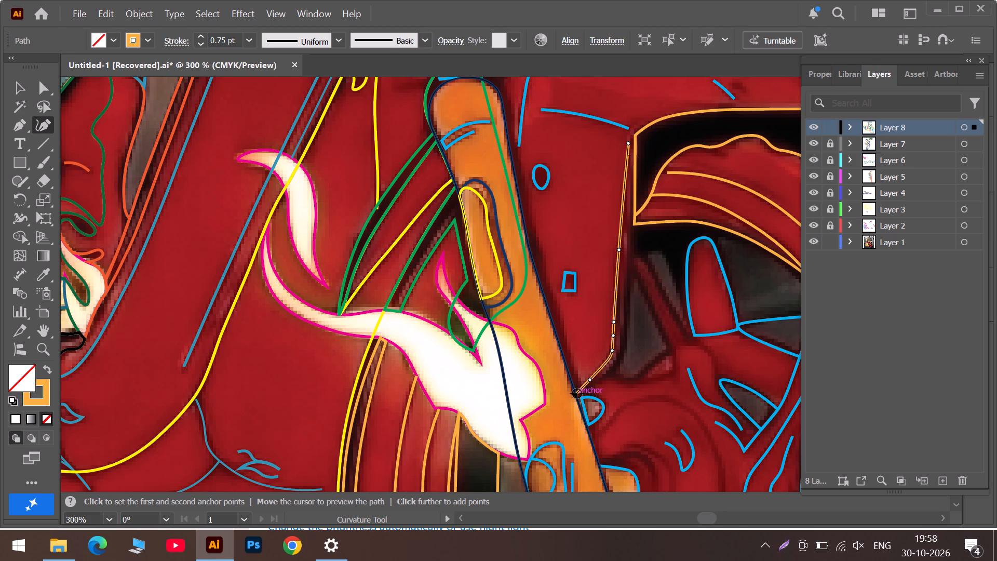
key("Escape")
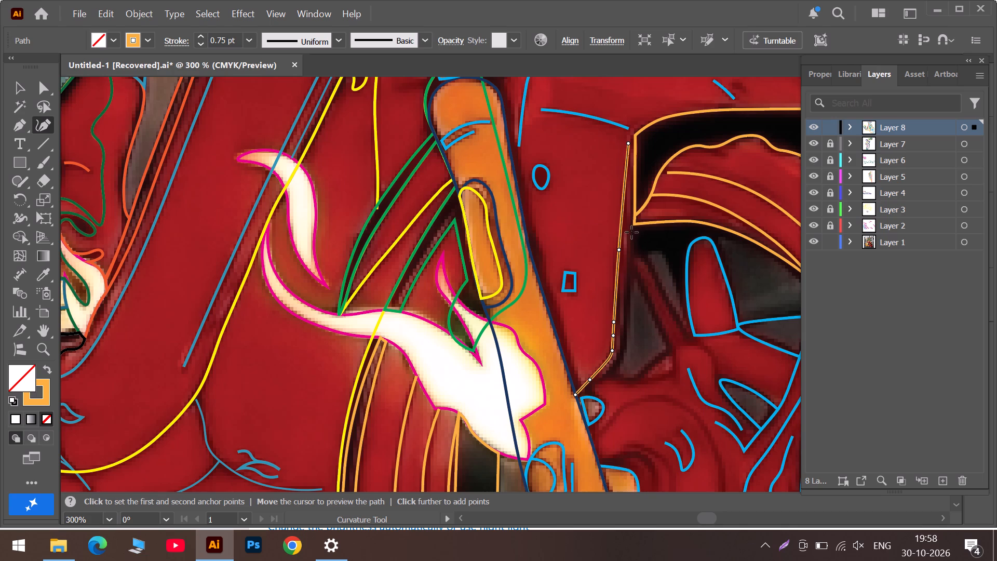
Trace the dark triangular gap between the red fender edge and the wheel spoke as a closed outline with sharp lower corners.
scroll(632, 287, "down", 6)
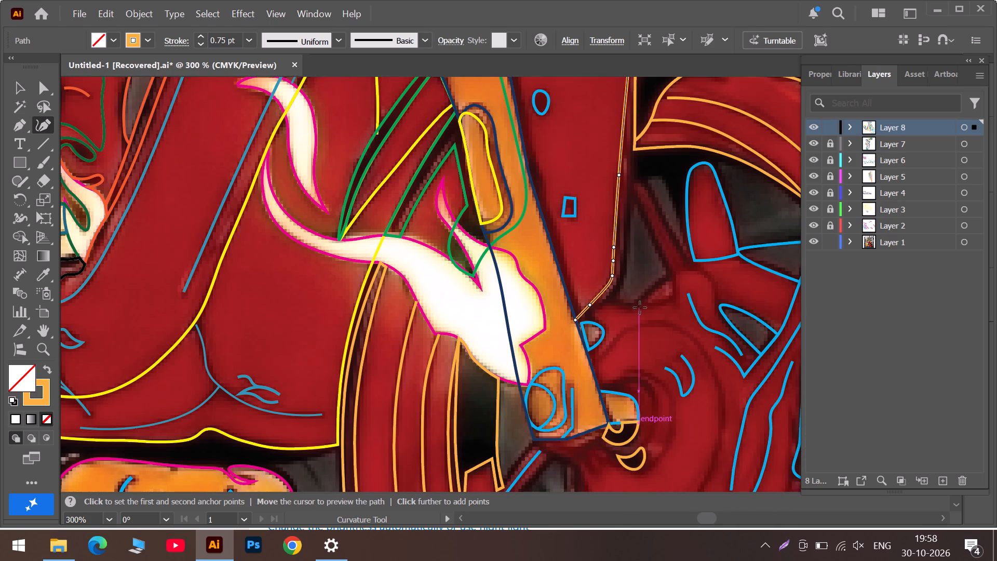
scroll(653, 312, "down", 1)
scroll(632, 189, "up", 1, "alt")
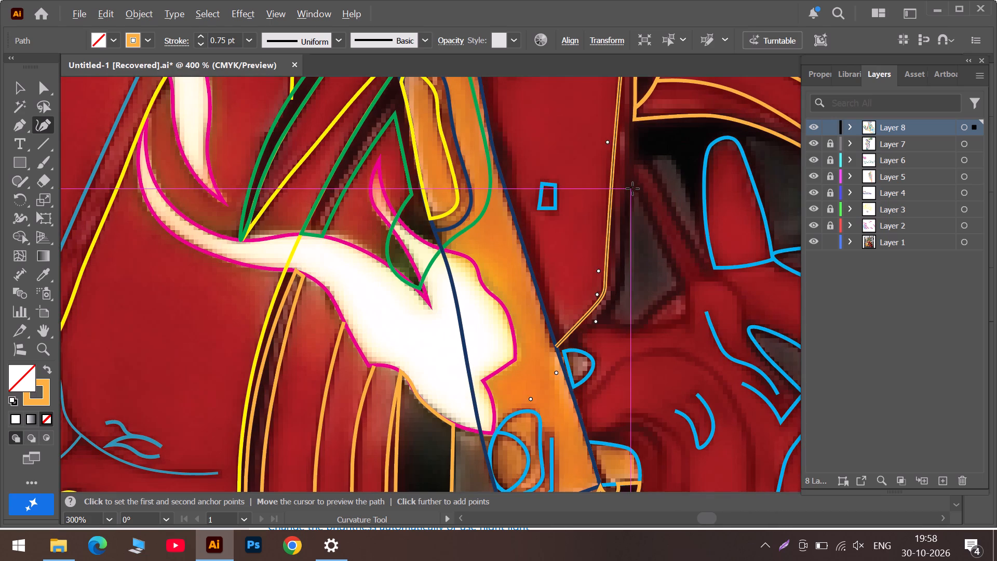
left_click(634, 182)
left_click(654, 225)
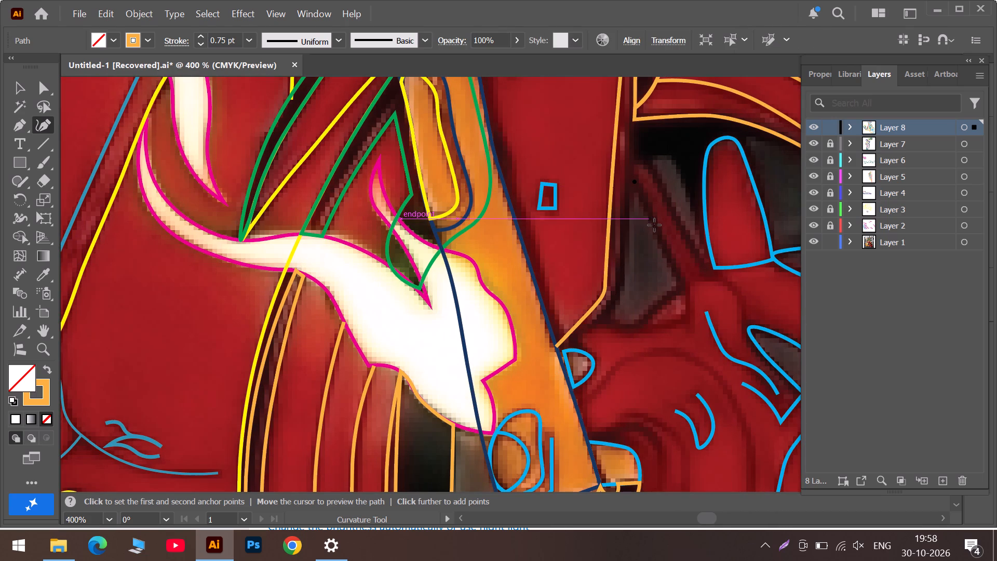
left_click(682, 288)
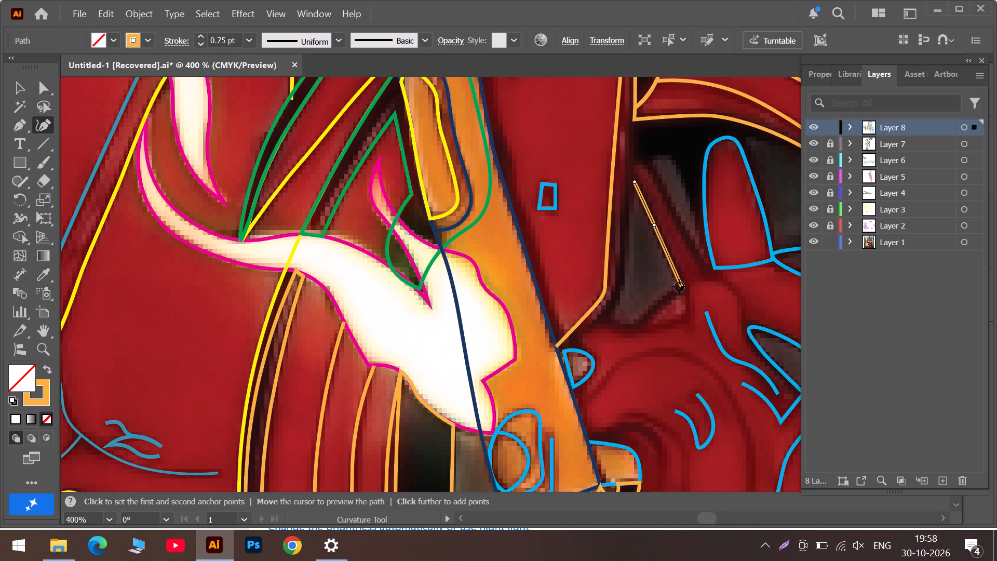
double_click(679, 287)
left_click(663, 301)
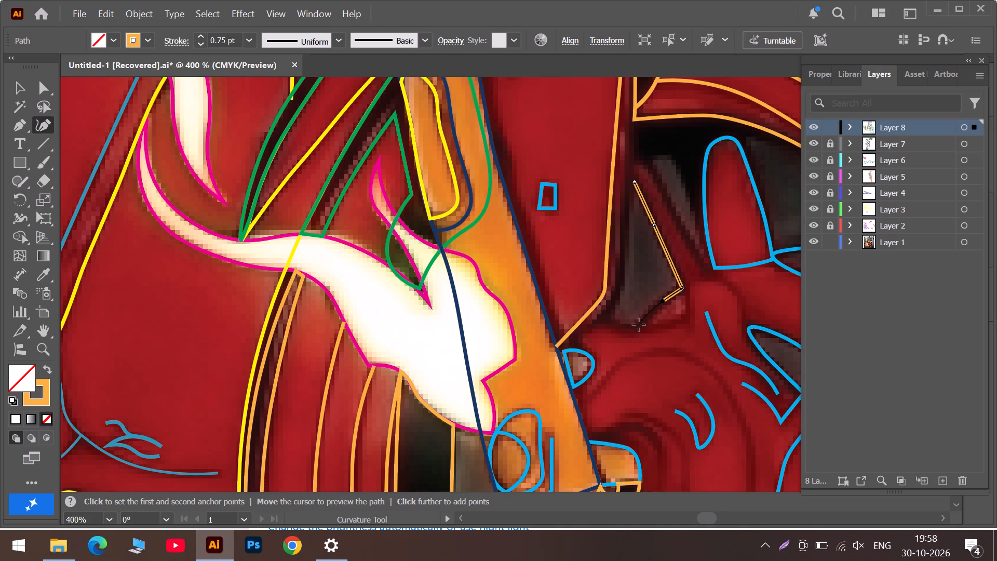
left_click(638, 325)
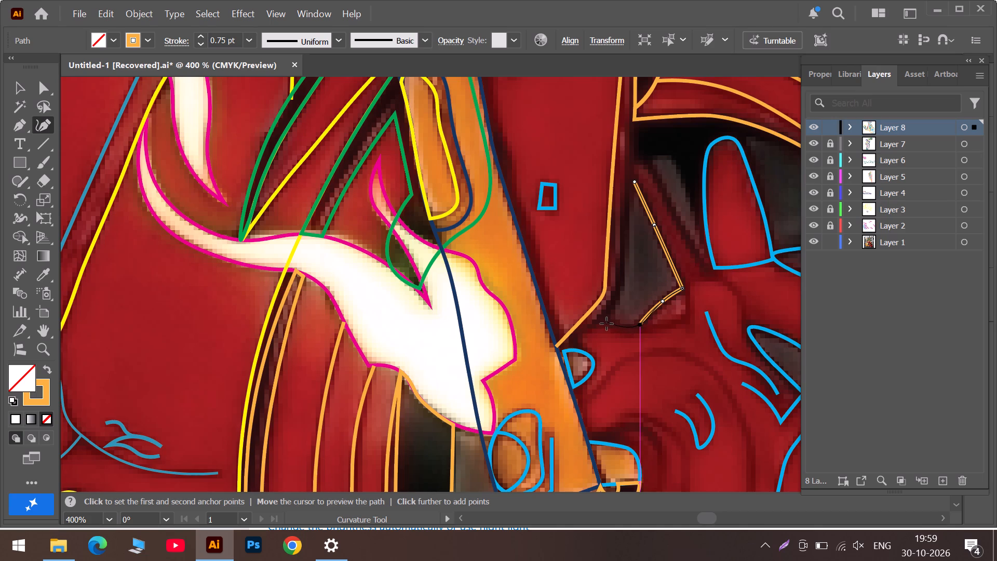
left_click(596, 323)
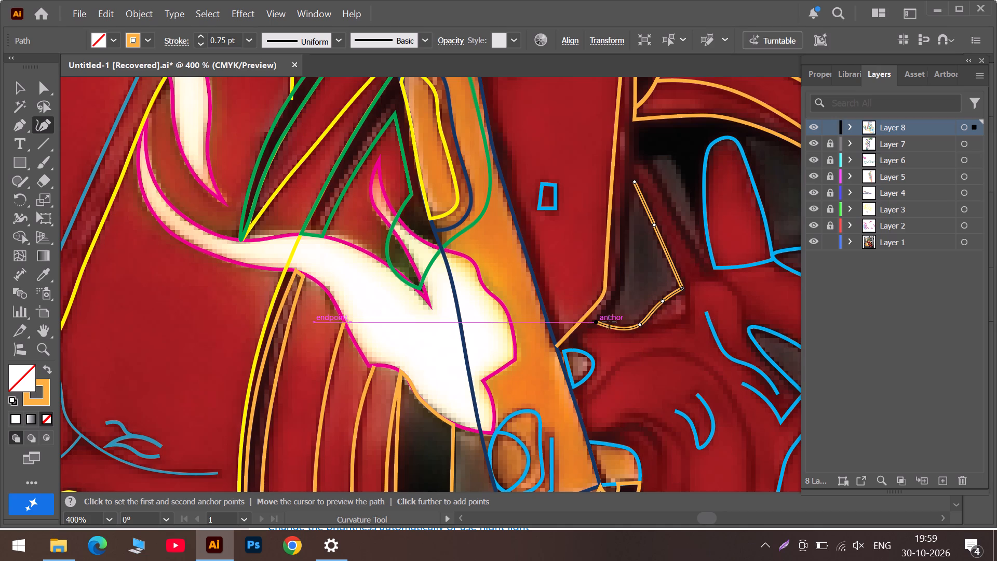
left_click(615, 328)
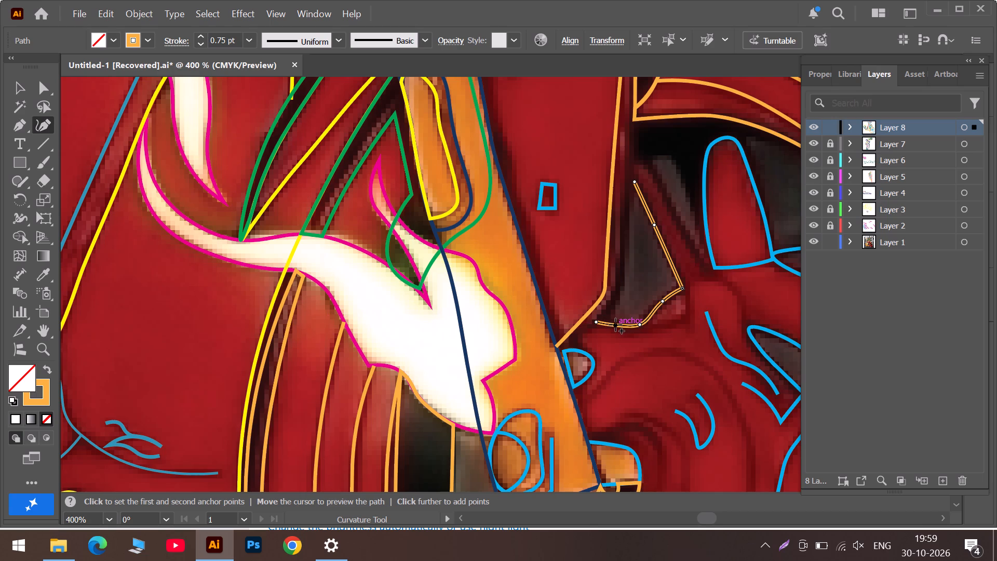
double_click(595, 323)
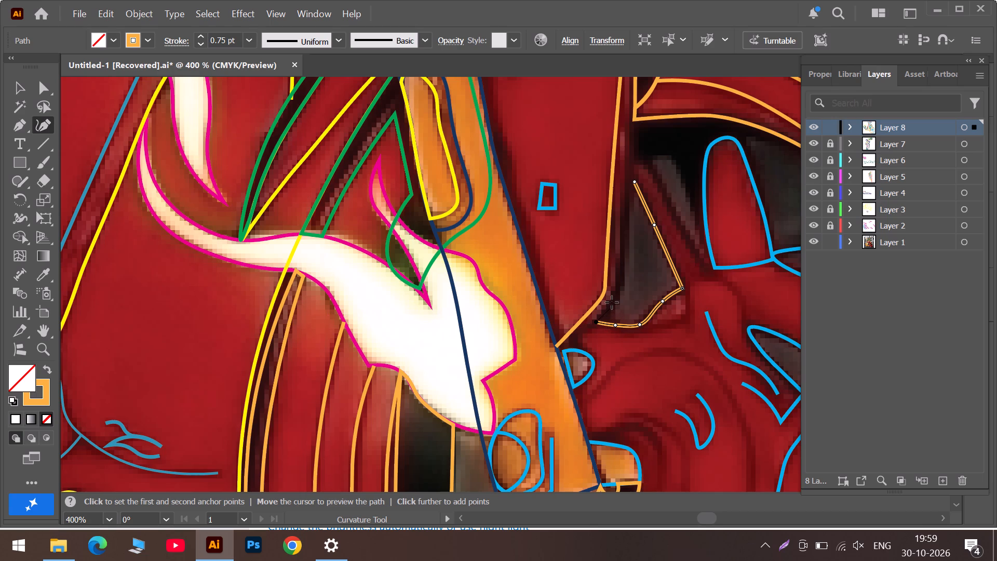
left_click(612, 302)
left_click(621, 252)
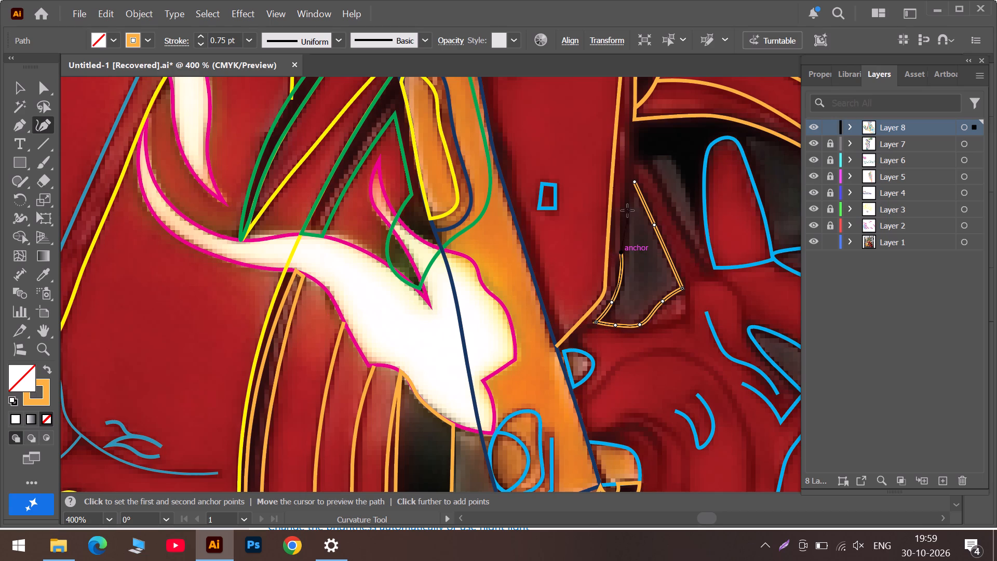
left_click(633, 180)
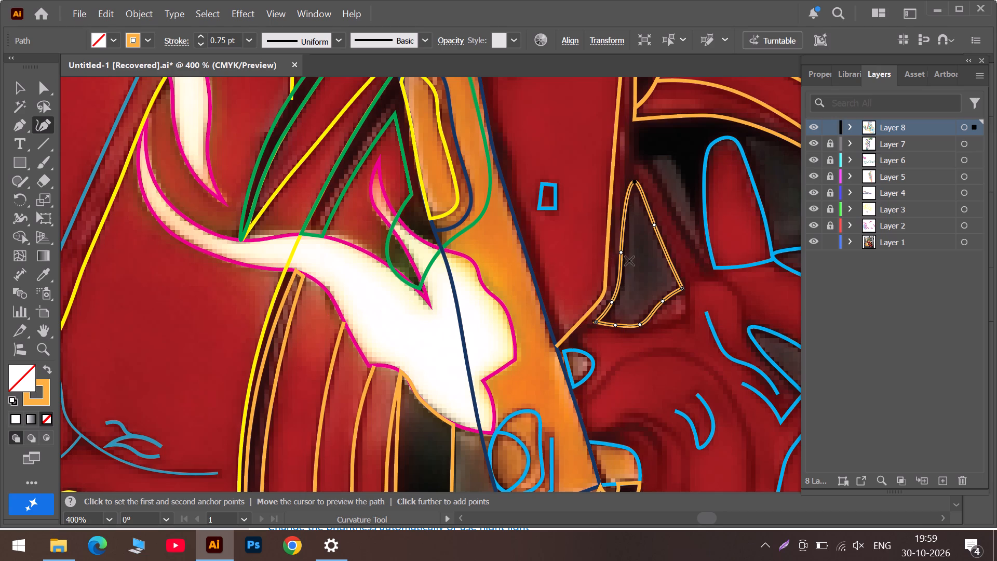
Outline the narrow dark sliver between the triangular gap and the blue-outlined spoke as a closed path, and fit its gap-side edge.
scroll(636, 272, "down", 1, "alt")
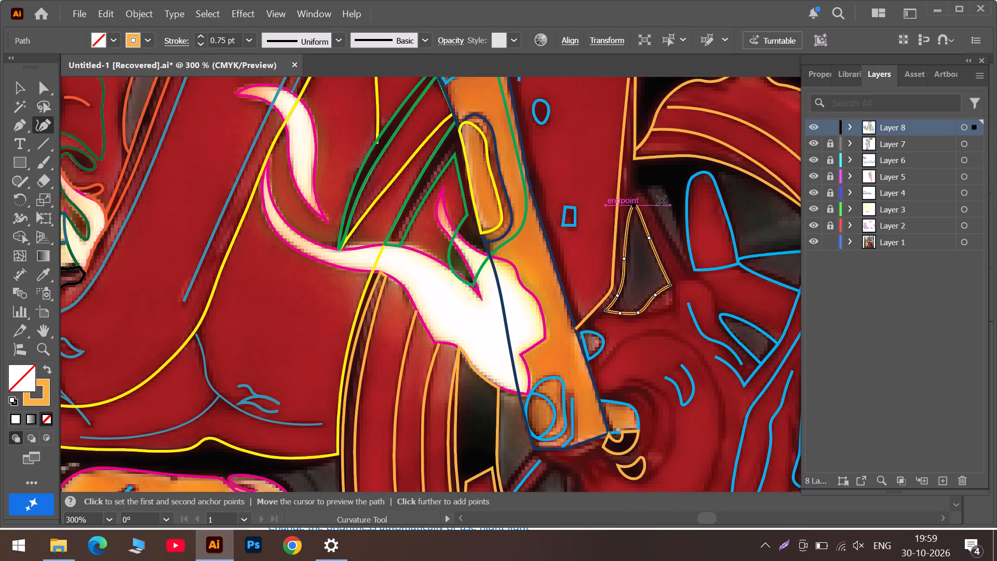
scroll(661, 200, "up", 3, "alt")
left_click(631, 188)
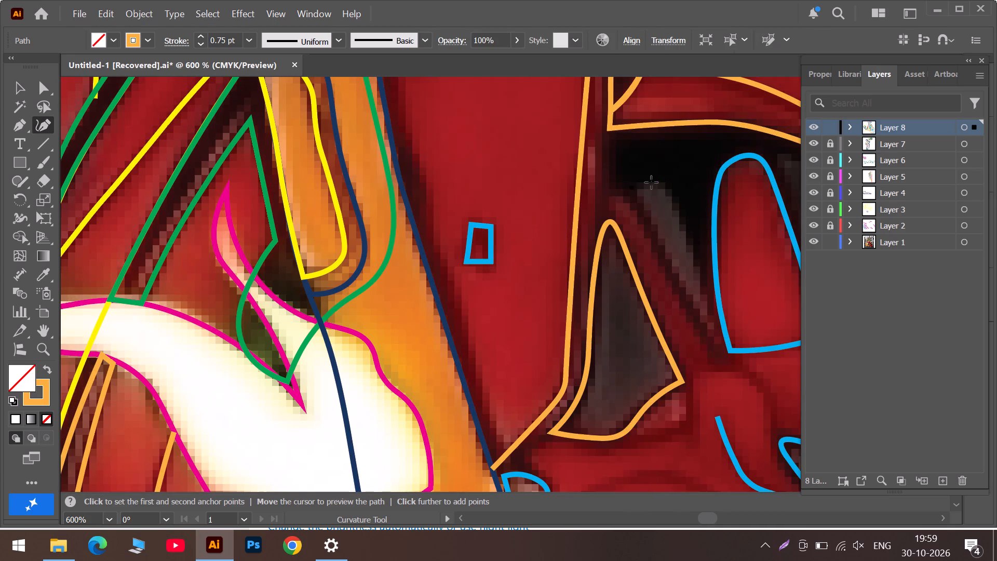
left_click(651, 182)
left_click(677, 212)
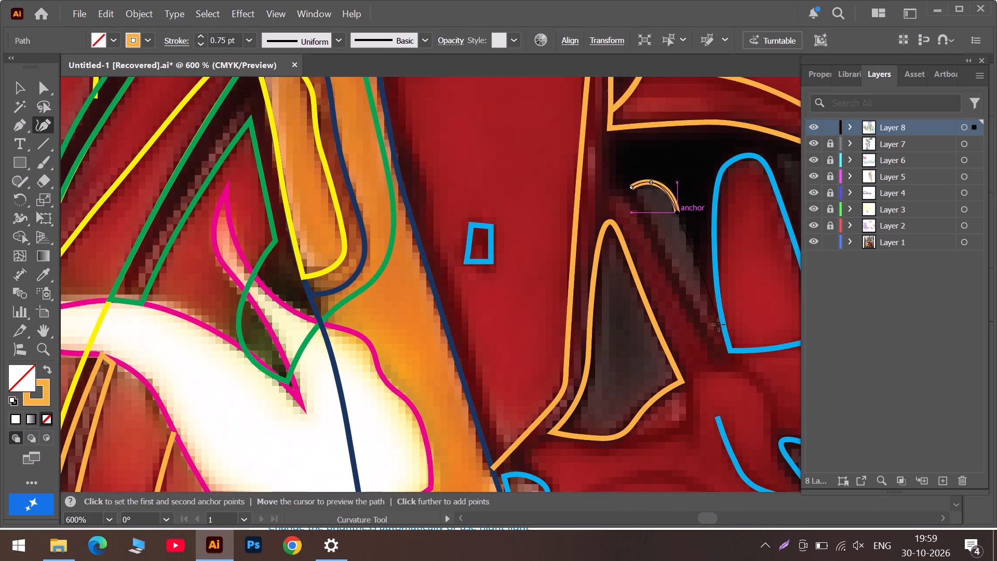
left_click(724, 352)
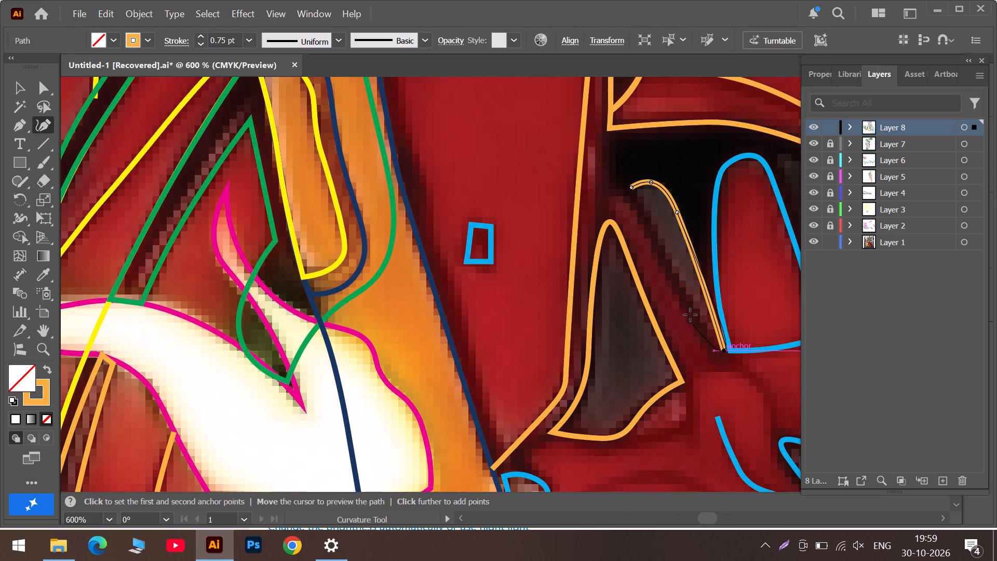
left_click(688, 305)
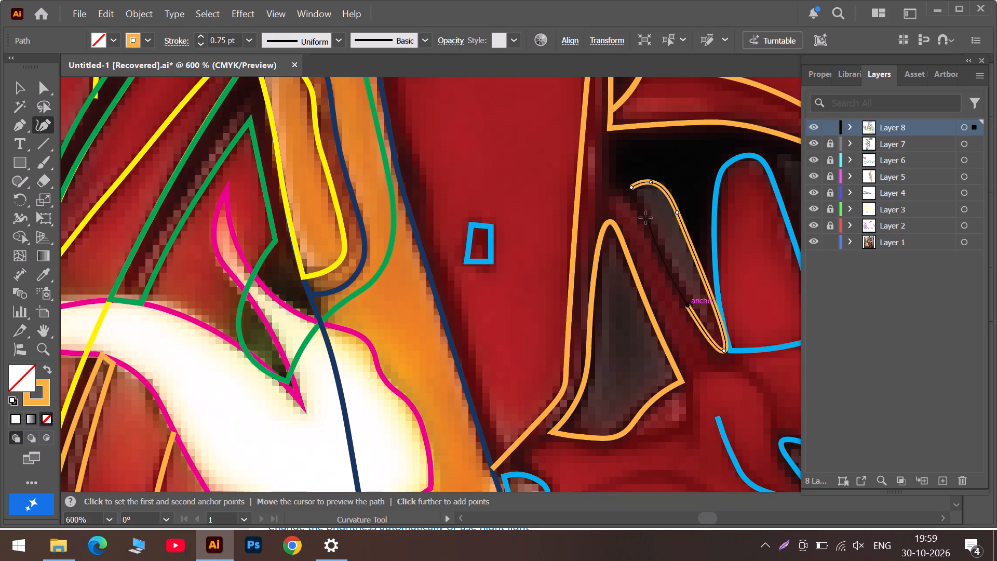
left_click(644, 217)
left_click(630, 187)
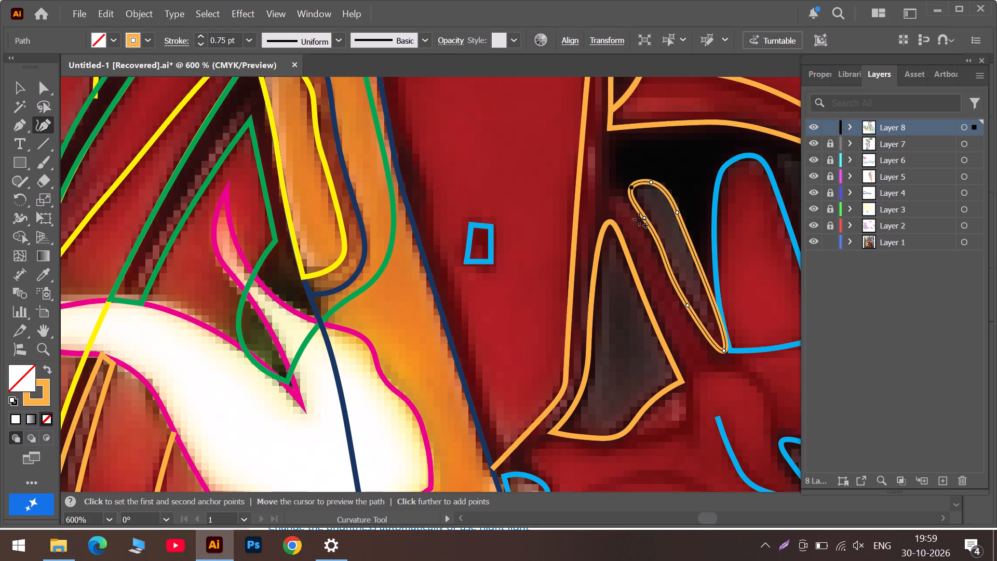
left_click_drag(645, 218, 651, 239)
Trace the outer edge of the dark crescent around the wheel axle, from above the orange axle stub to below the fork's end.
scroll(653, 241, "down", 4, "alt")
scroll(686, 300, "down", 2)
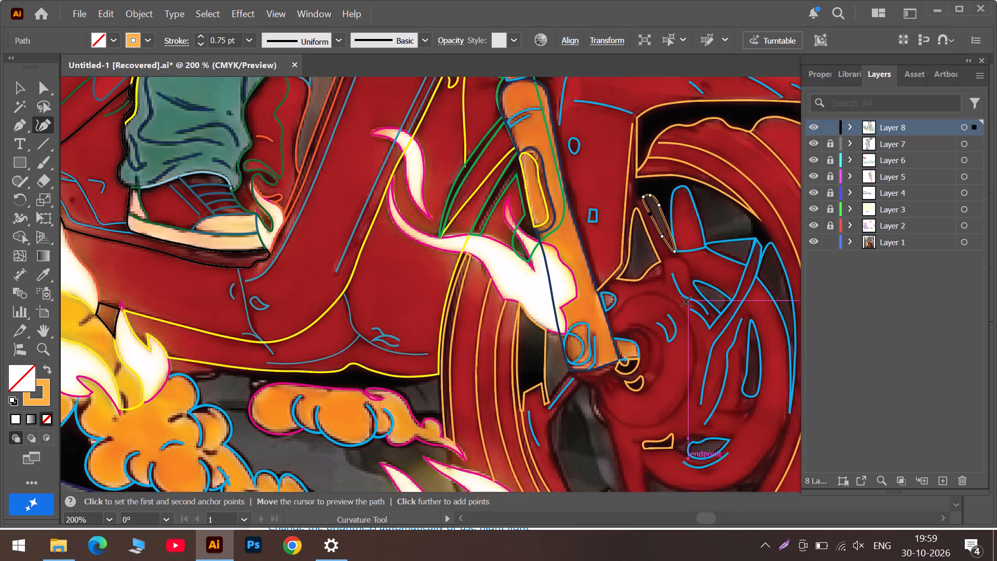
scroll(685, 303, "down", 5)
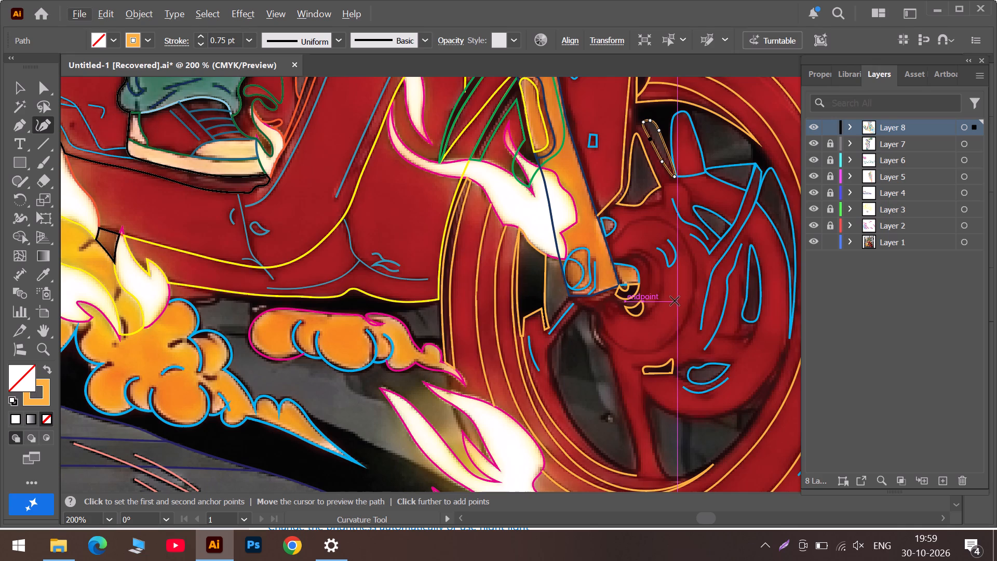
scroll(664, 298, "up", 2, "alt")
left_click(582, 220)
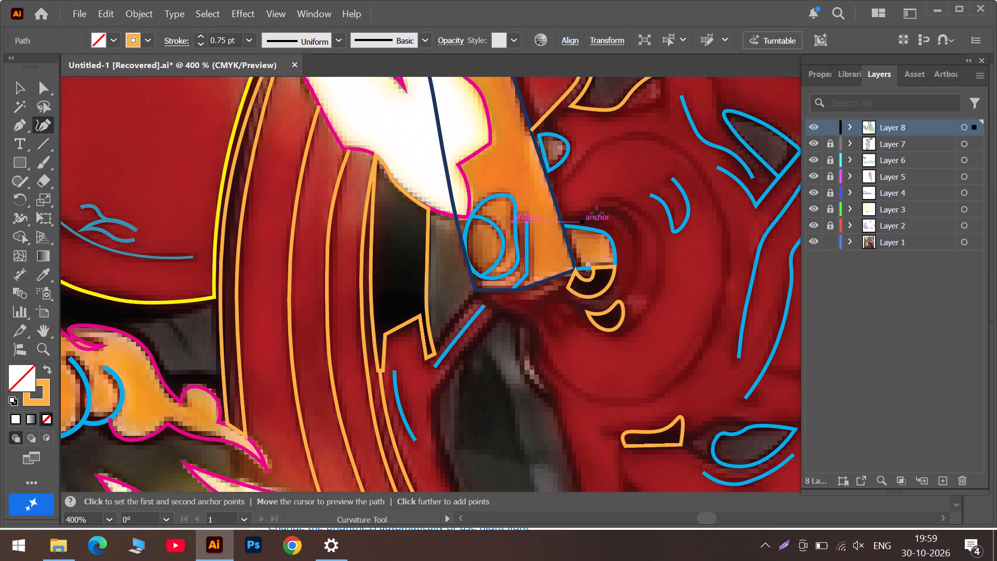
left_click(604, 208)
left_click(631, 228)
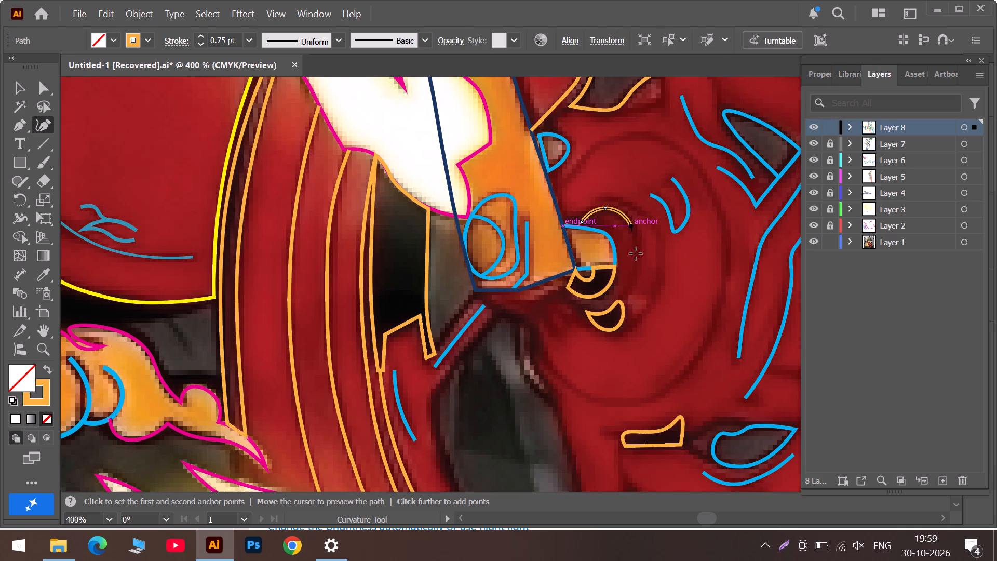
left_click(631, 286)
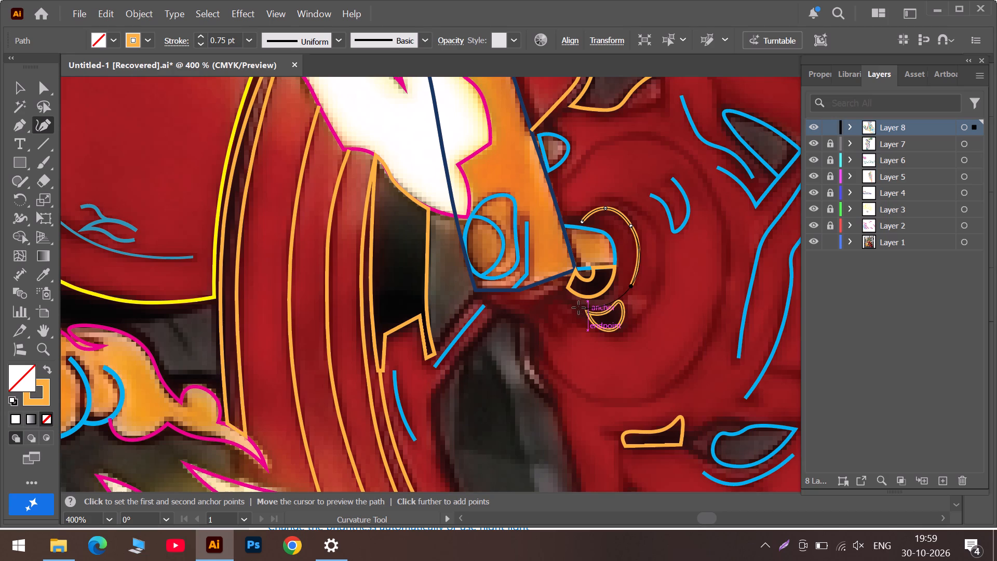
left_click(578, 308)
double_click(559, 294)
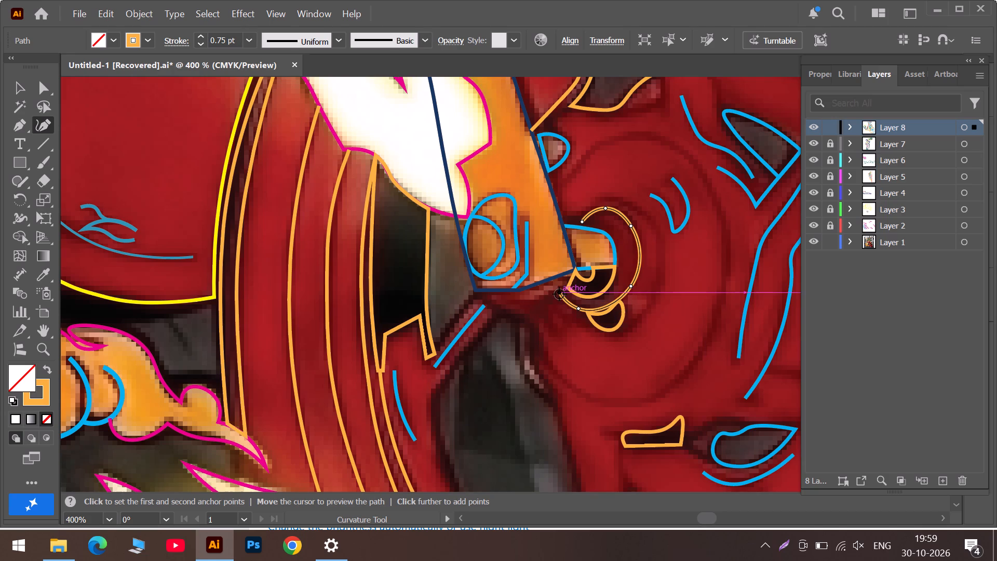
left_click(563, 289)
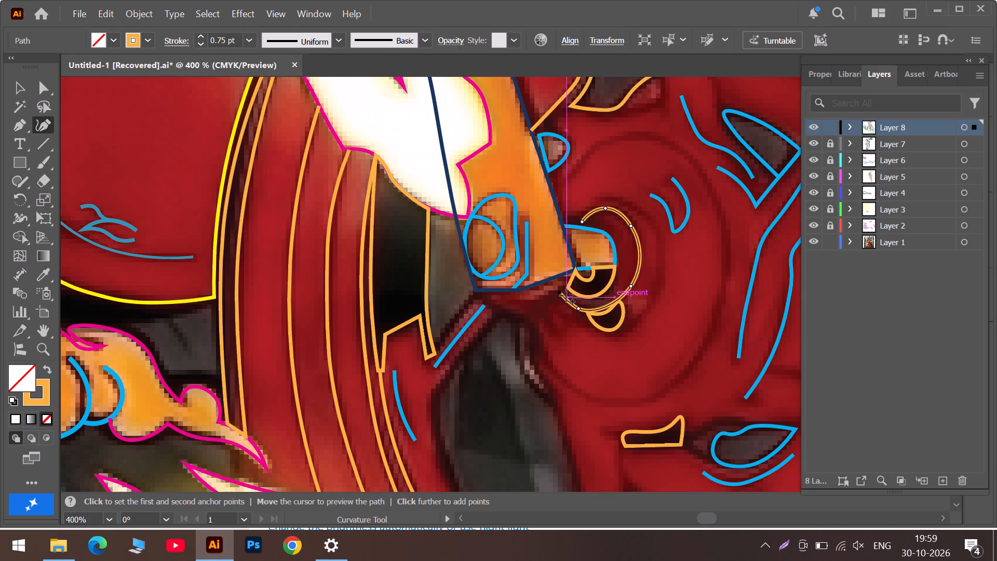
left_click_drag(559, 293, 554, 298)
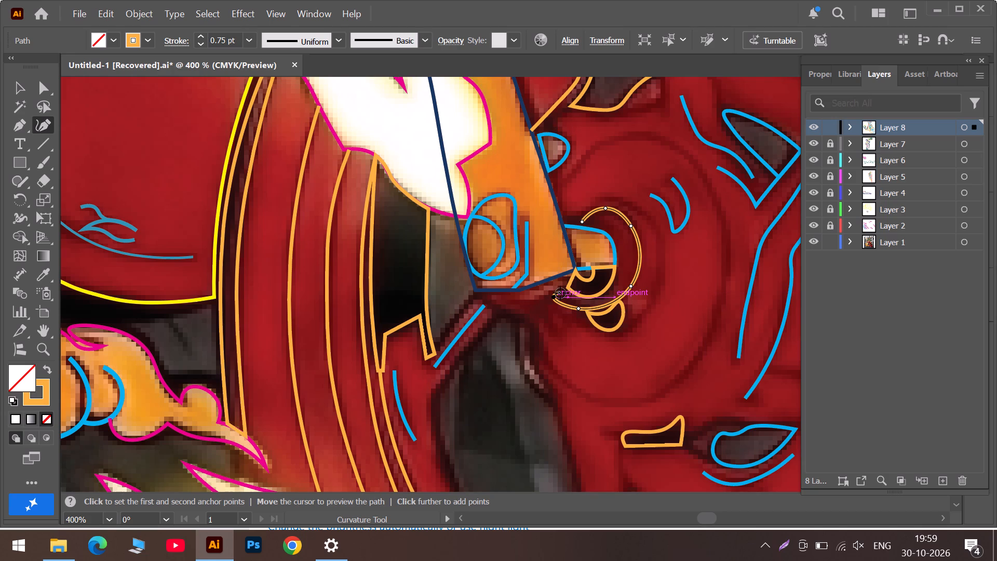
Square off the crescent's lower end with corner points, trace its inner edge back around the axle stub, and close the path.
left_click(560, 293)
double_click(564, 290)
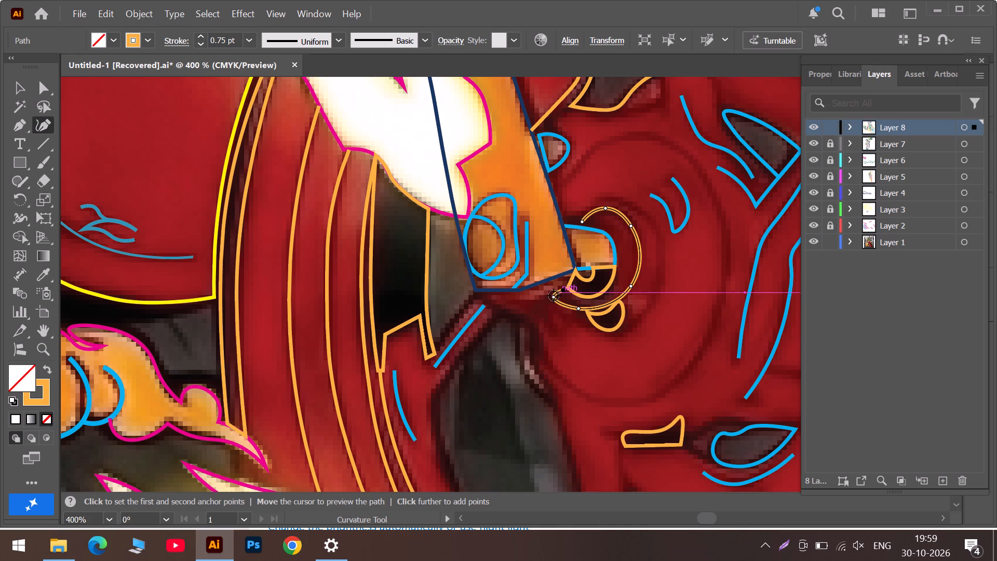
double_click(553, 296)
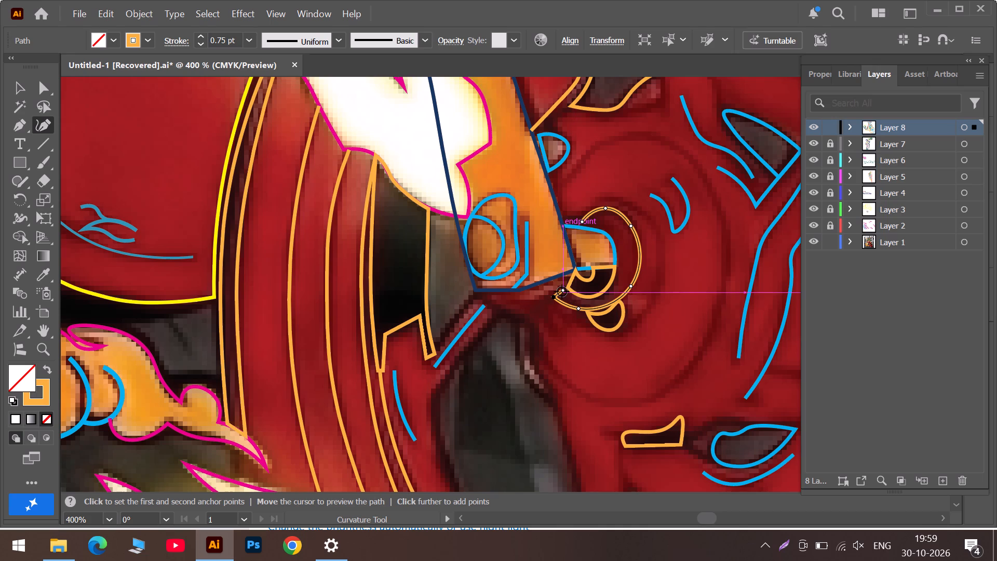
double_click(563, 291)
left_click(578, 301)
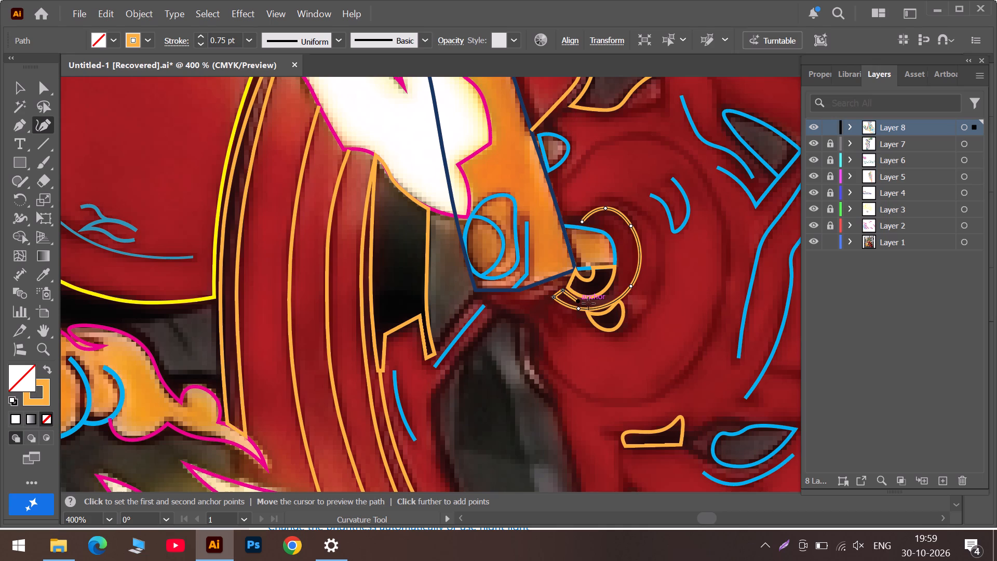
left_click(621, 283)
left_click(620, 247)
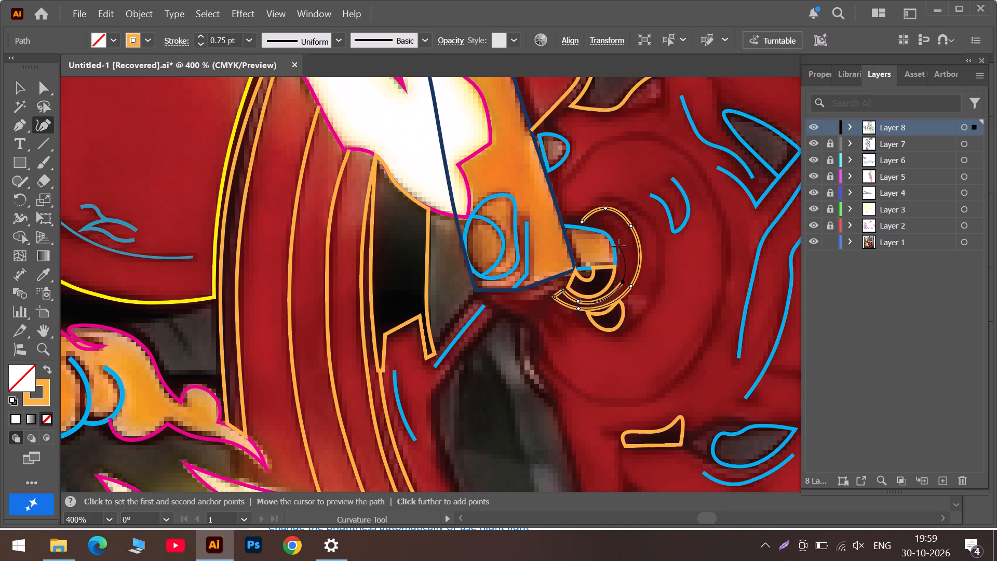
triple_click(583, 221)
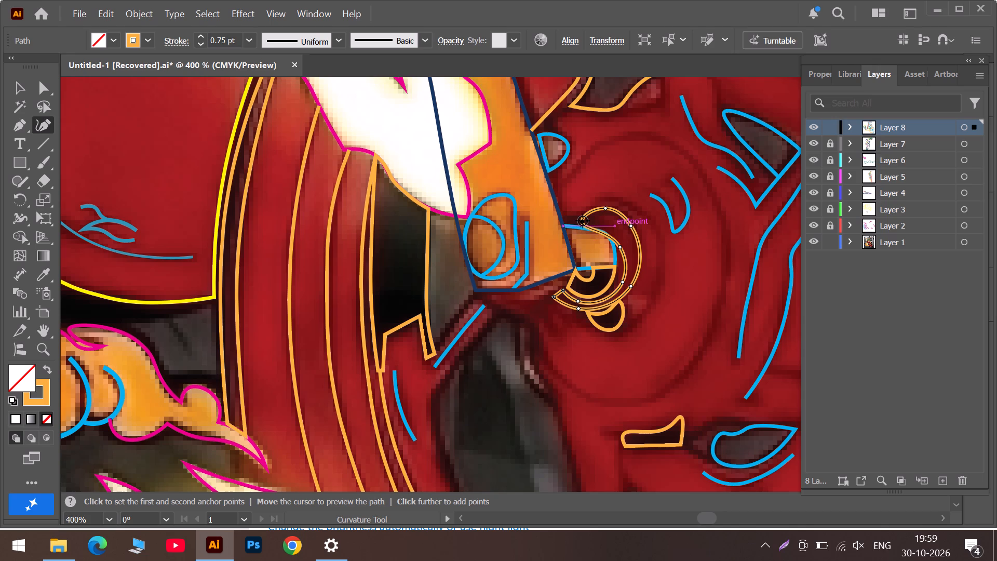
Reshape the crescent's inner edge with the Curvature tool so it follows the blue outline over the orange axle stub's top and outer side.
left_click_drag(583, 221, 580, 228)
scroll(621, 255, "up", 3, "alt")
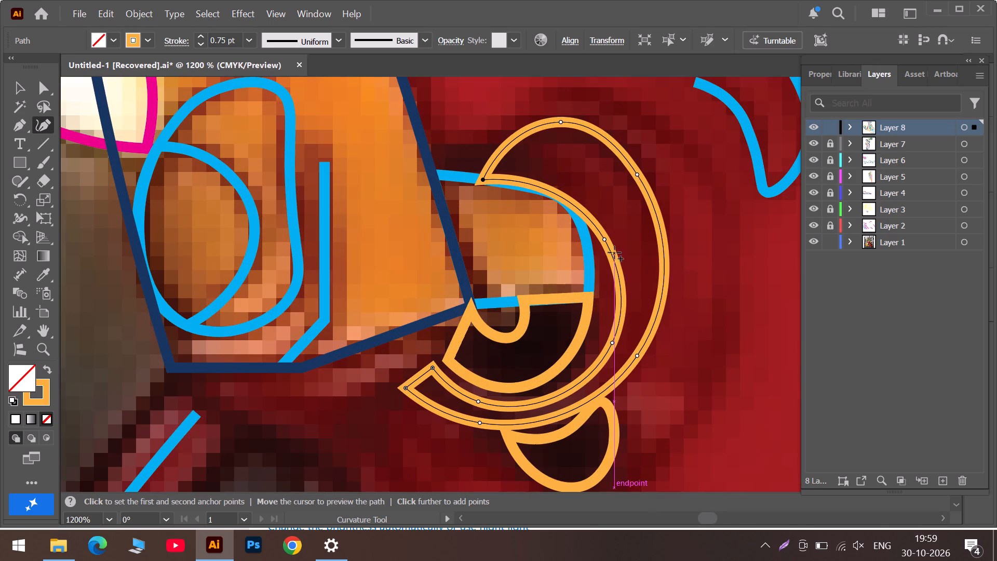
left_click_drag(602, 238, 568, 205)
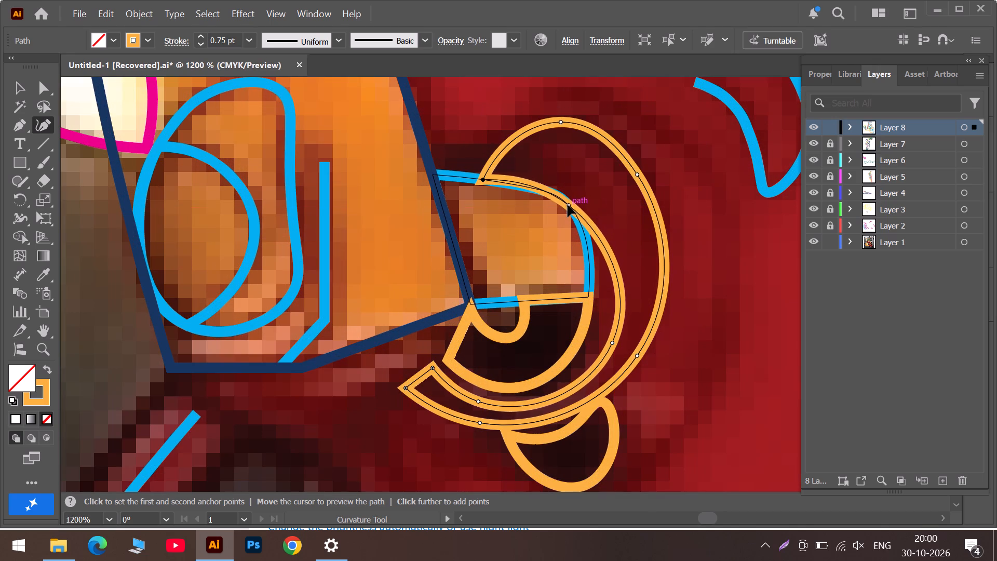
left_click_drag(568, 205, 564, 201)
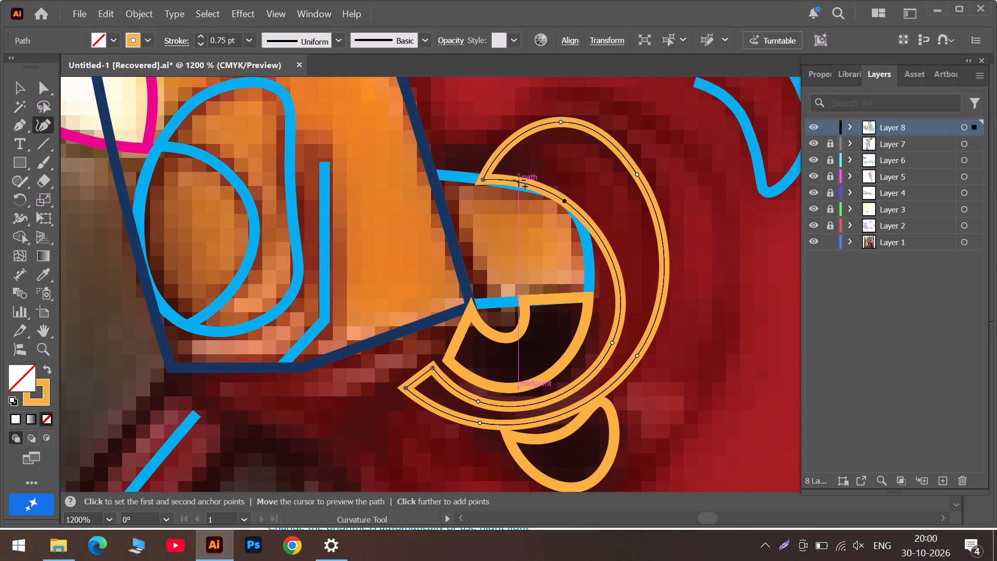
left_click(519, 182)
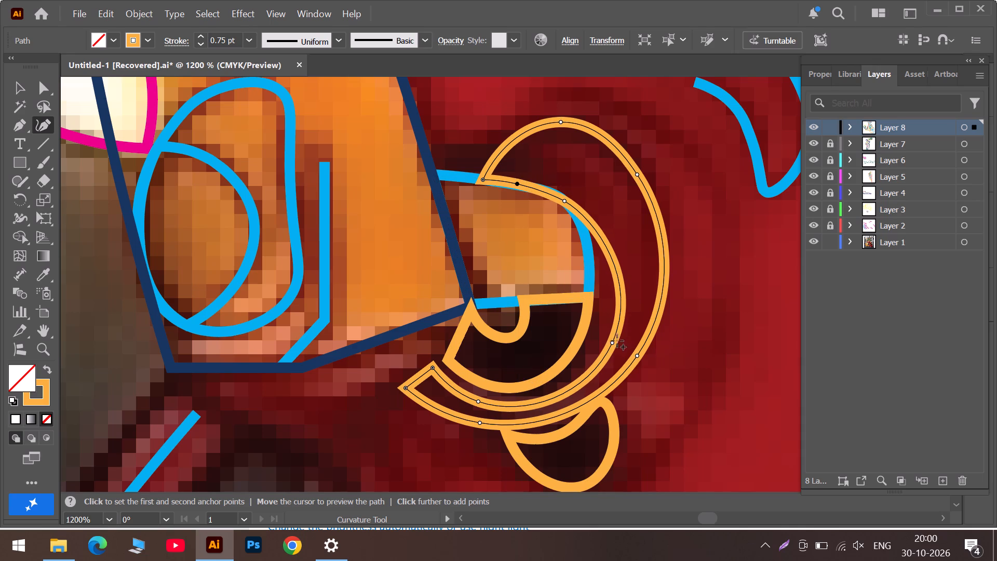
left_click_drag(612, 343, 582, 311)
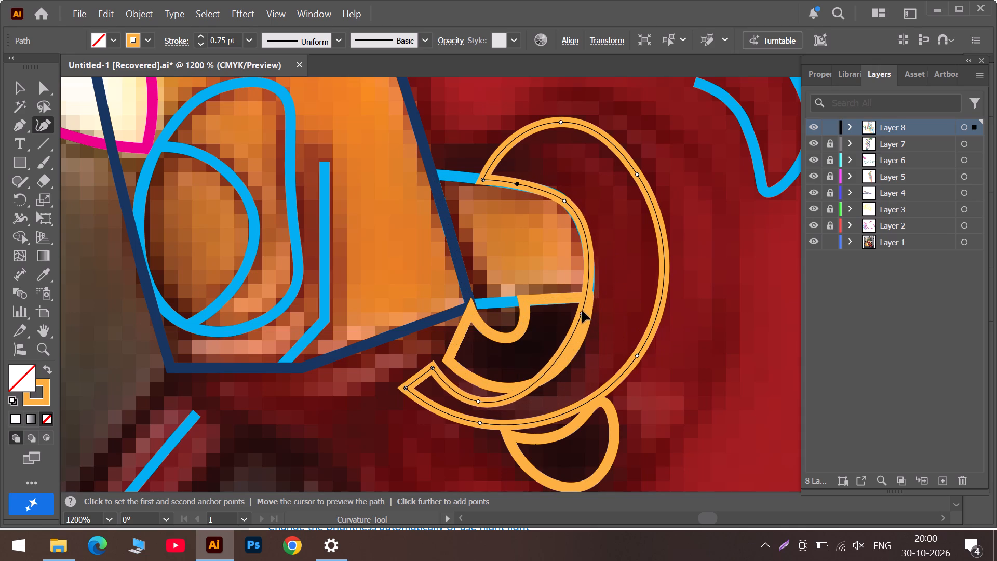
left_click_drag(582, 311, 586, 282)
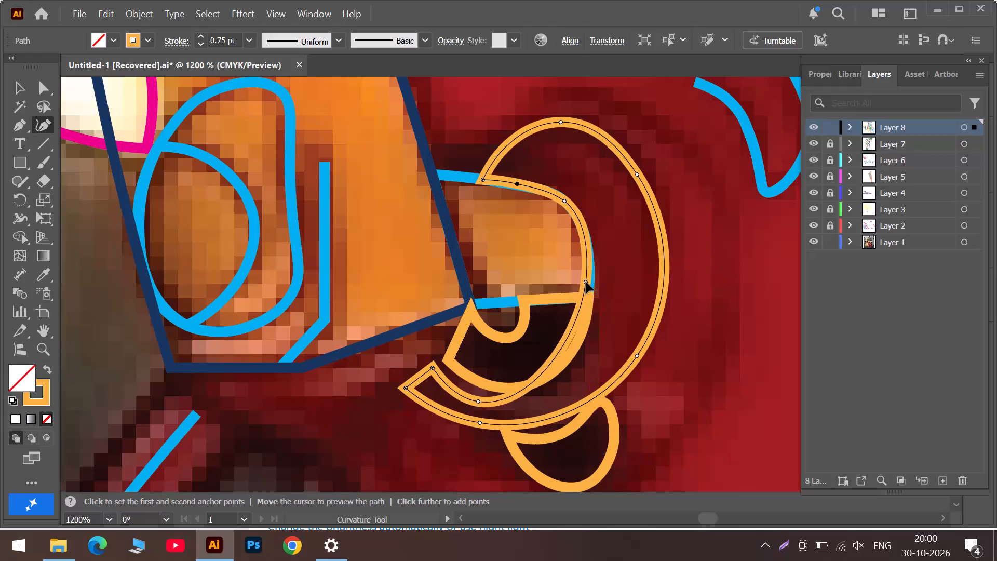
left_click_drag(586, 282, 590, 284)
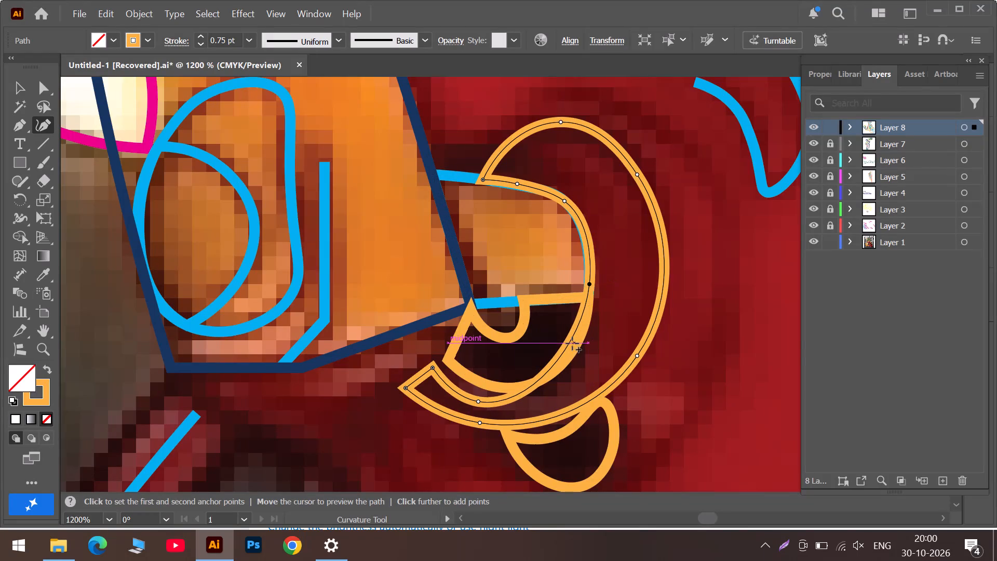
Change the crescent path's stroke colour from light orange to orange-red.
left_click(149, 44)
left_click(102, 116)
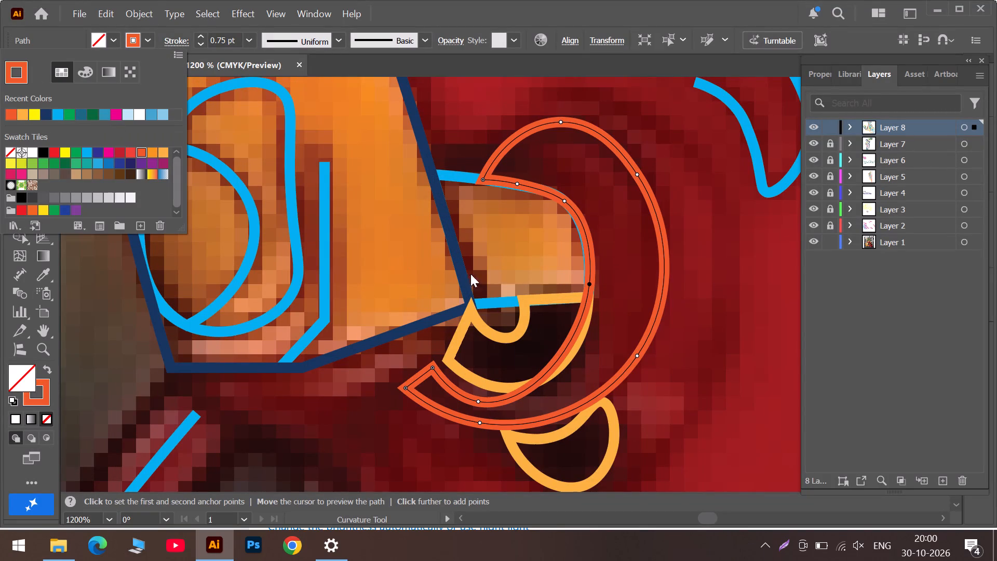
left_click(478, 403)
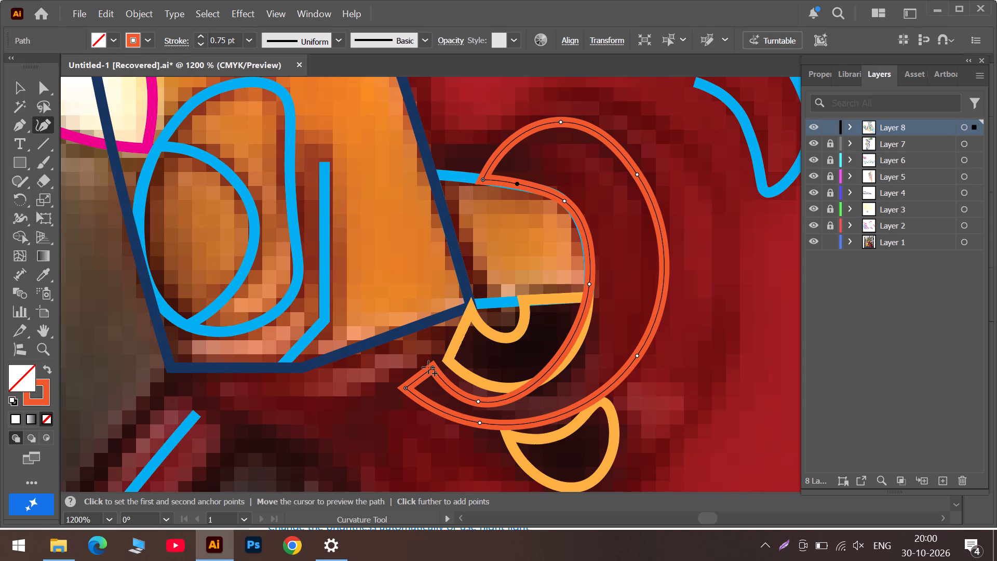
Fit the crescent's inner corner and lower inner edge to the dark half-round shape below the stub, and refine the curve beside the stub.
left_click_drag(432, 366, 448, 358)
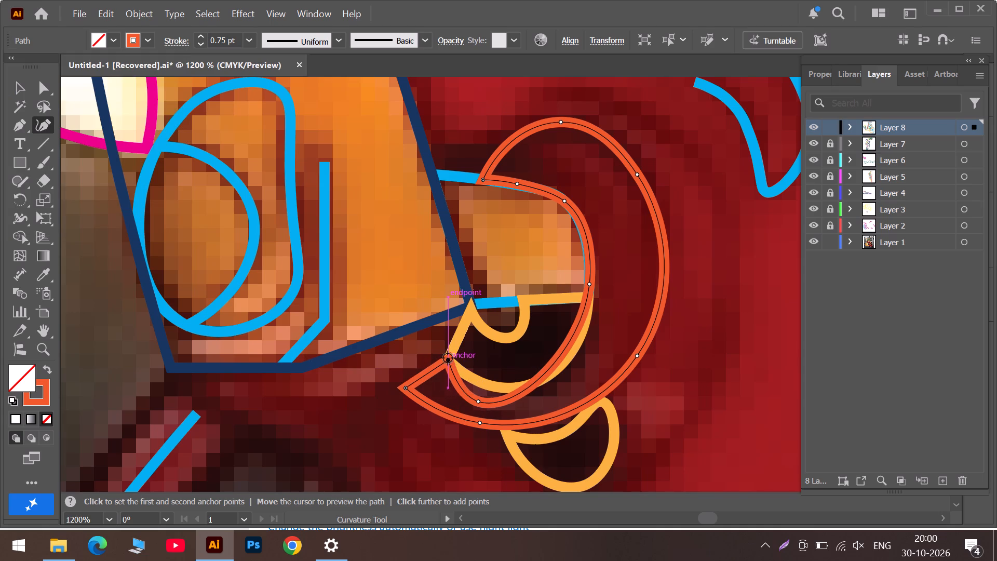
left_click_drag(479, 404, 525, 394)
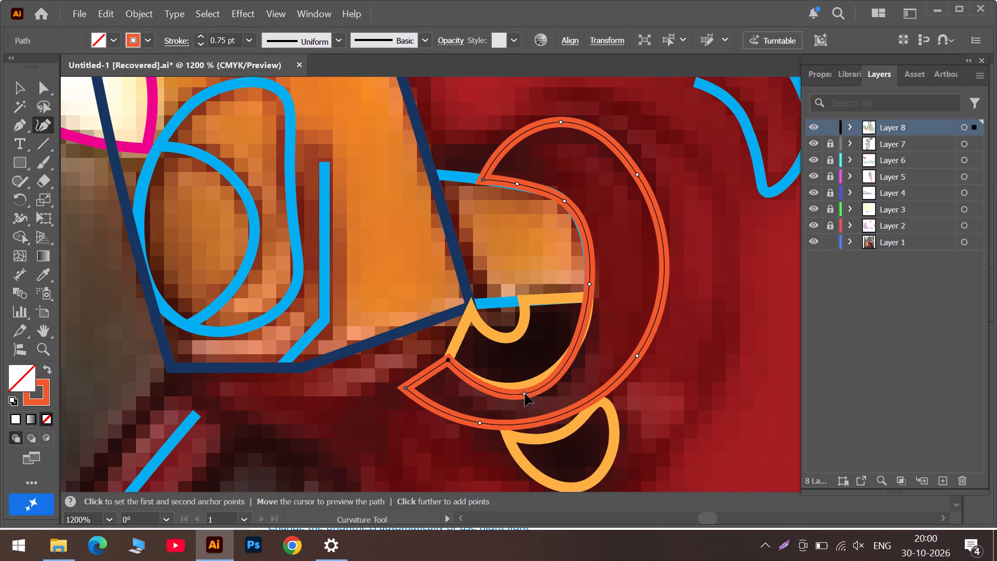
left_click_drag(525, 394, 521, 389)
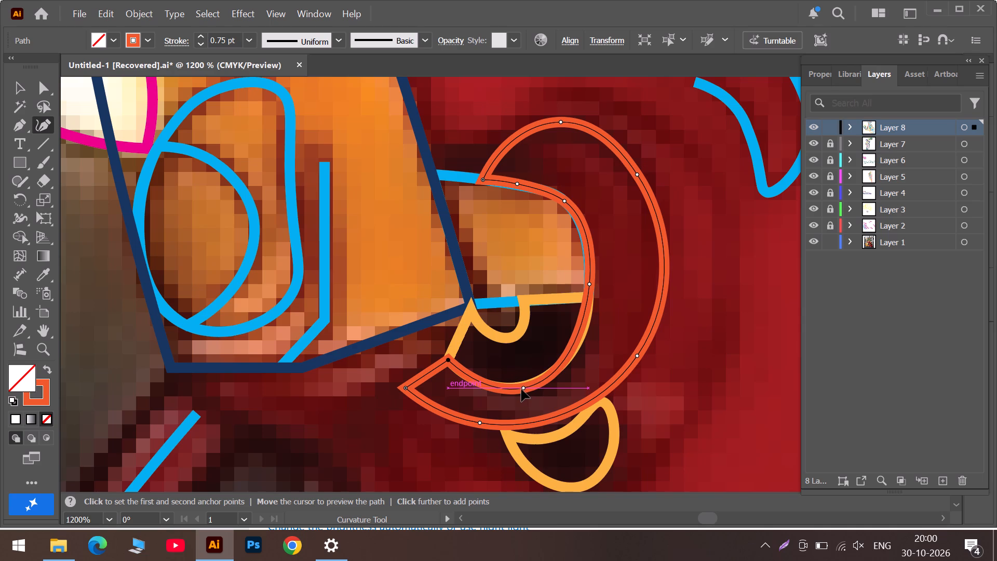
left_click_drag(521, 389, 514, 389)
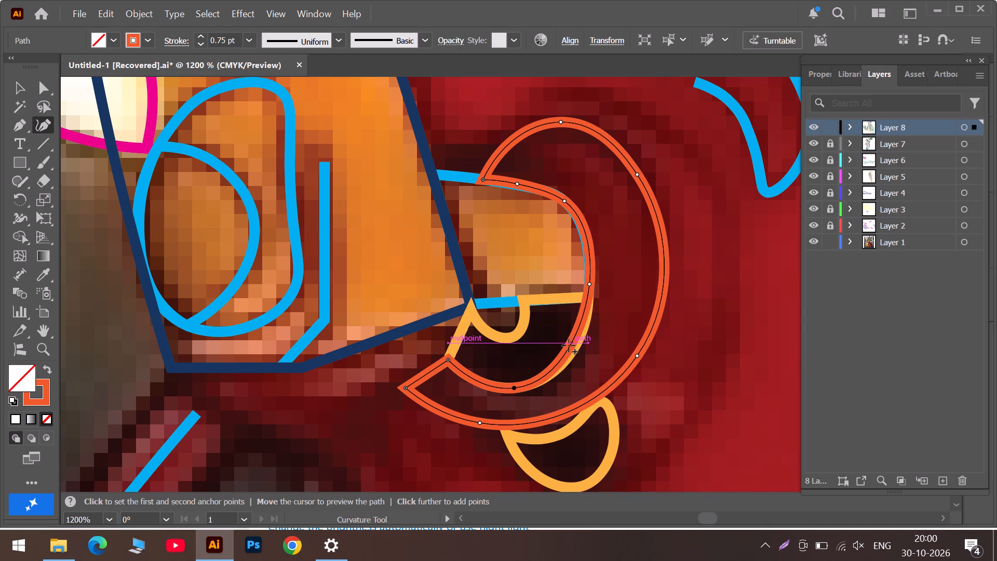
left_click_drag(571, 346, 578, 355)
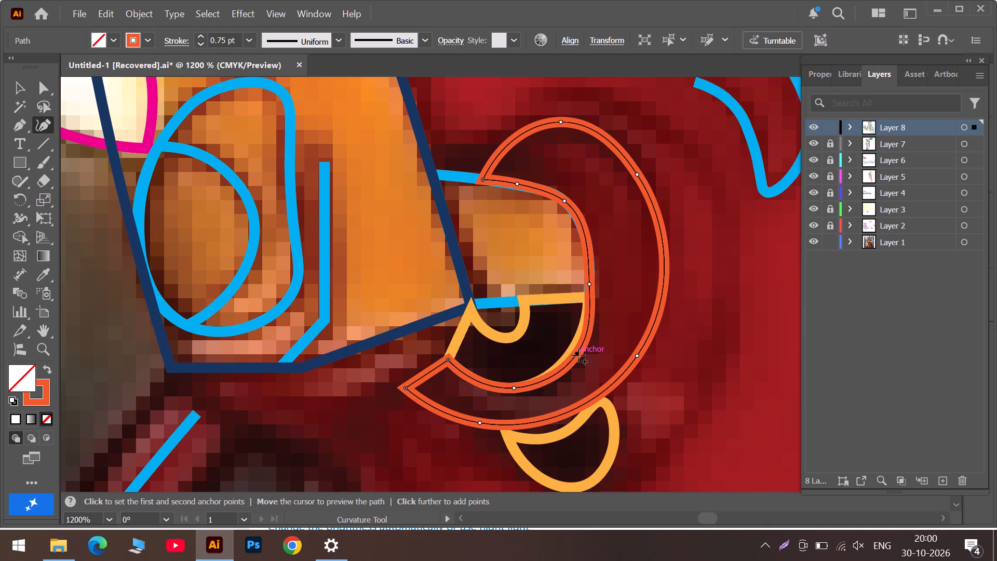
left_click_drag(578, 355, 567, 358)
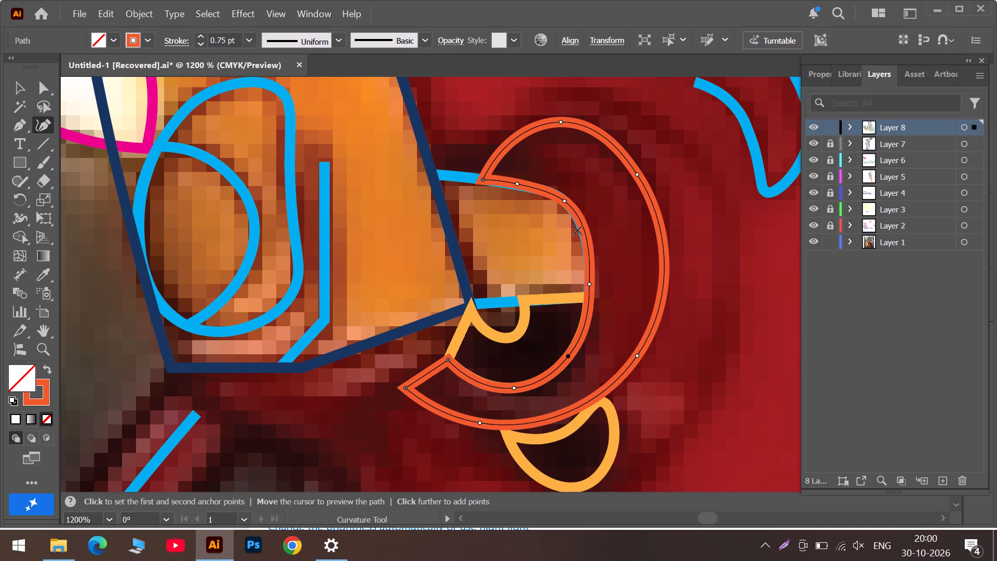
left_click(515, 185)
left_click(585, 233)
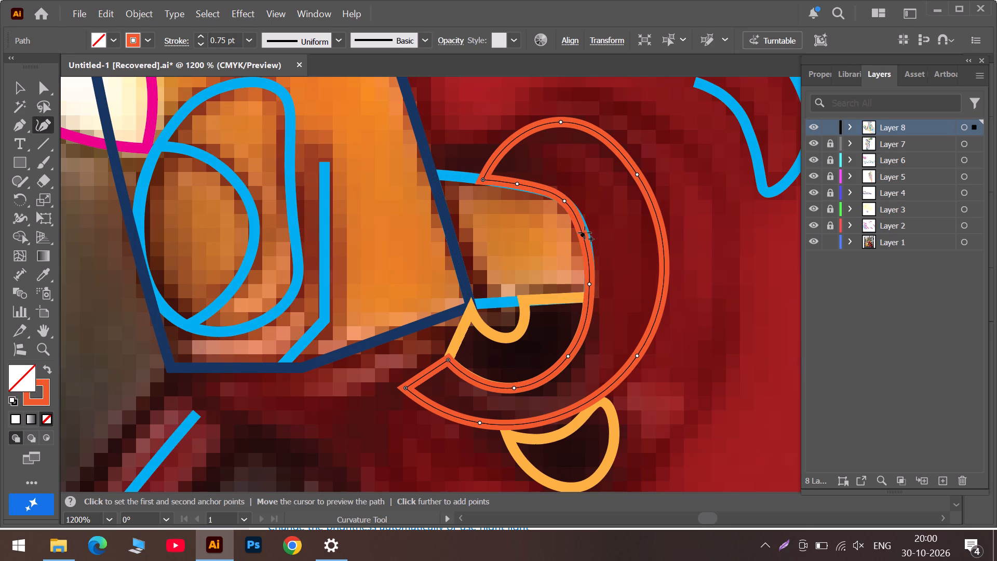
left_click(582, 235)
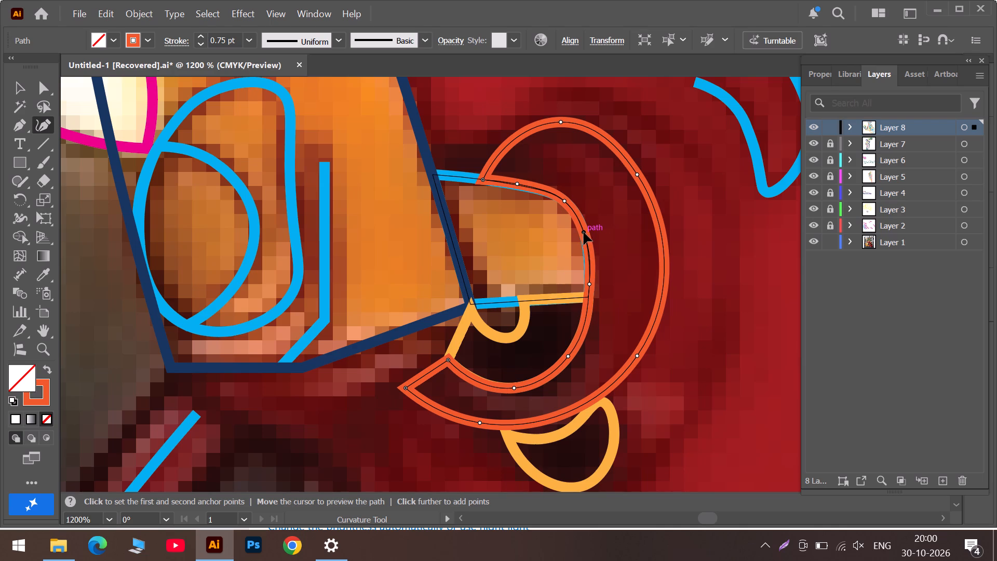
Trace an open arc around the crescent, from its upper tip to the bottom of the small dark shape beneath it.
scroll(599, 296, "down", 2, "alt")
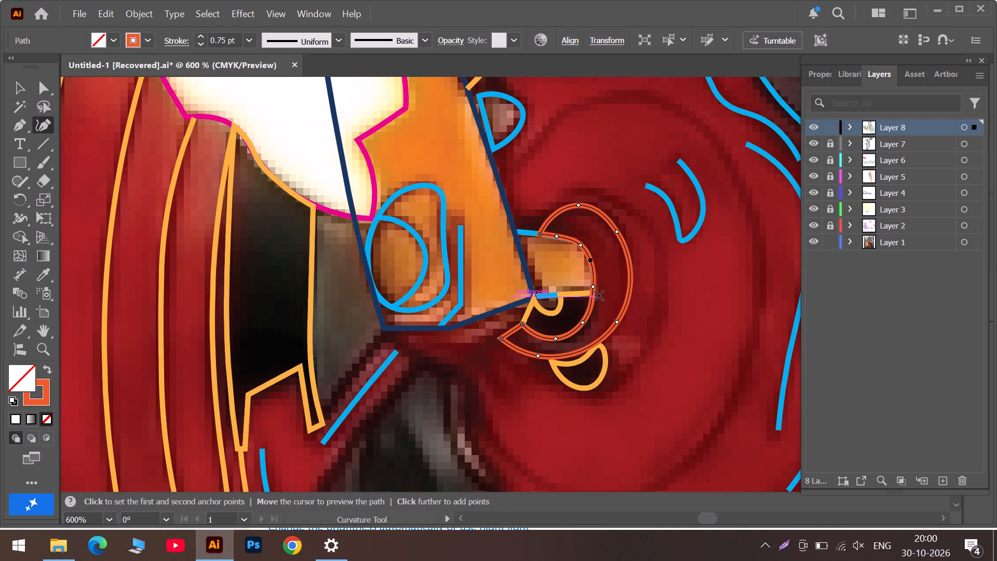
left_click(567, 197)
left_click(598, 191)
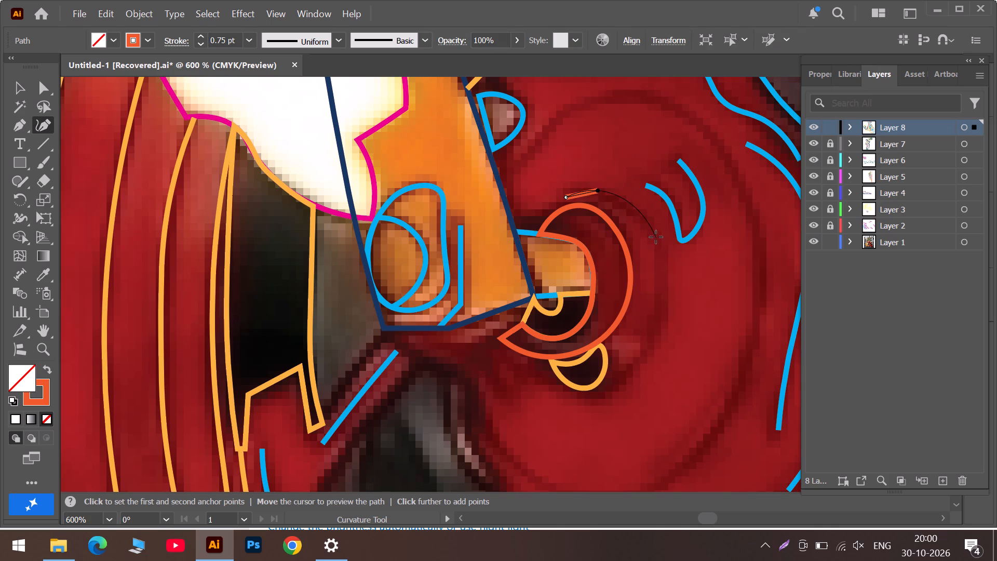
left_click(656, 237)
left_click(651, 345)
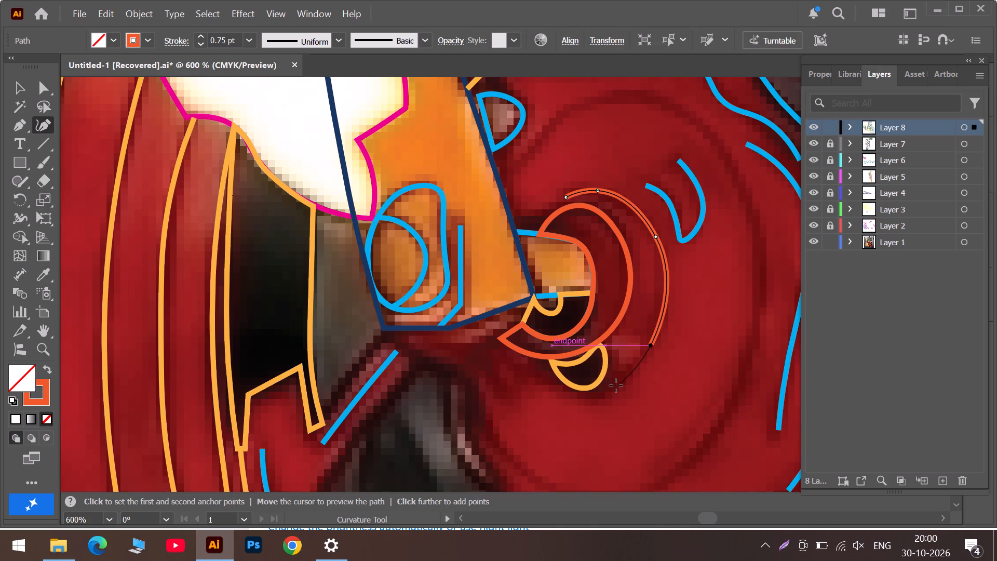
left_click(606, 391)
left_click_drag(605, 391, 583, 393)
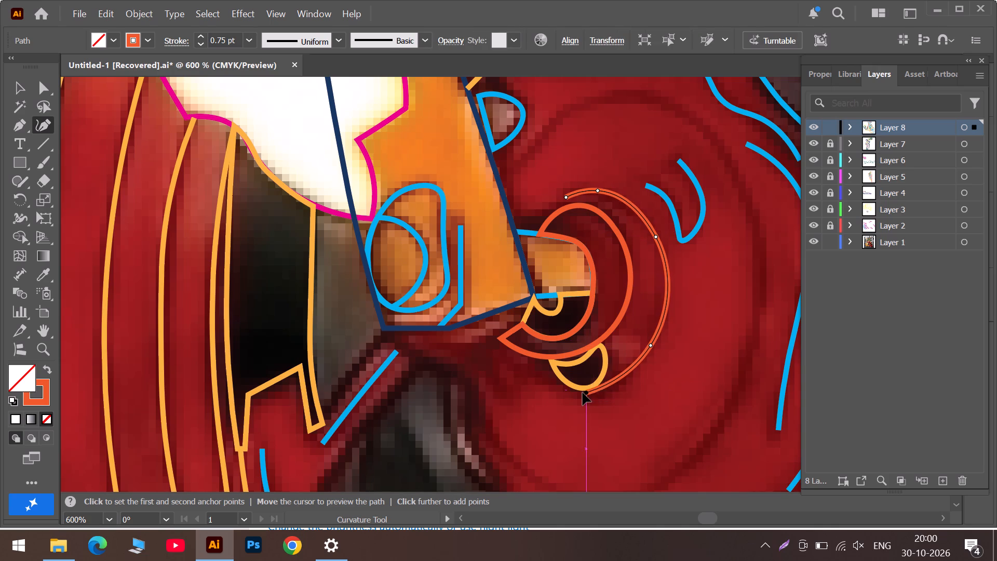
left_click_drag(583, 393, 586, 389)
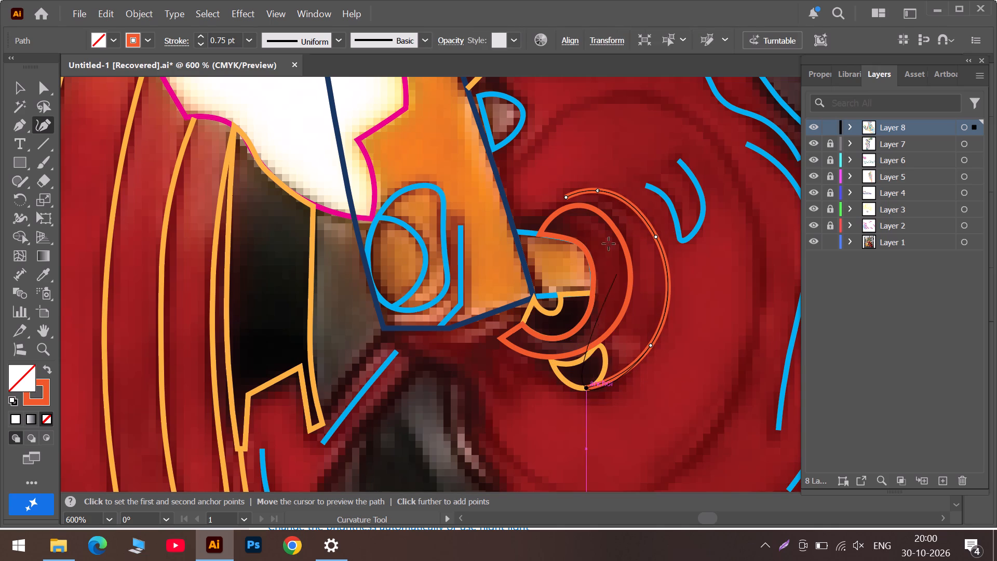
key("Escape")
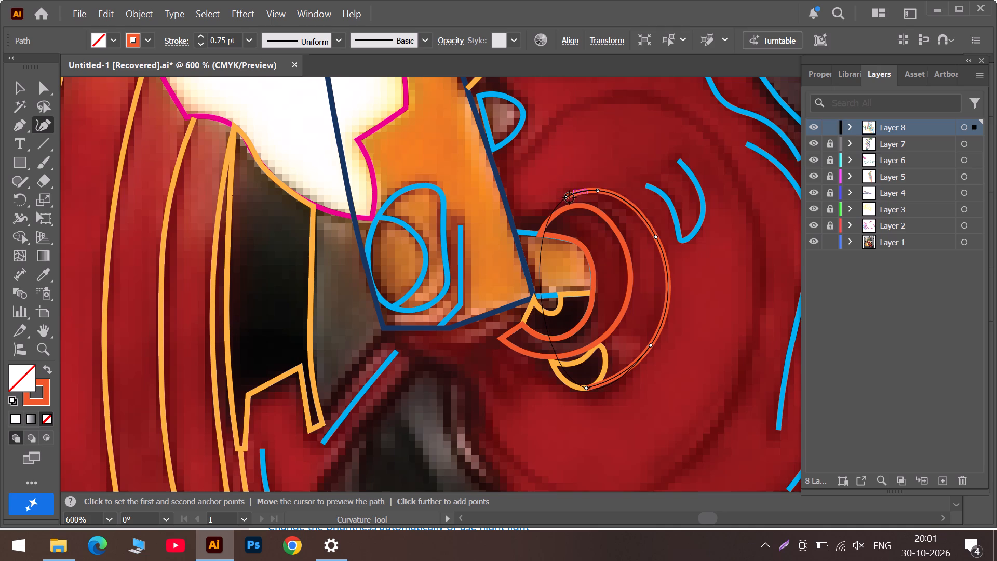
left_click_drag(567, 197, 549, 217)
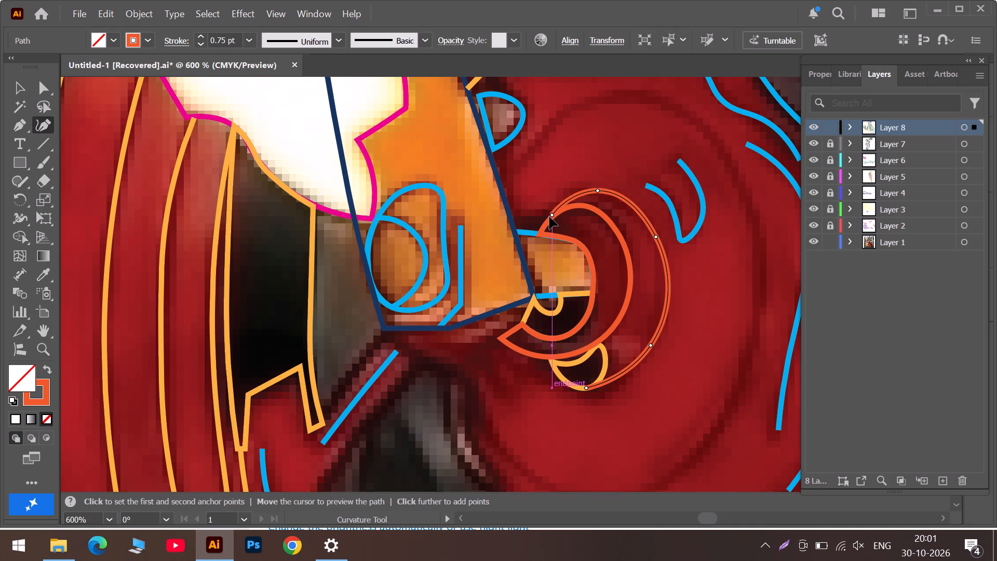
left_click_drag(549, 217, 547, 222)
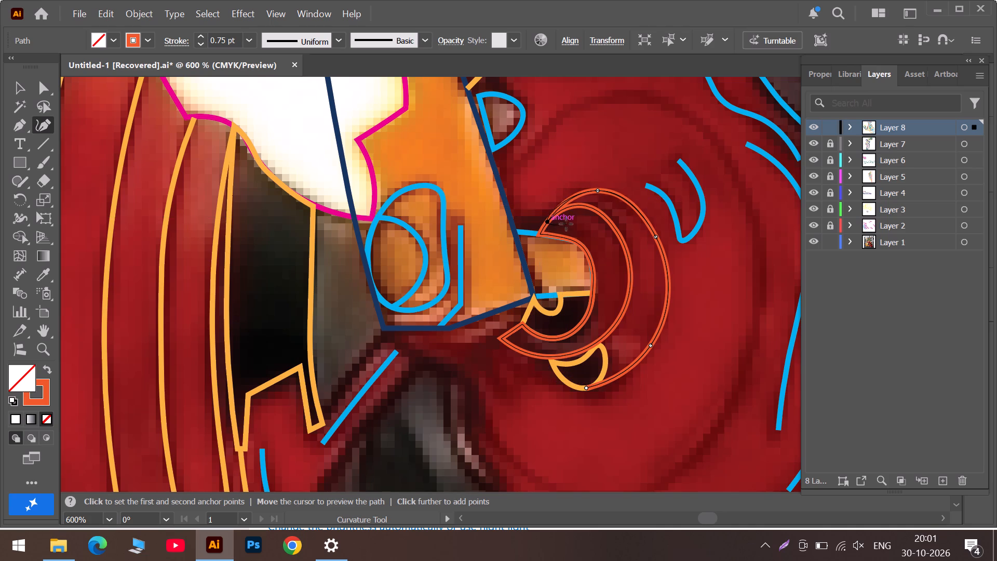
key("Escape")
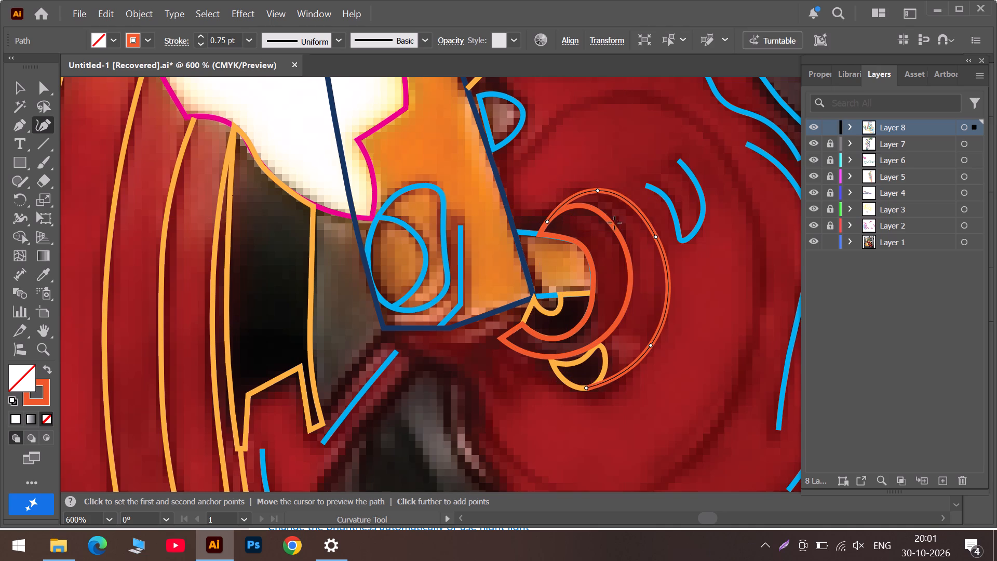
Trace a large open ring on the hub with the Curvature tool, from the orange fork's edge around the crescents to the dark gap below.
scroll(543, 203, "up", 5)
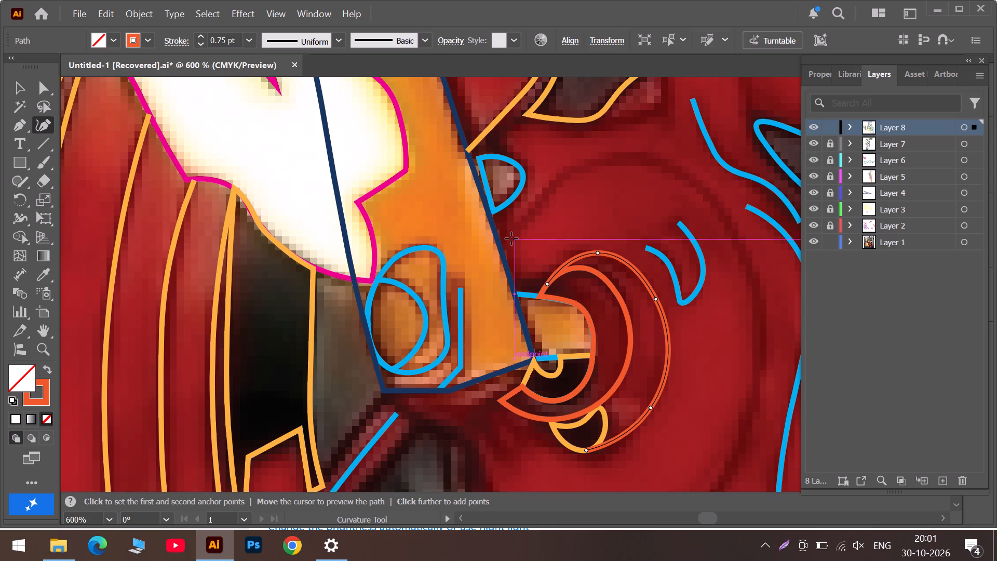
left_click(509, 239)
left_click(536, 209)
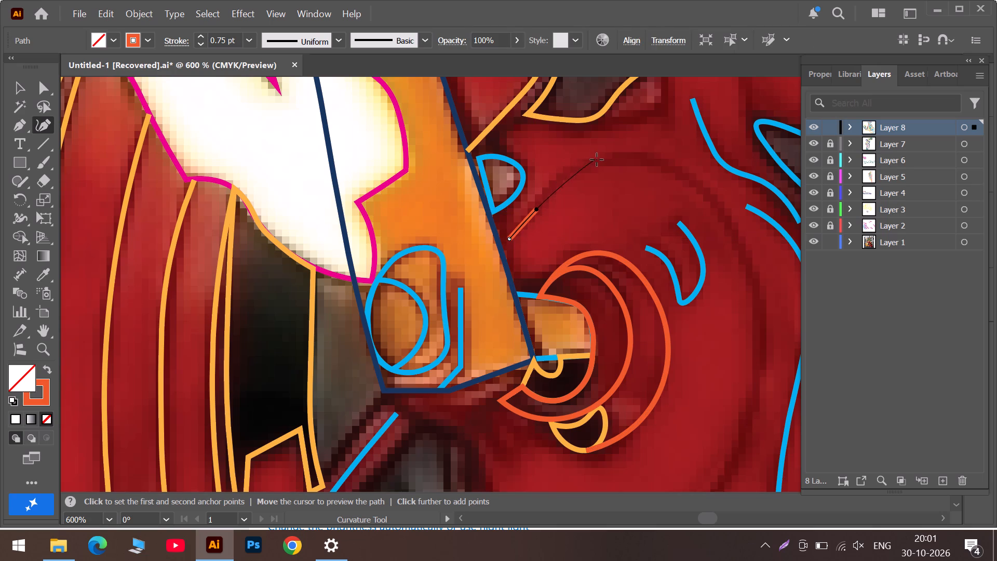
left_click(599, 159)
left_click(690, 178)
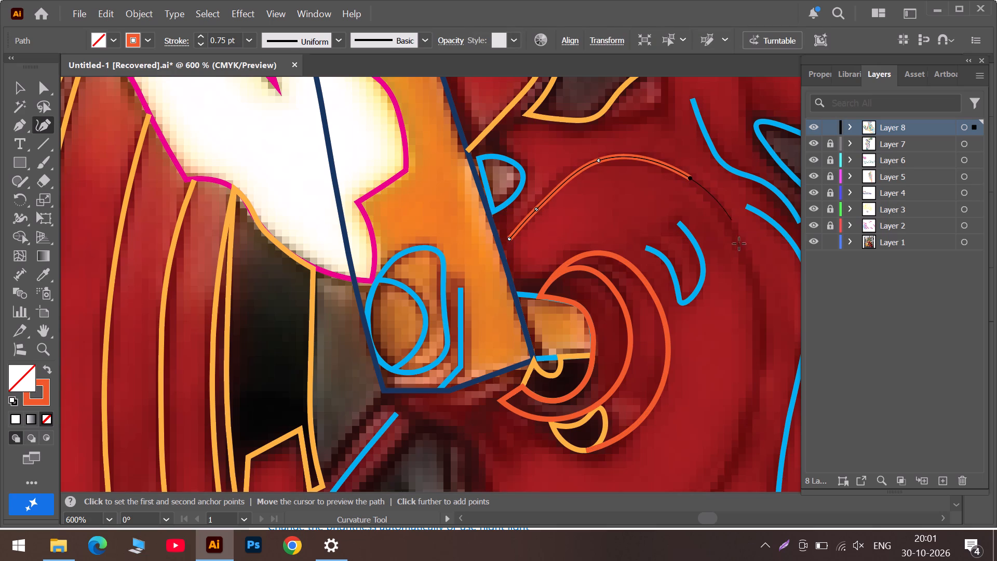
left_click(753, 290)
scroll(755, 300, "down", 7)
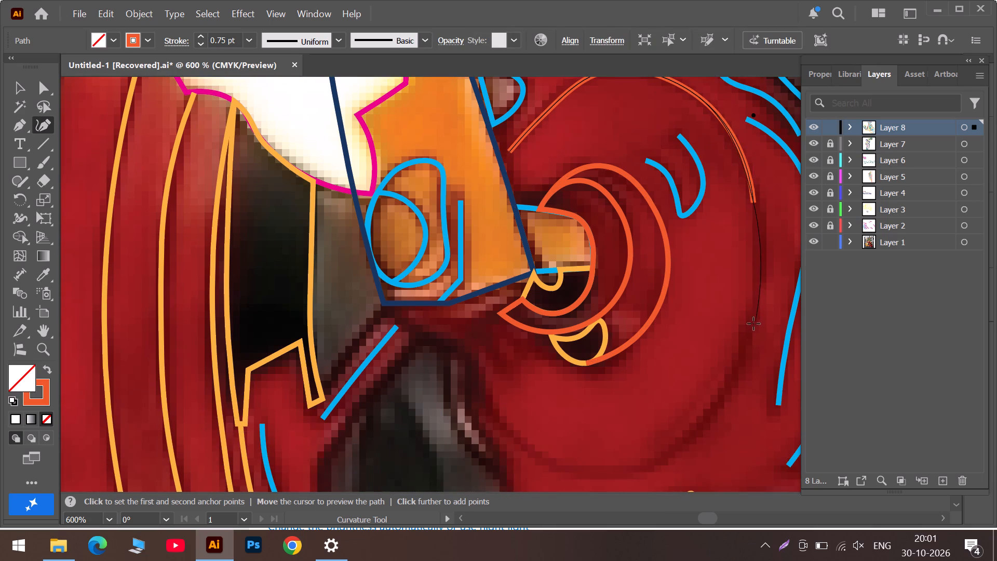
left_click(748, 331)
scroll(746, 335, "down", 6)
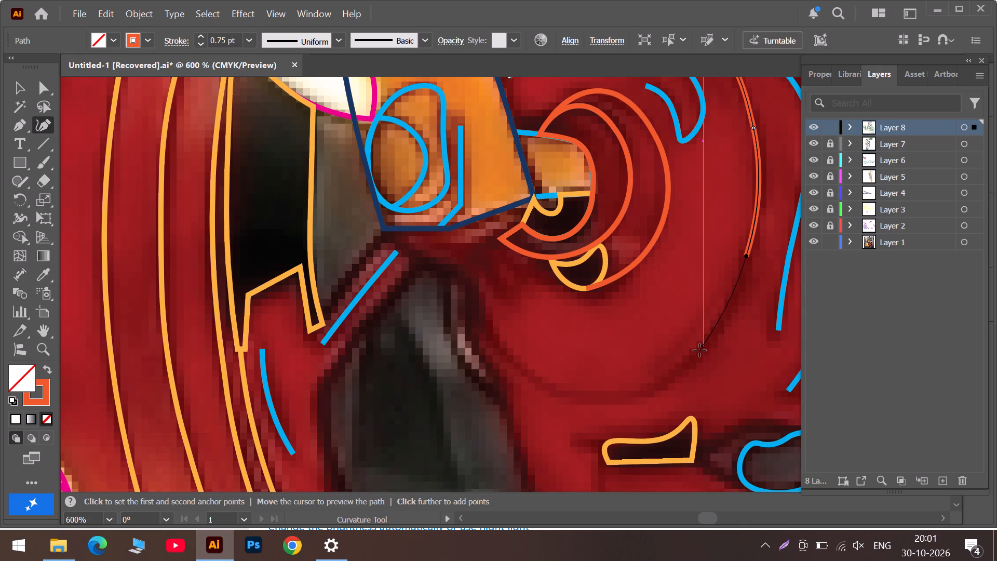
left_click(696, 355)
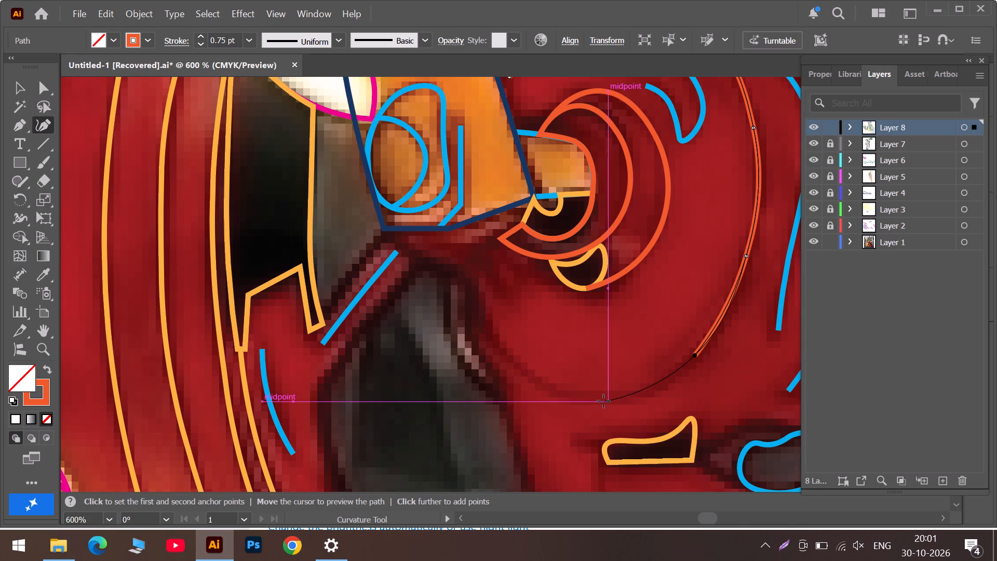
left_click(602, 399)
left_click(524, 375)
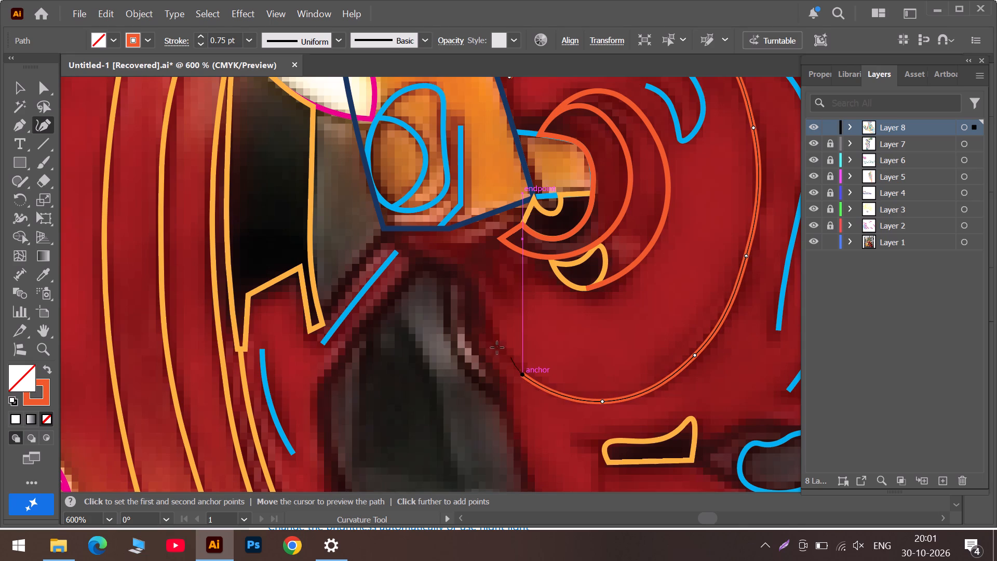
left_click(483, 326)
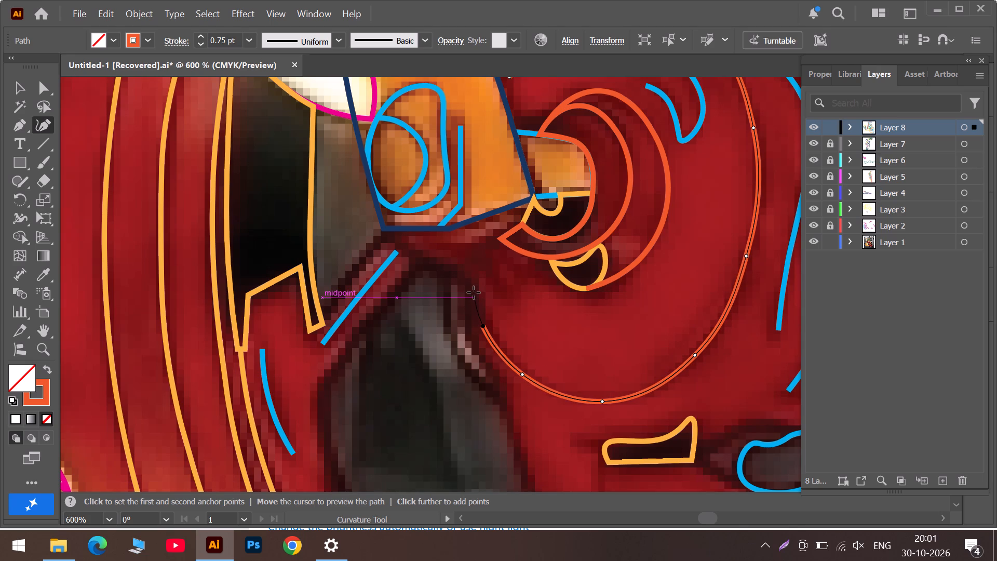
Refine both ends of the large hub ring, fitting its lower end to the dark gap's edge and its upper end to the fork's edge.
left_click_drag(483, 327, 469, 312)
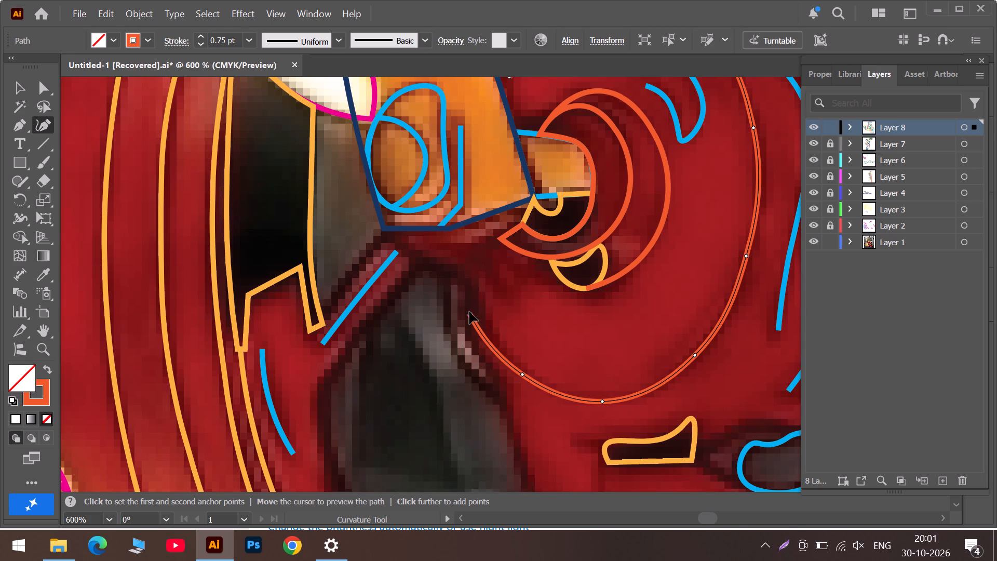
left_click_drag(469, 312, 470, 301)
left_click_drag(522, 374, 520, 372)
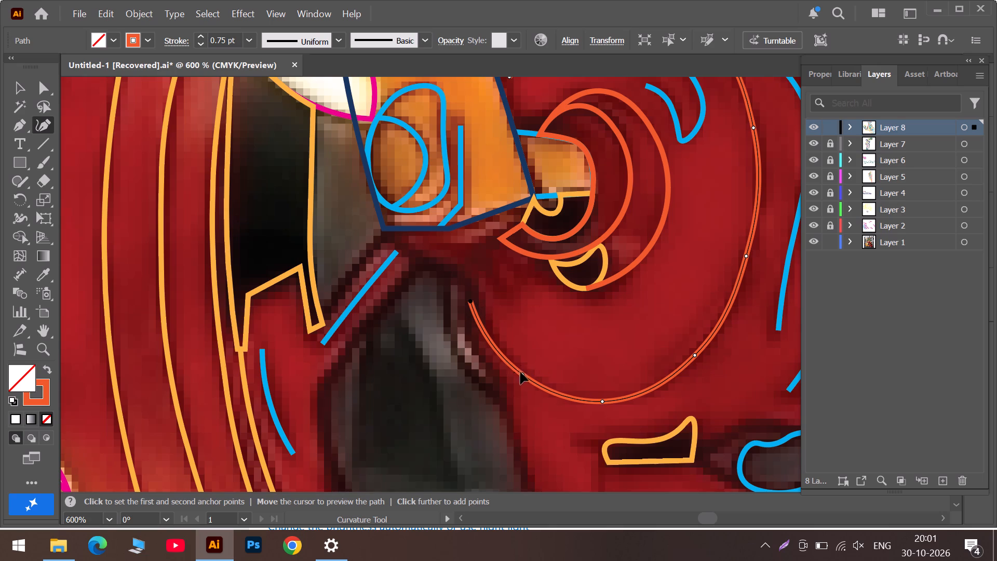
left_click_drag(520, 372, 517, 365)
scroll(678, 243, "up", 6)
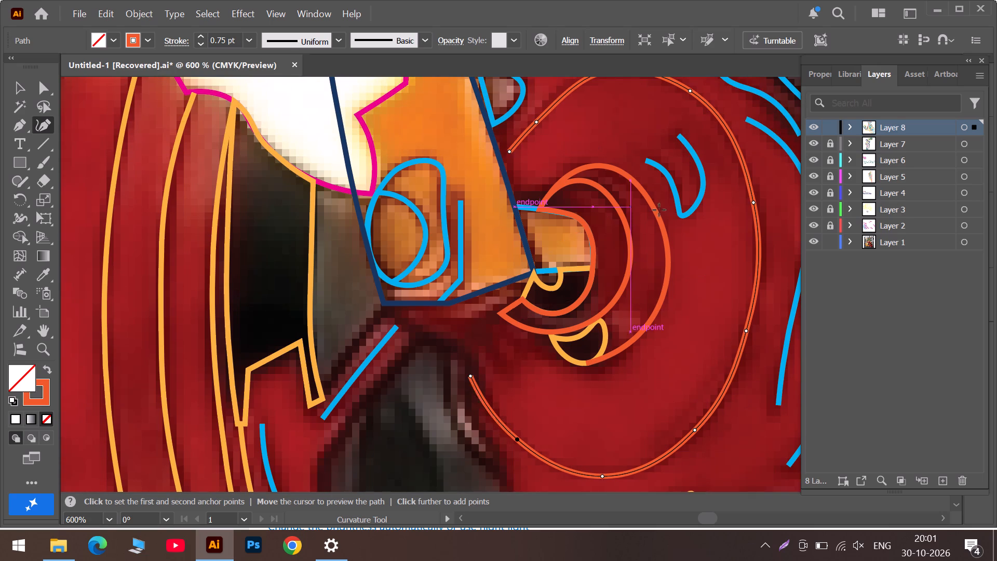
scroll(739, 242, "up", 5)
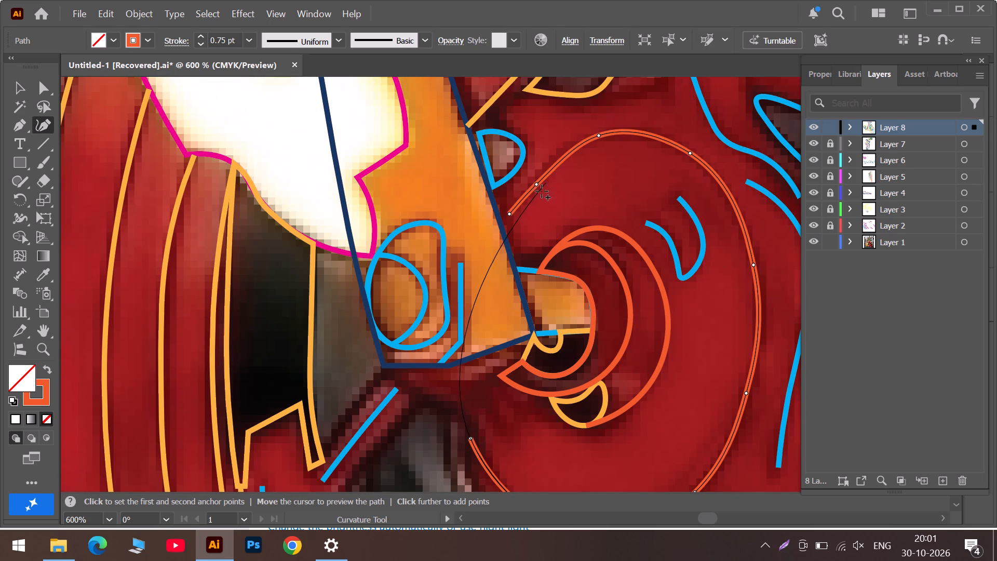
key("Escape")
left_click_drag(535, 188, 535, 176)
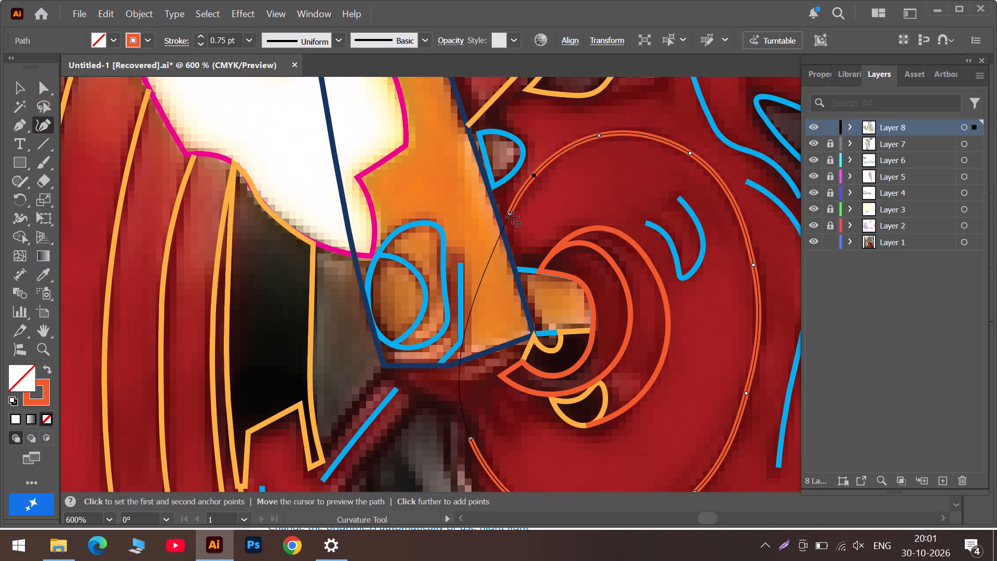
left_click_drag(509, 216, 505, 221)
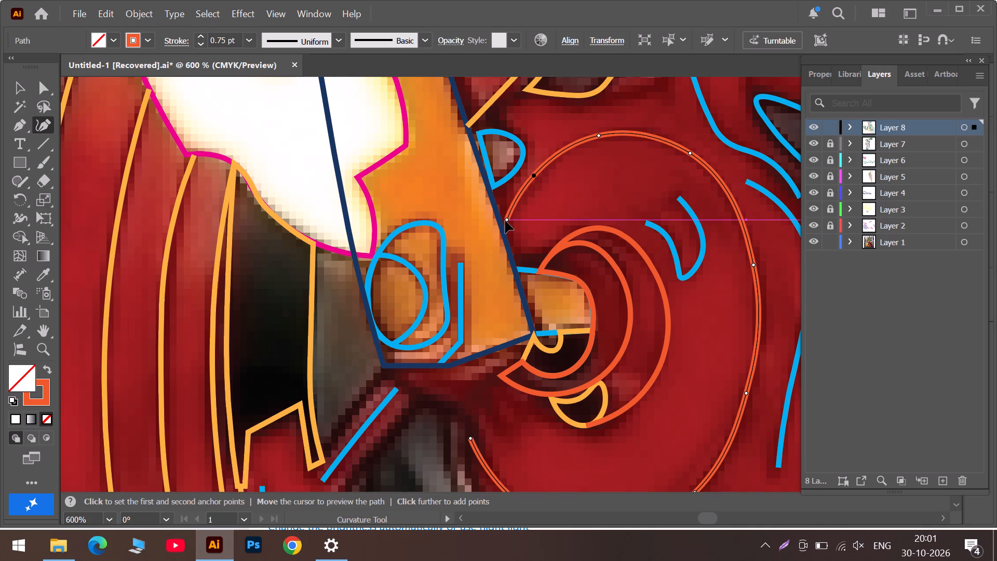
left_click_drag(505, 221, 502, 228)
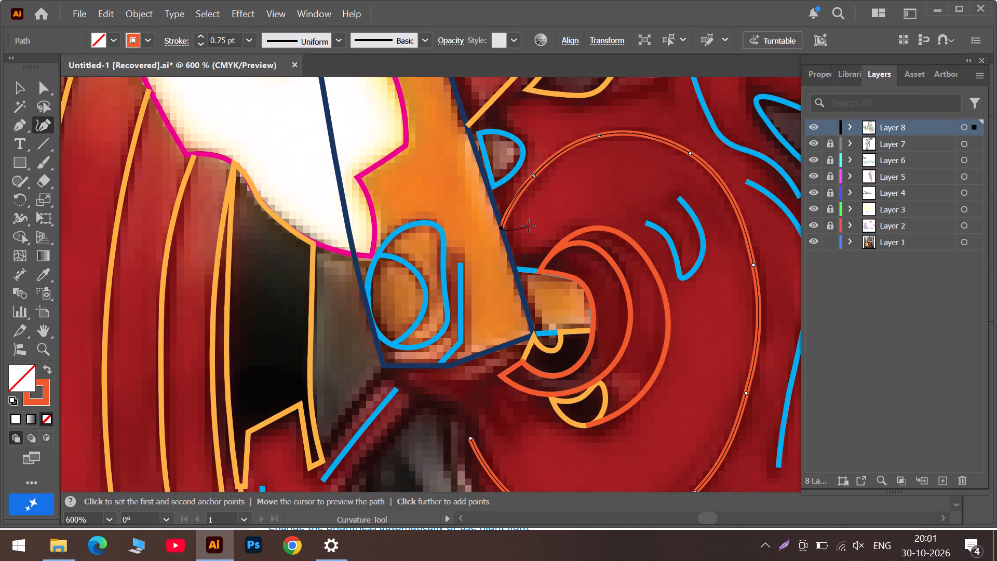
key("Escape")
Trace an open curve from the base of the dark triangular gap above the hub, over the red hump, to the neighbouring blue wedge outline.
scroll(562, 254, "down", 6)
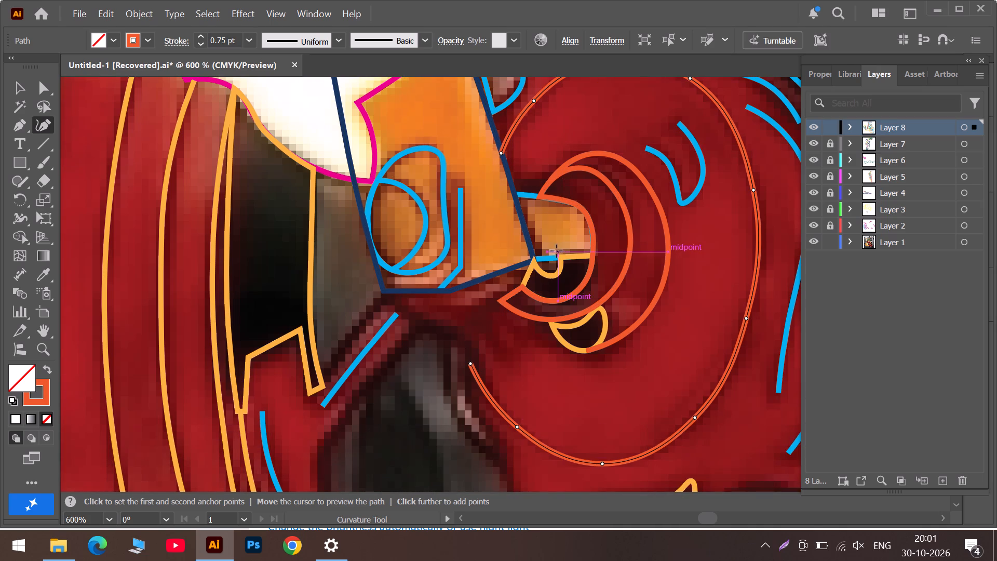
scroll(552, 248, "down", 2, "alt")
scroll(681, 261, "up", 5)
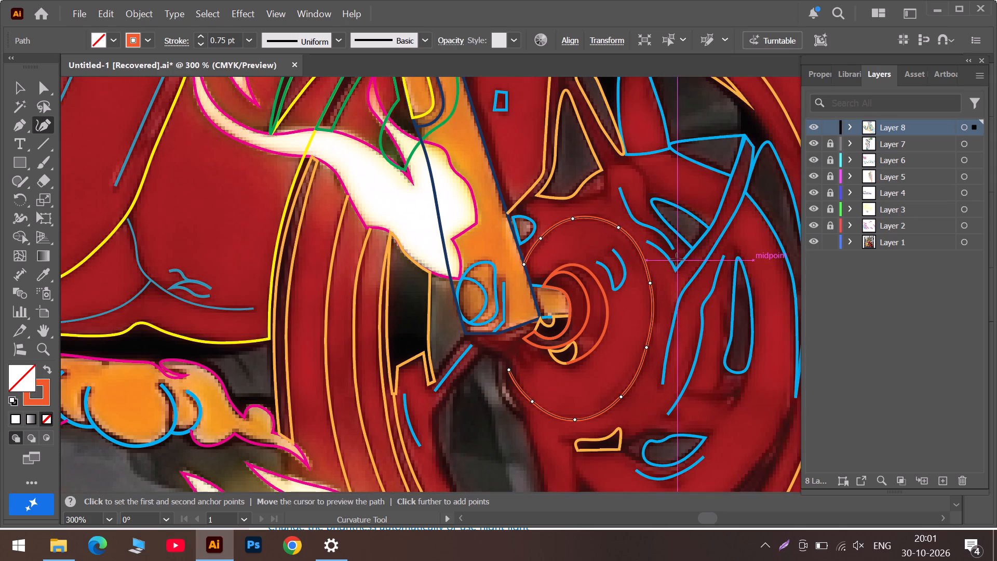
scroll(662, 250, "up", 9)
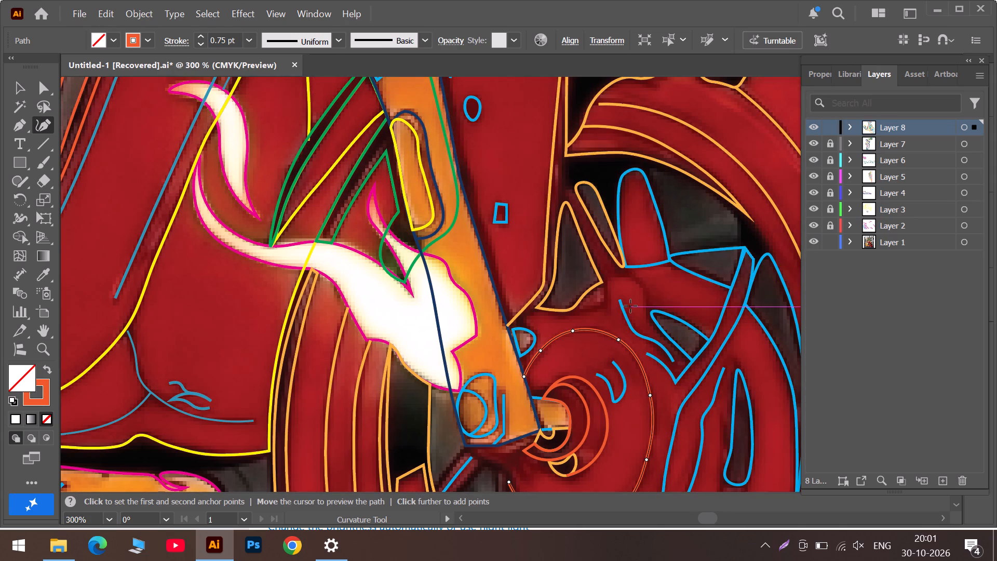
scroll(630, 306, "up", 2, "alt")
left_click(529, 313)
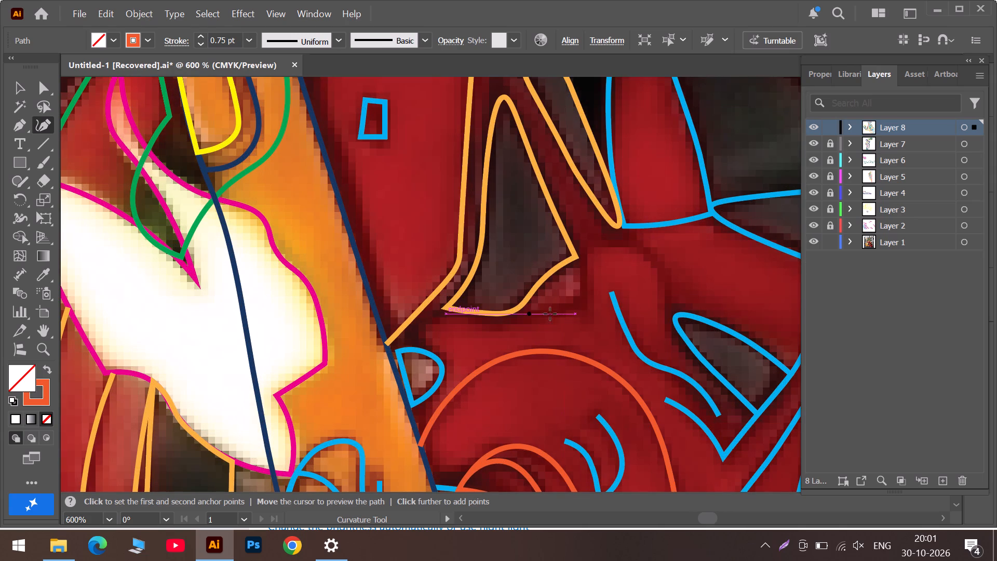
double_click(580, 306)
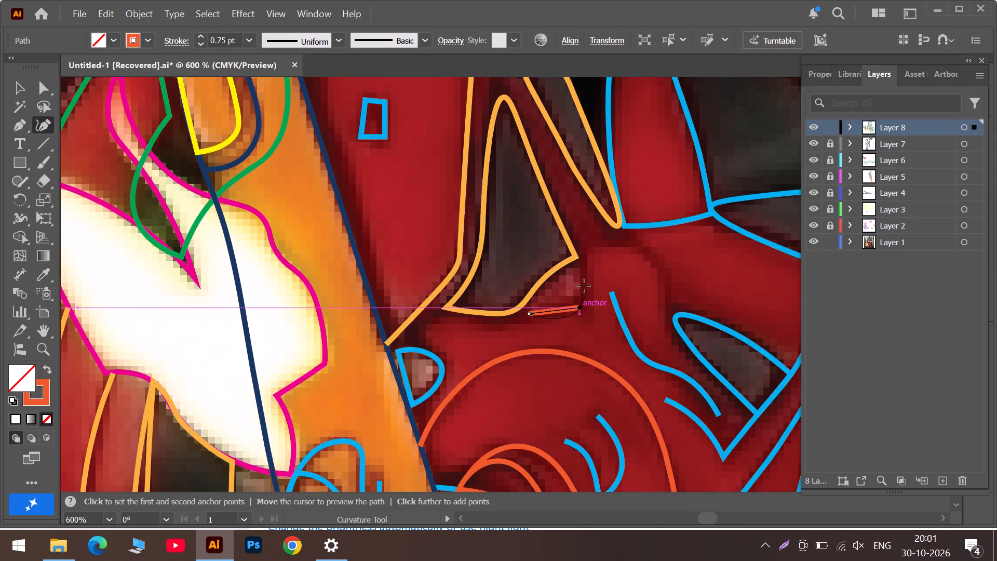
left_click(584, 282)
left_click(587, 254)
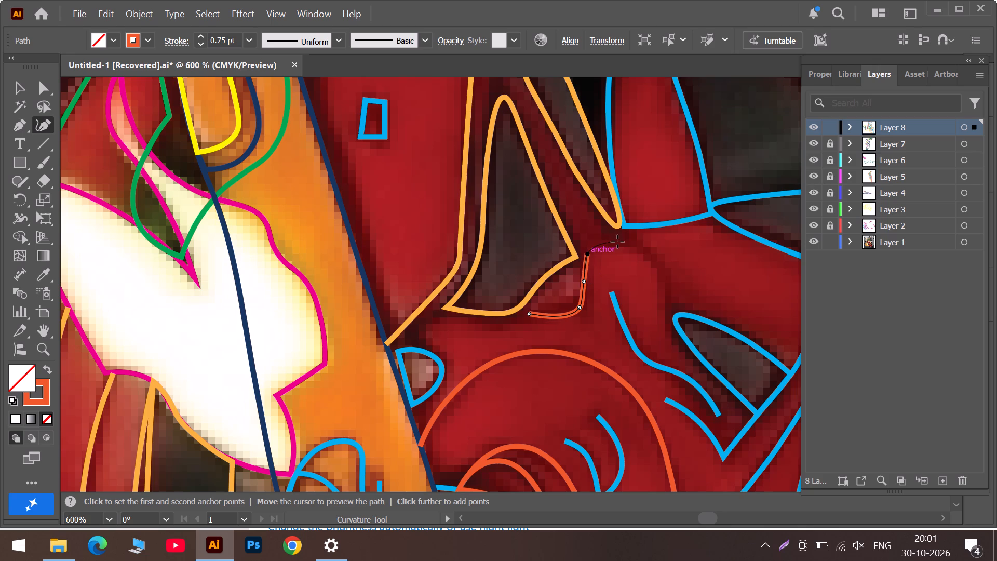
left_click(621, 247)
left_click(665, 284)
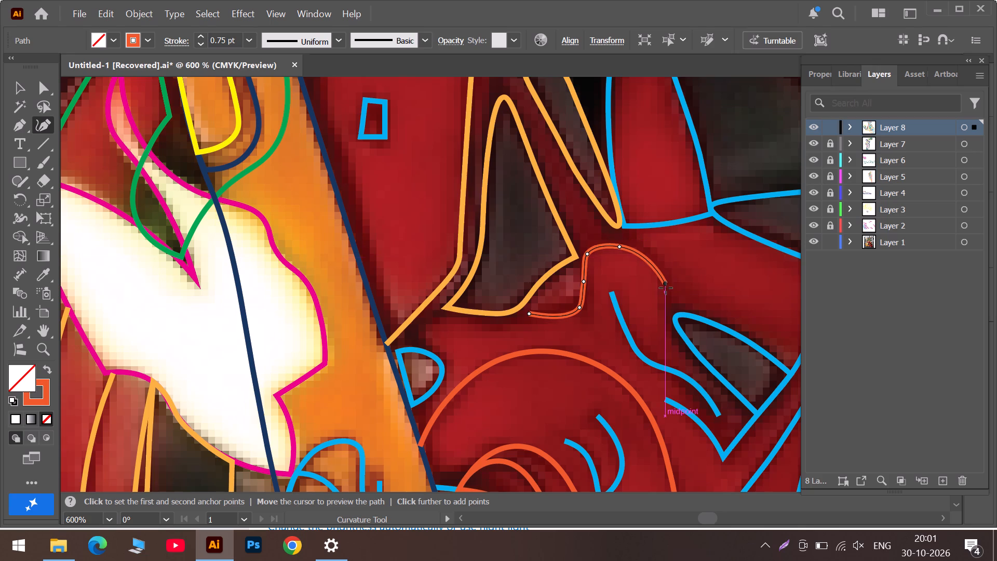
left_click(670, 328)
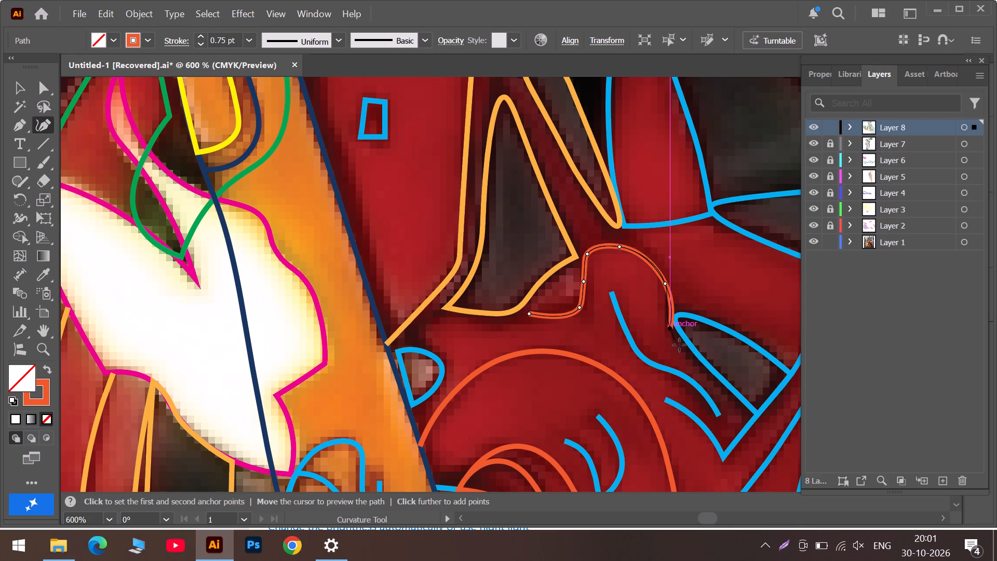
left_click(679, 349)
Fit the hump curve's far end to the blue wedge's edge, and its start and upper bend to the dark triangular gap's outline.
left_click_drag(679, 349, 684, 349)
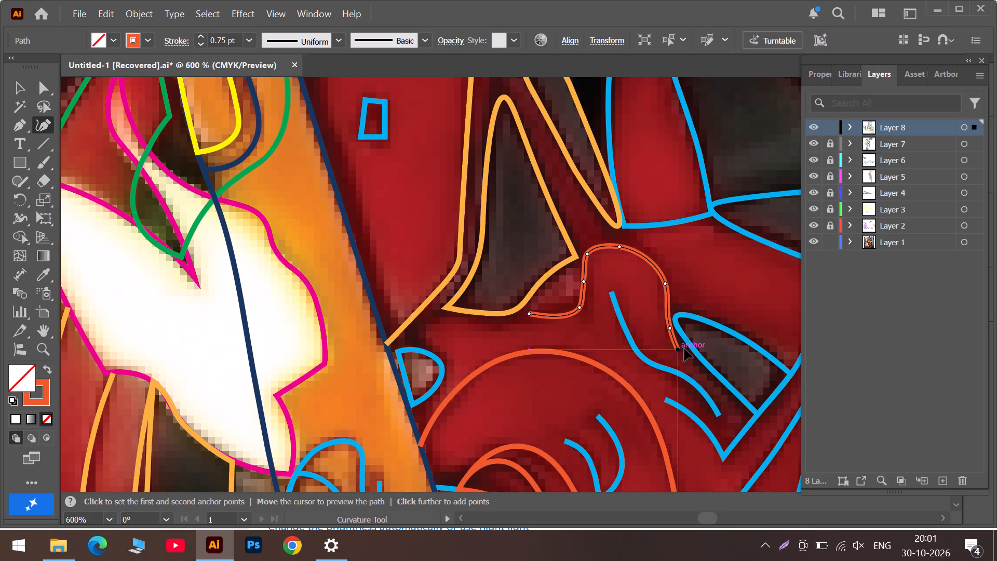
left_click_drag(684, 349, 693, 347)
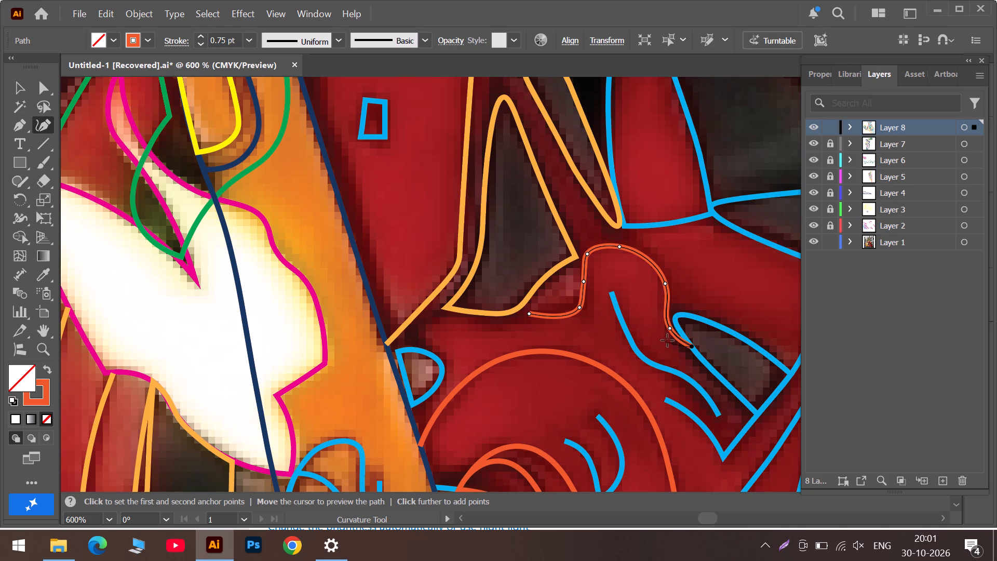
left_click_drag(671, 326, 675, 325)
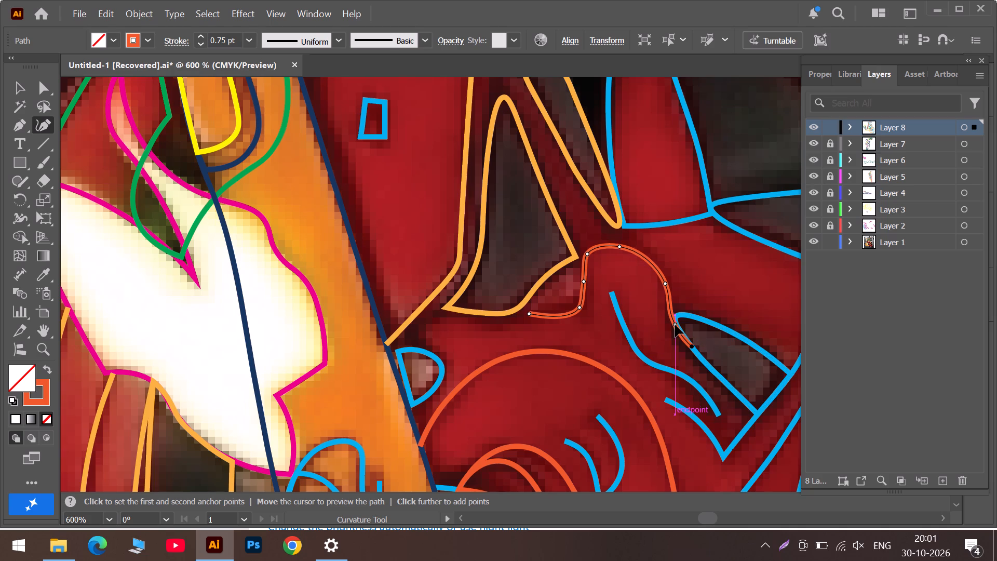
left_click_drag(675, 325, 677, 325)
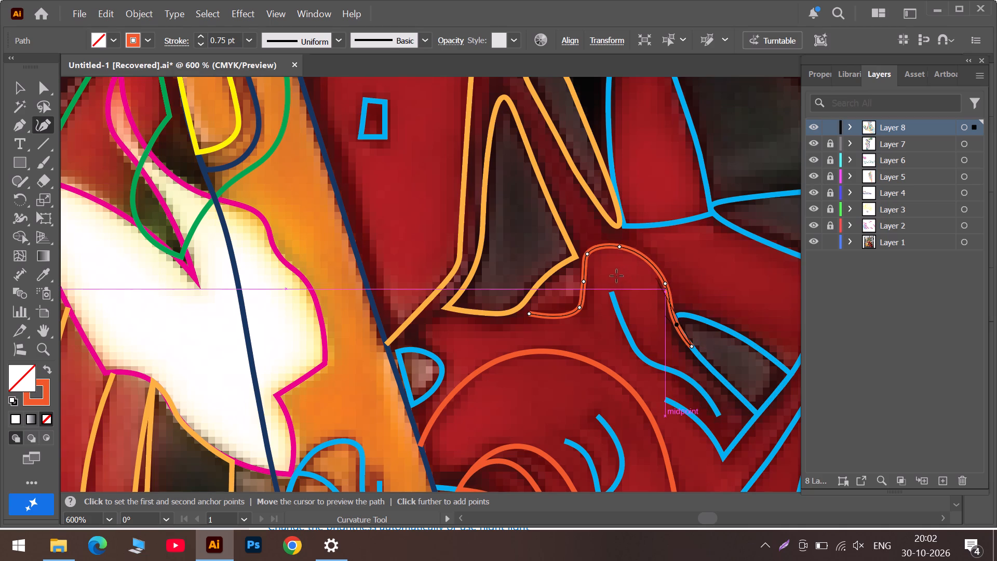
left_click_drag(531, 315, 518, 313)
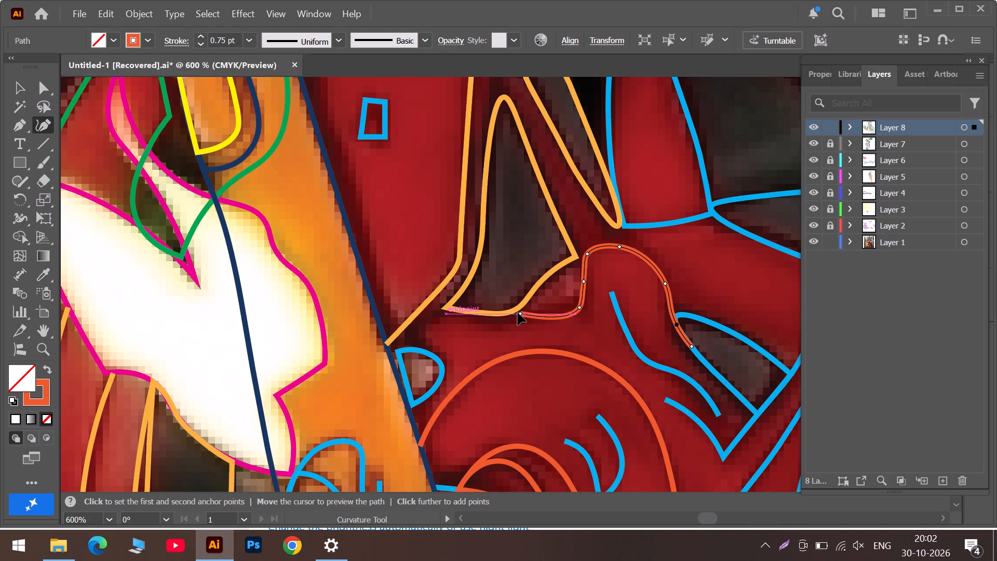
left_click_drag(518, 313, 513, 310)
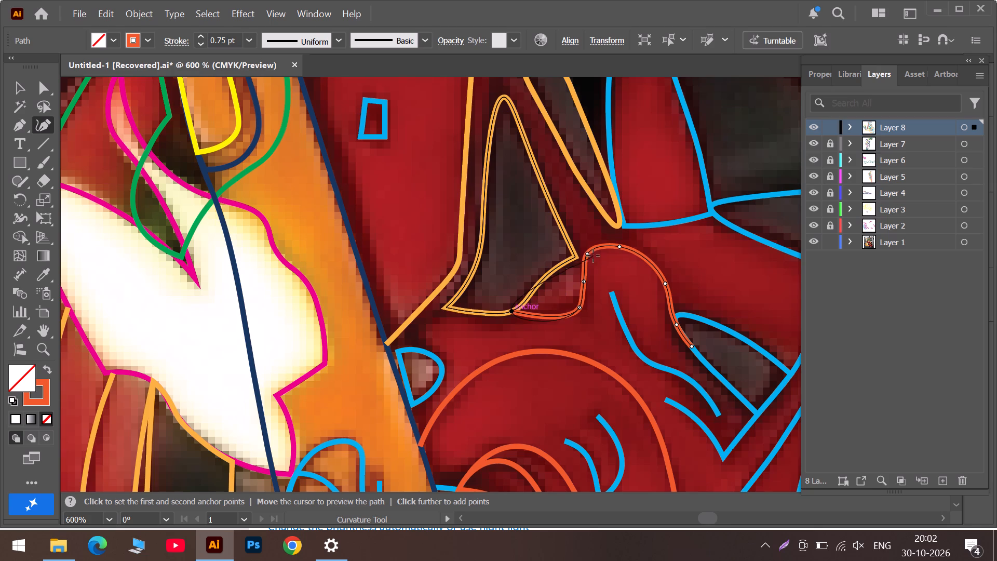
left_click_drag(587, 253, 576, 254)
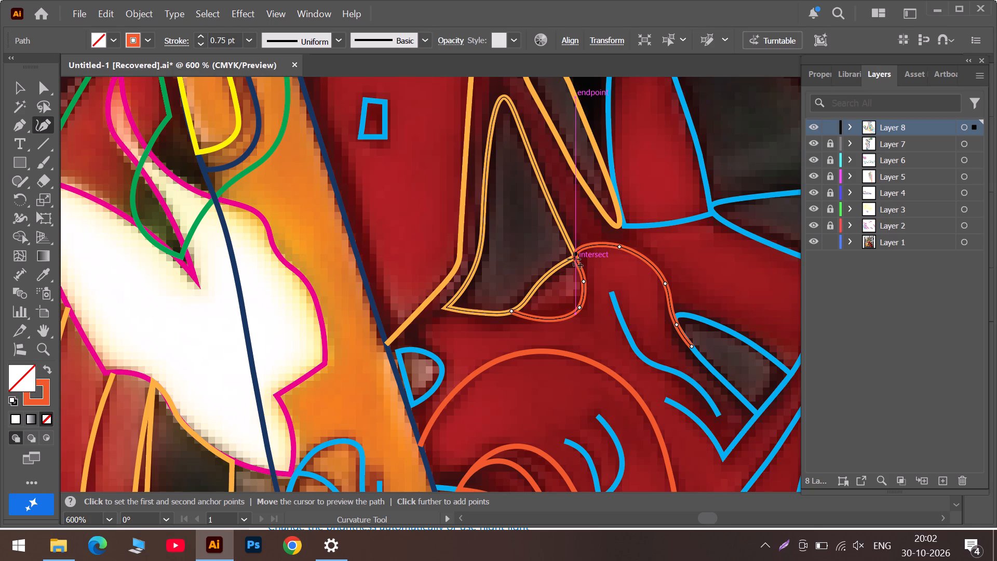
double_click(575, 256)
left_click(575, 256)
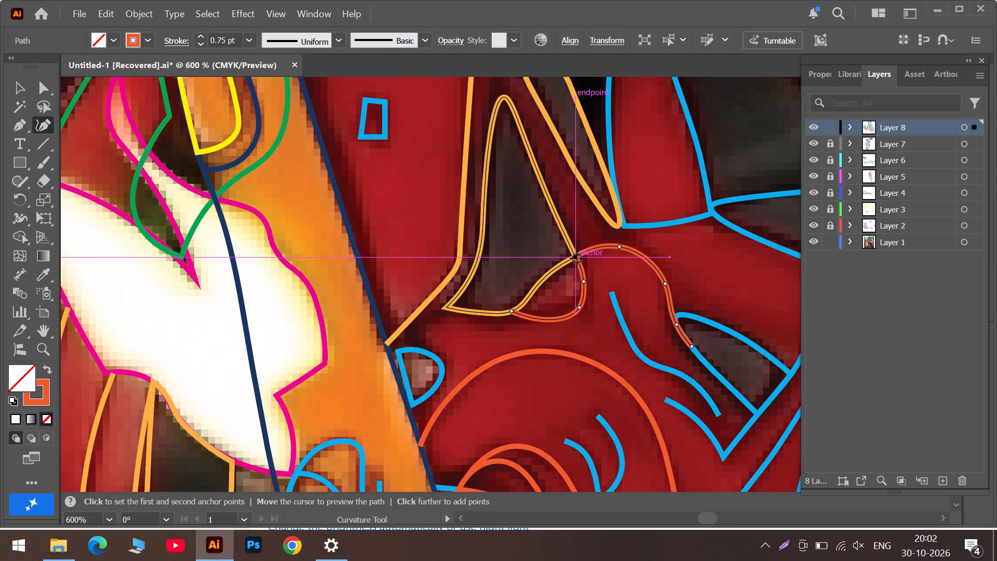
key("Escape")
Trace a shallow curve beneath the blue teardrop slot beside the hub, rising to a sharp corner and hooking back down.
scroll(639, 274, "down", 3, "alt")
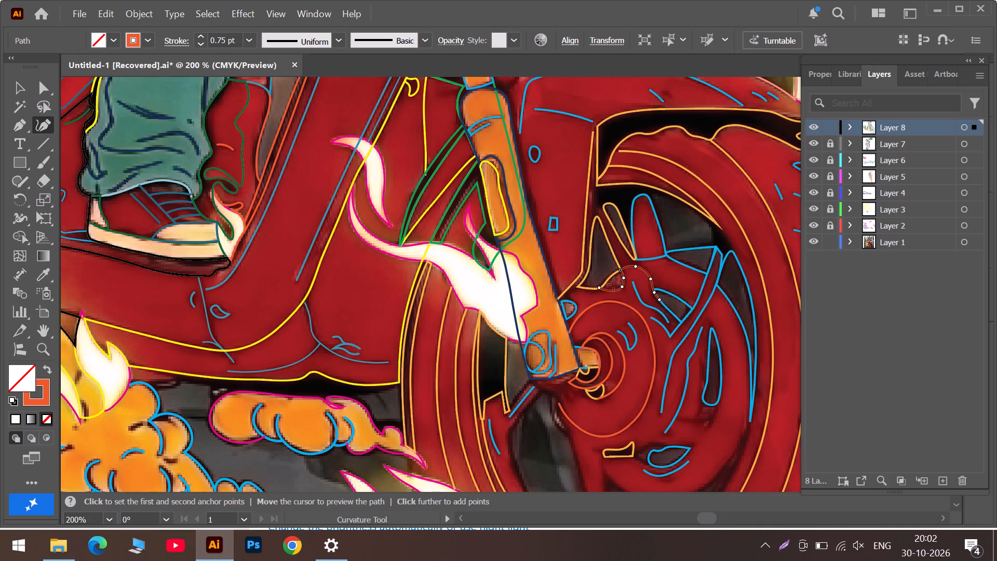
scroll(705, 299, "down", 3)
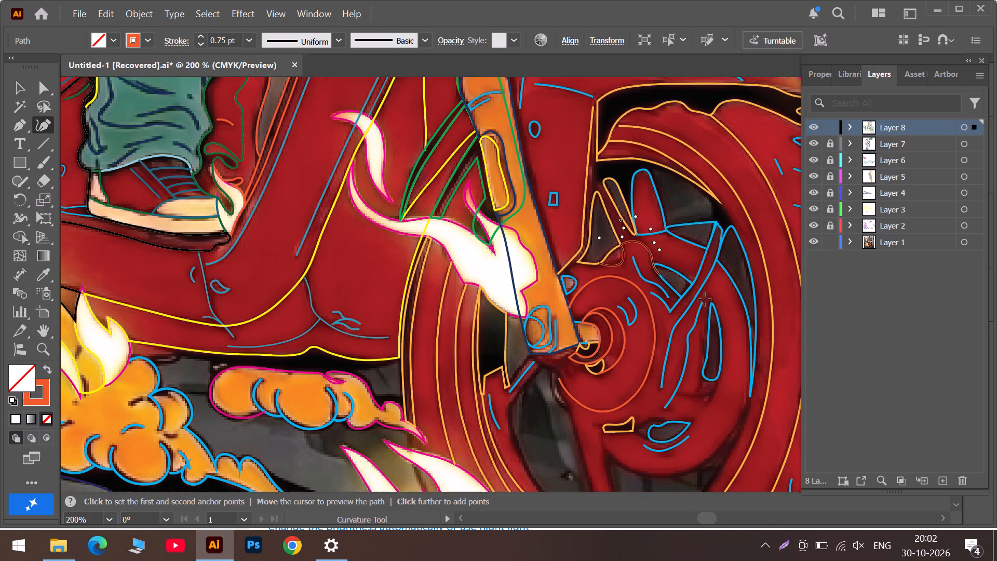
scroll(705, 299, "down", 7)
scroll(707, 315, "up", 2, "alt")
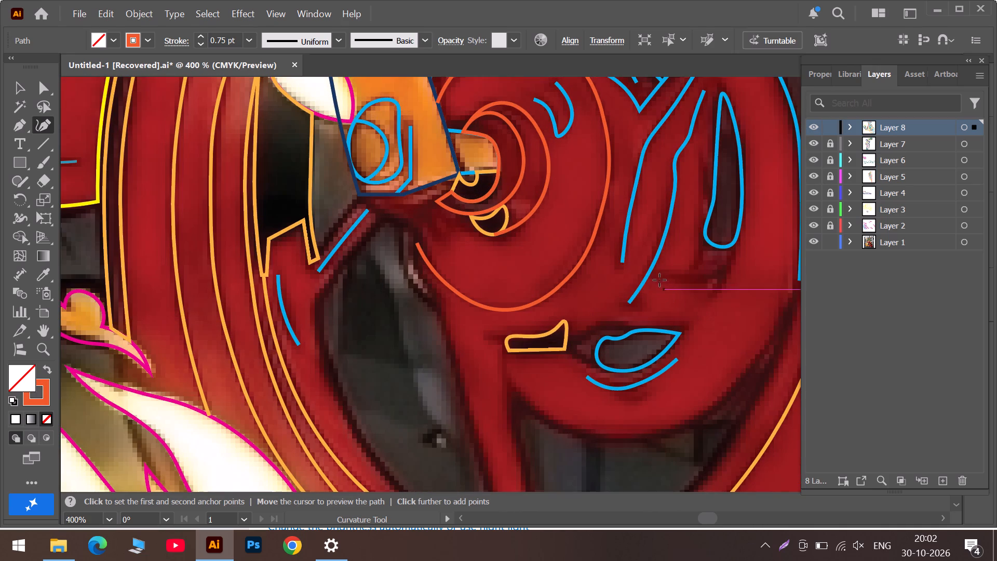
left_click(657, 277)
left_click(679, 279)
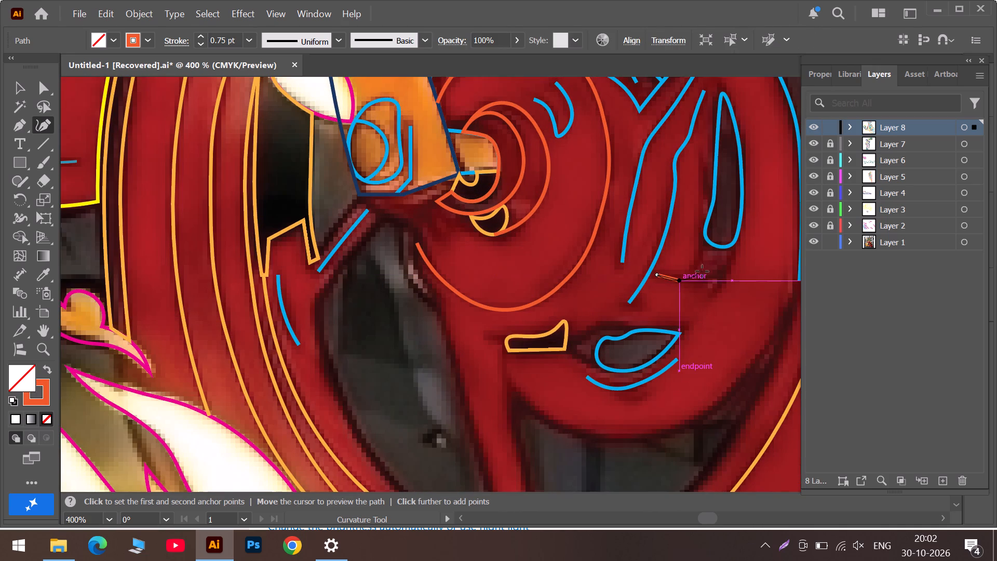
left_click(727, 268)
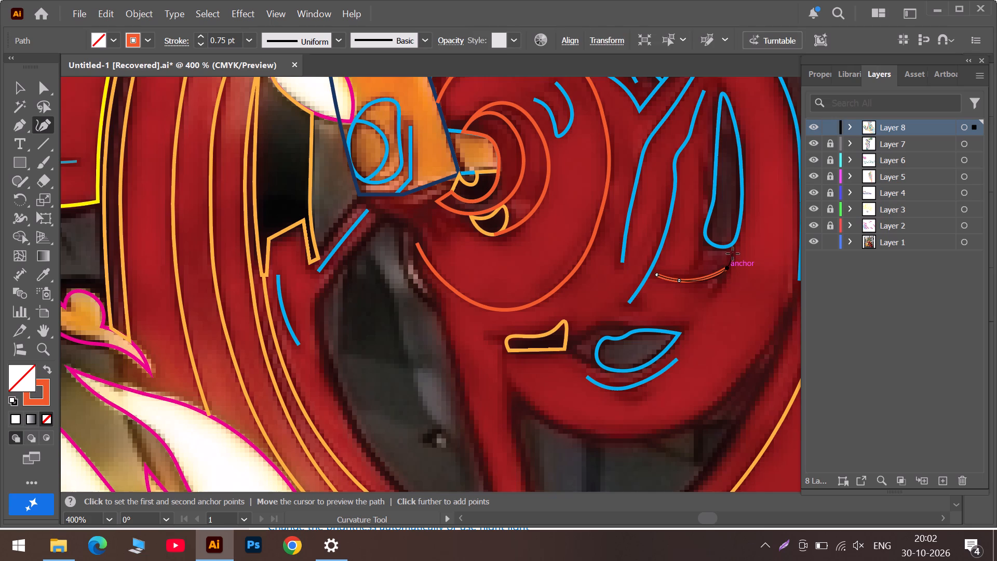
double_click(733, 253)
left_click(714, 296)
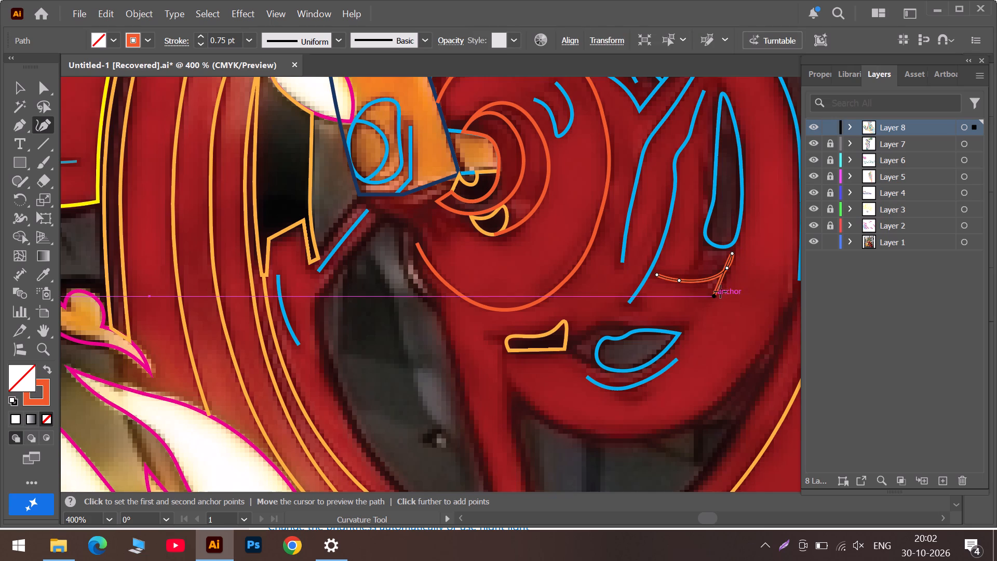
Reshape the hooked curve's bend before its corner and extend its start to the neighbouring long blue line.
left_click_drag(725, 267, 729, 274)
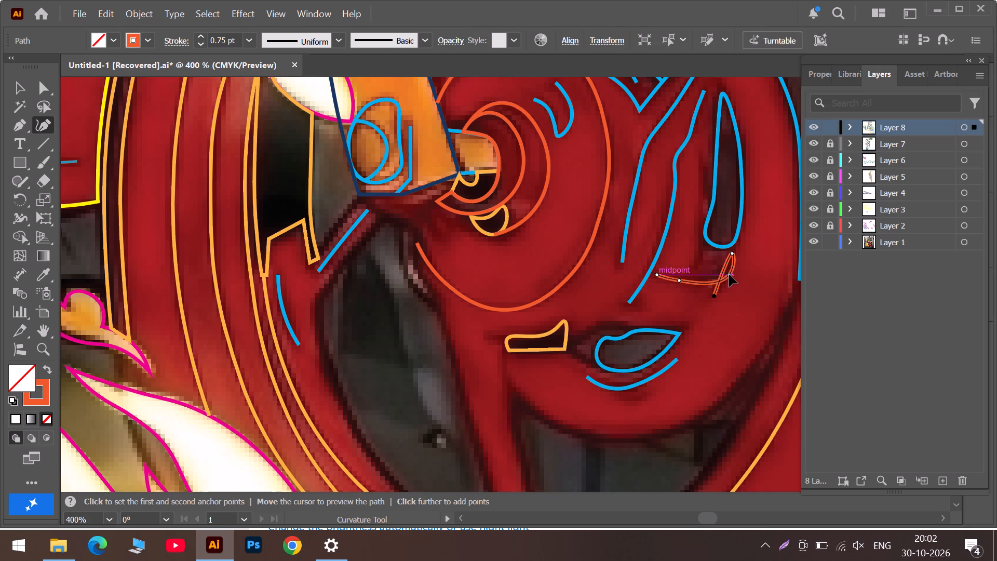
left_click_drag(729, 274, 720, 273)
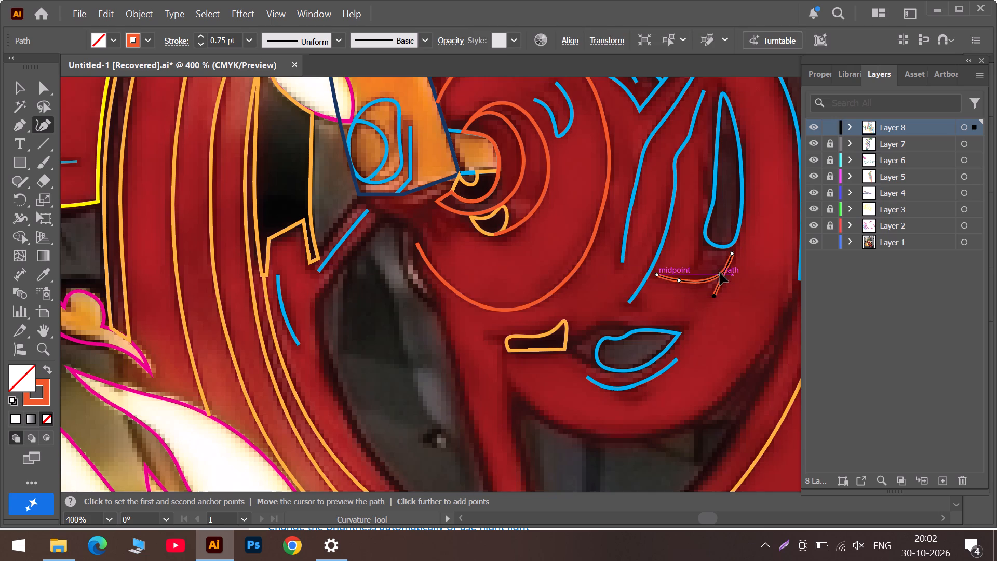
left_click_drag(720, 273, 713, 275)
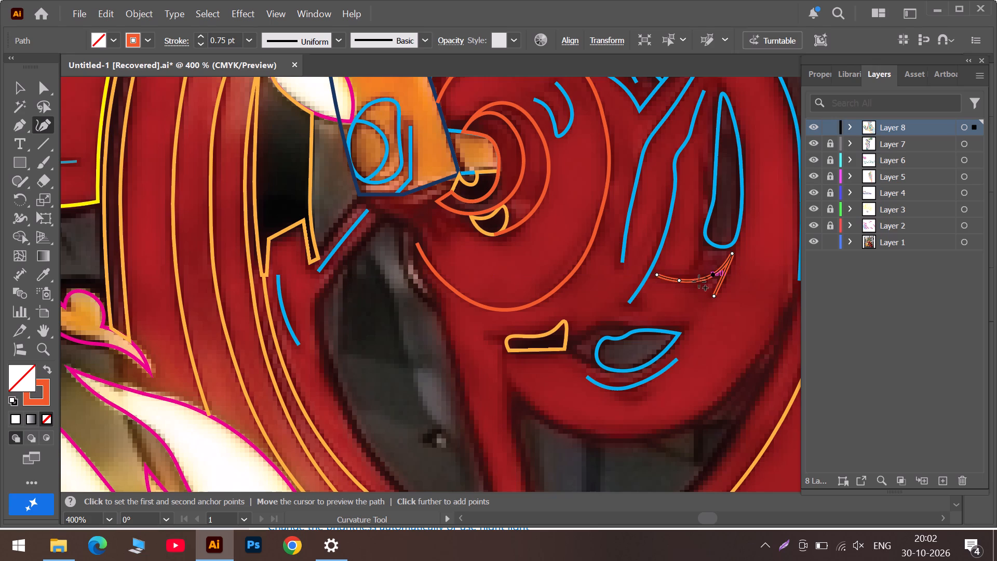
left_click_drag(658, 275, 649, 273)
key("Escape")
Trace a second curve from the teardrop slot's lower edge to the hooked curve's start on the blue line, nudging the hook's corner outward.
left_click(702, 246)
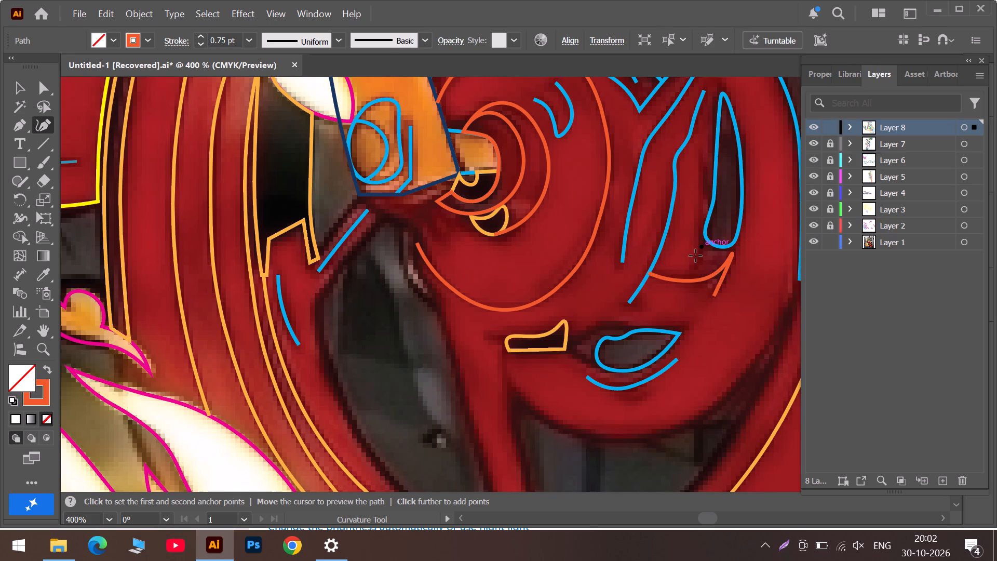
left_click(695, 268)
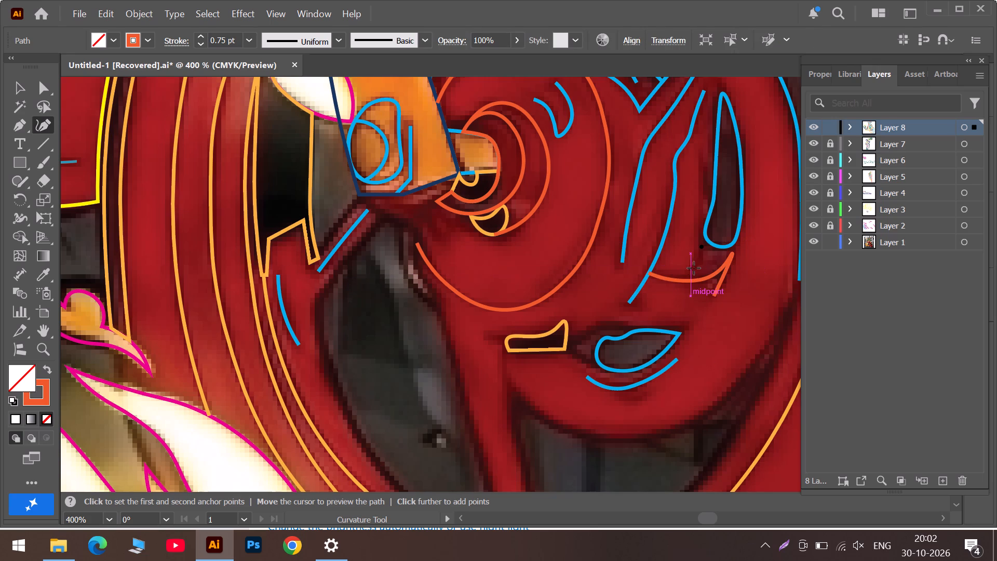
left_click(650, 274)
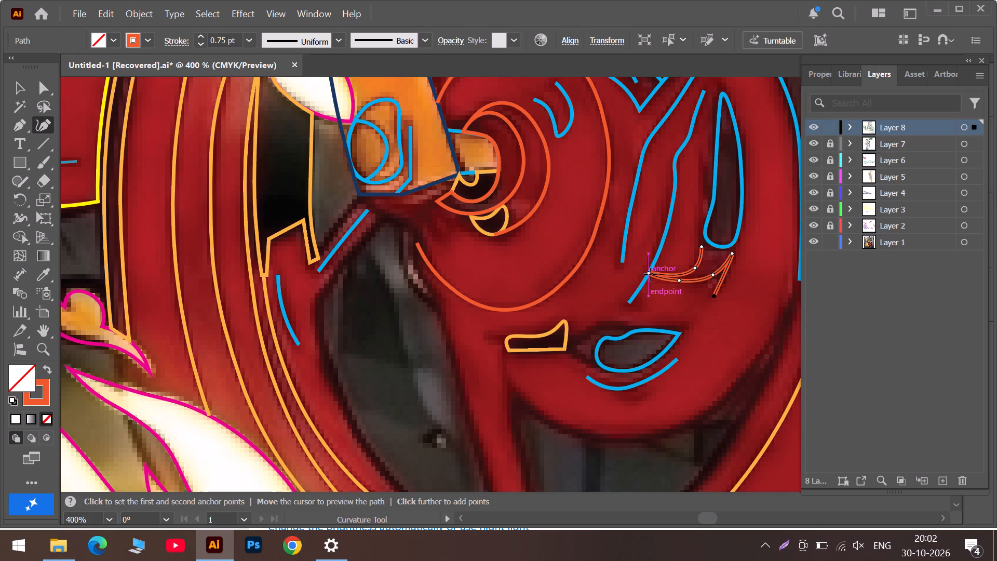
double_click(650, 274)
key("Escape")
left_click_drag(702, 246, 706, 235)
key("Escape")
left_click(732, 255)
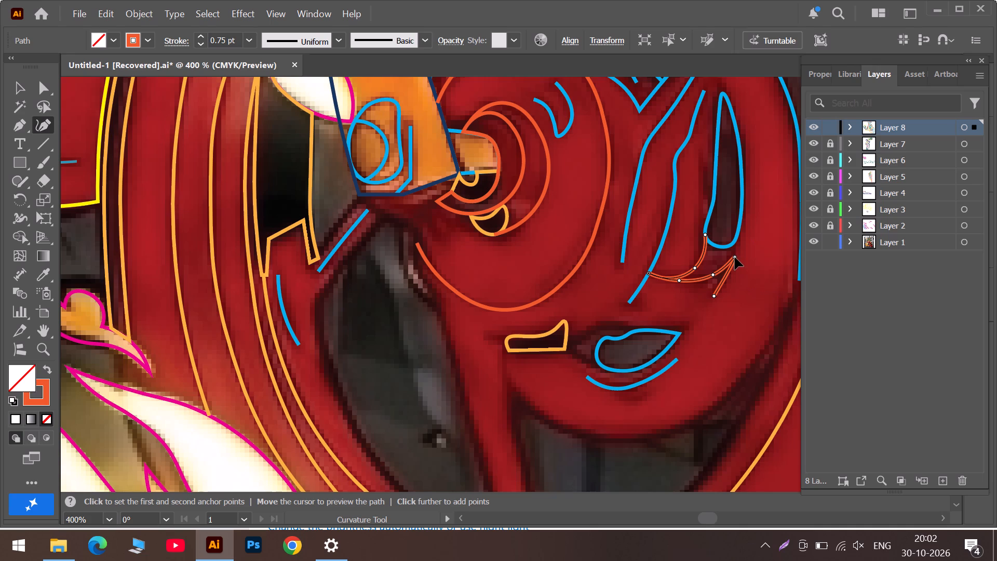
key("Escape")
Start a short curve in the dark shading between the long blue line and the teardrop slot.
scroll(711, 221, "up", 6)
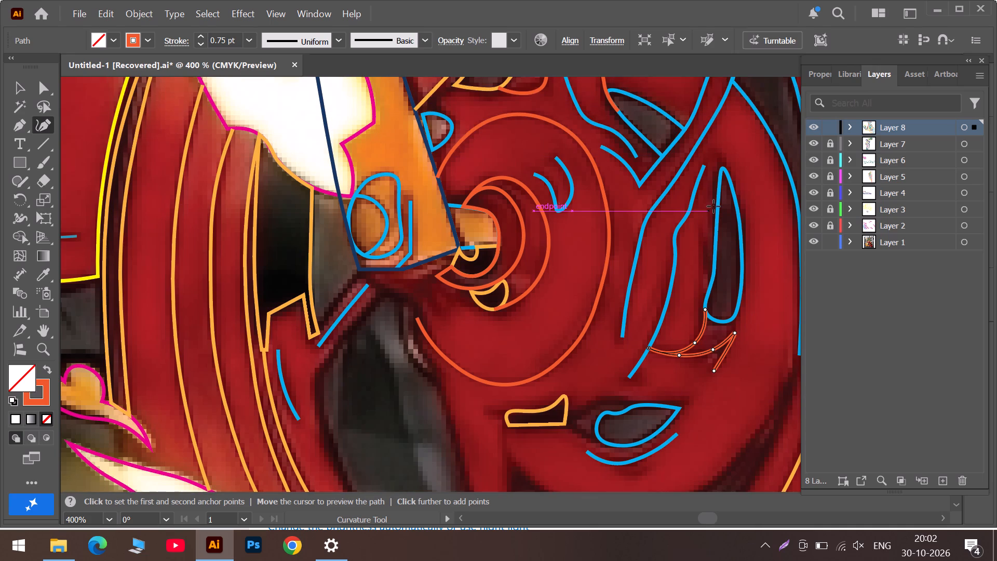
scroll(713, 206, "up", 1)
scroll(714, 207, "down", 2, "alt")
scroll(712, 231, "up", 2, "alt")
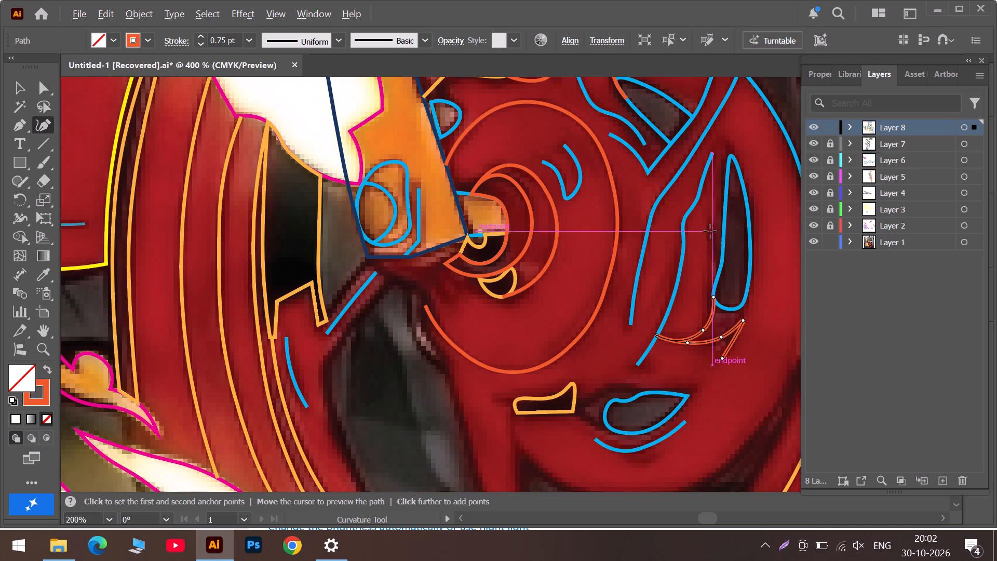
left_click(709, 220)
left_click(716, 245)
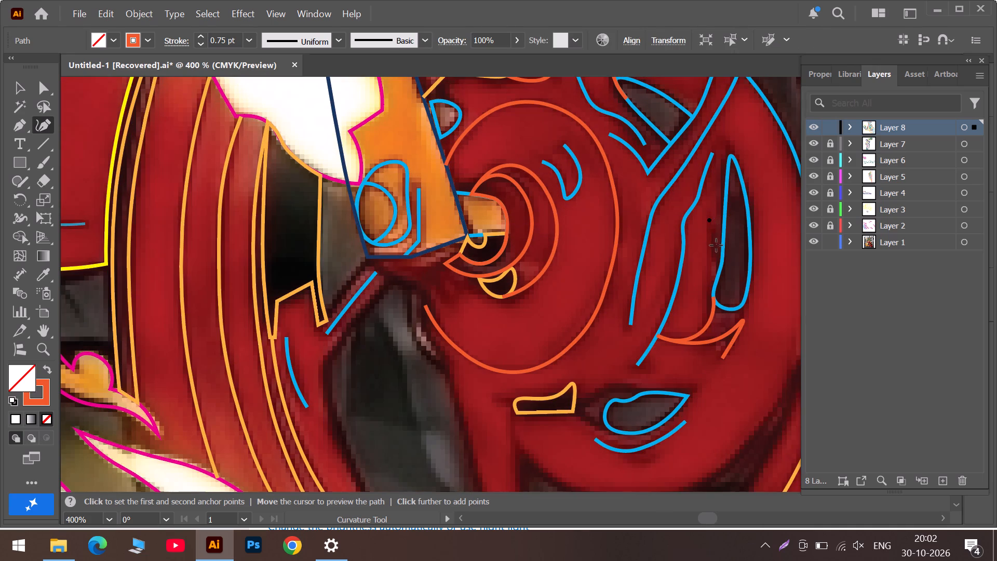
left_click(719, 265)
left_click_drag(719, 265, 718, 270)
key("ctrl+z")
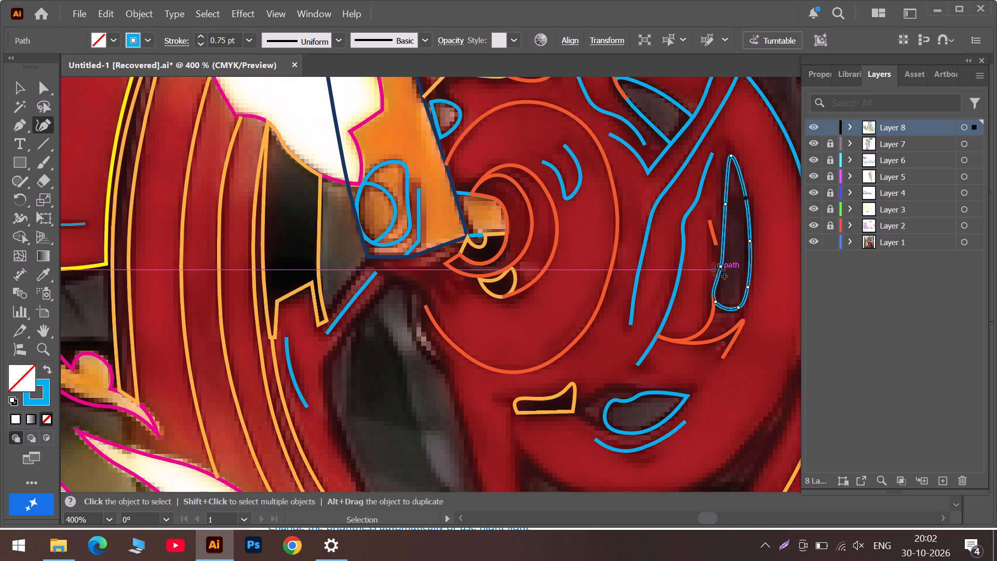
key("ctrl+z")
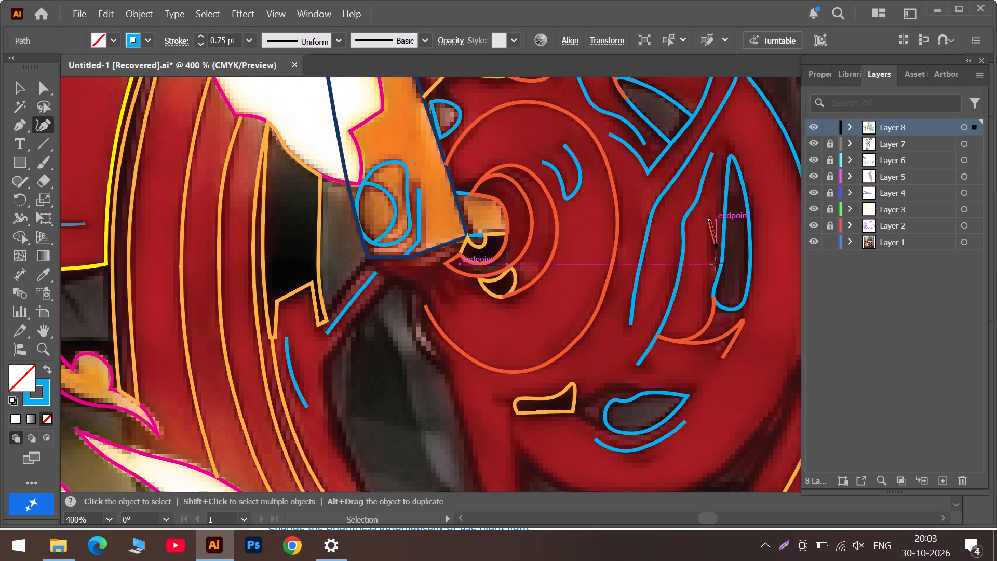
Finish the short curve so that its lower end meets the teardrop slot's inner edge.
scroll(716, 262, "up", 2, "alt")
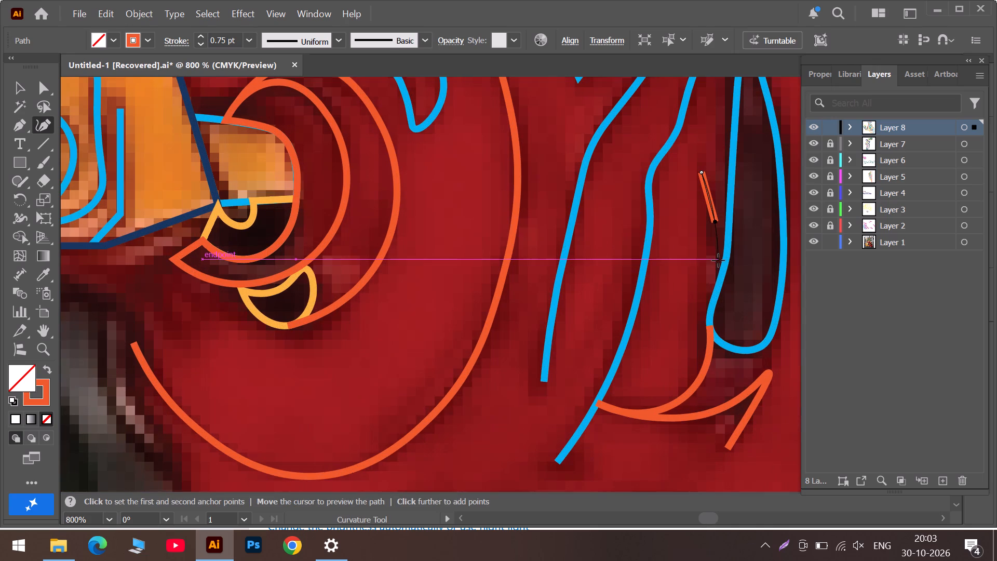
left_click(718, 260)
left_click_drag(718, 260, 721, 274)
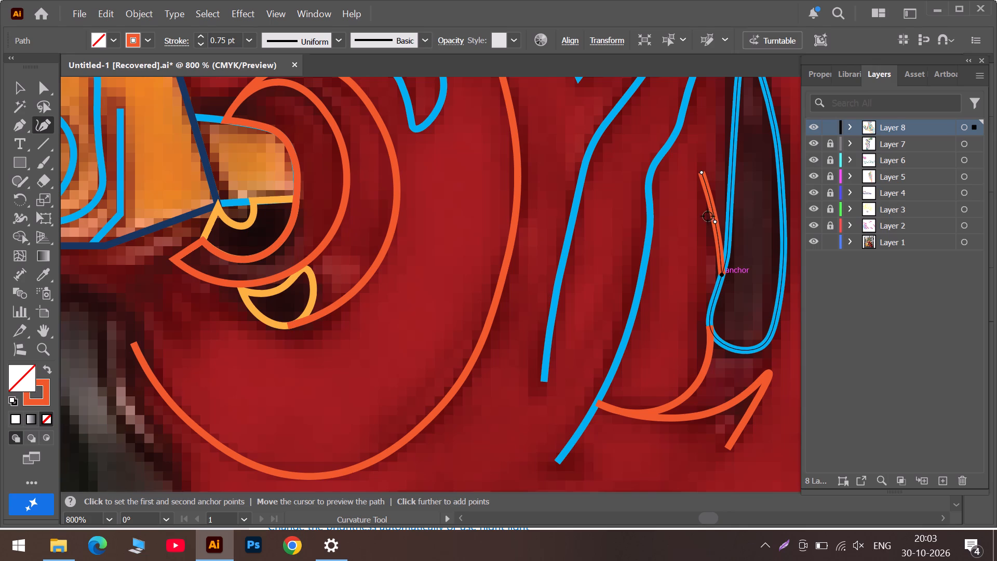
left_click_drag(722, 275, 721, 282)
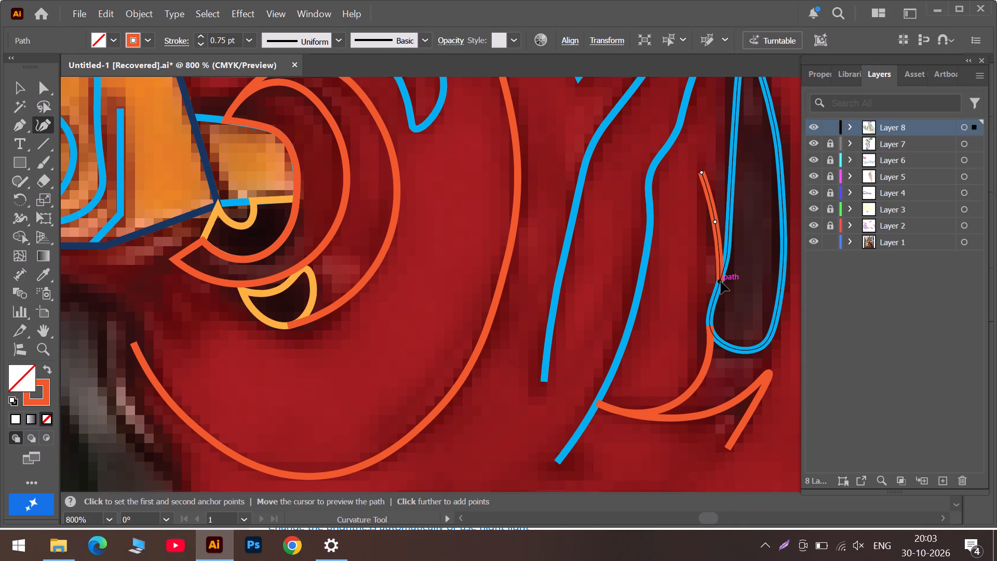
left_click_drag(721, 282, 720, 285)
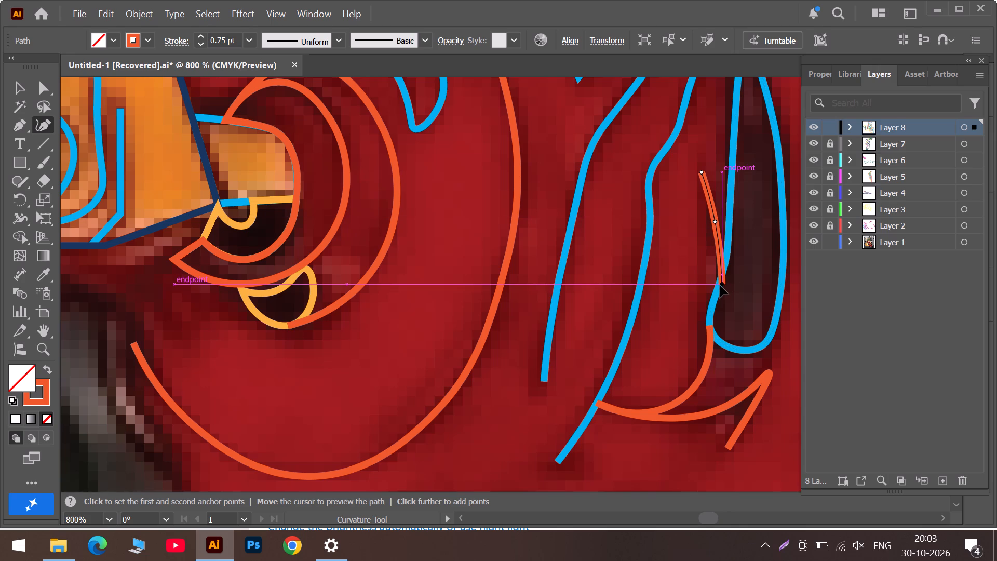
left_click_drag(720, 285, 719, 285)
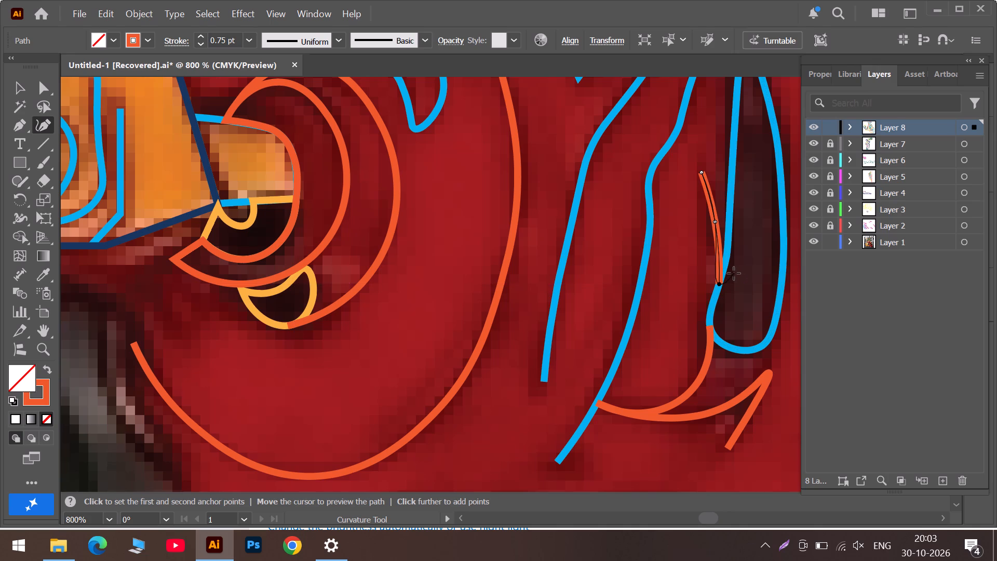
key("Escape")
Extend the large hub ring's lower end upward along the dark gap's edge and reshape the ring's bend there.
scroll(728, 276, "up", 5, "alt")
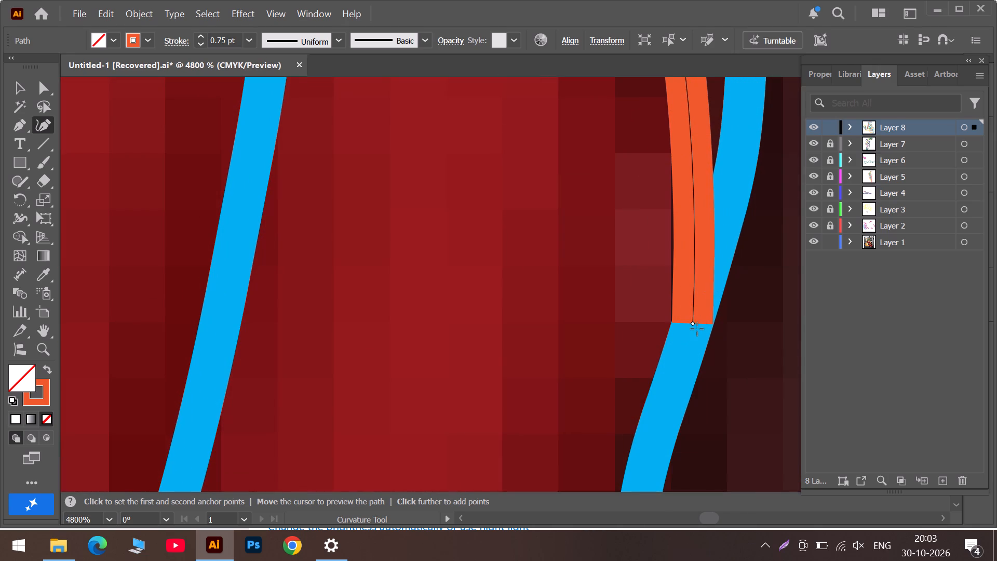
scroll(697, 328, "down", 7, "alt")
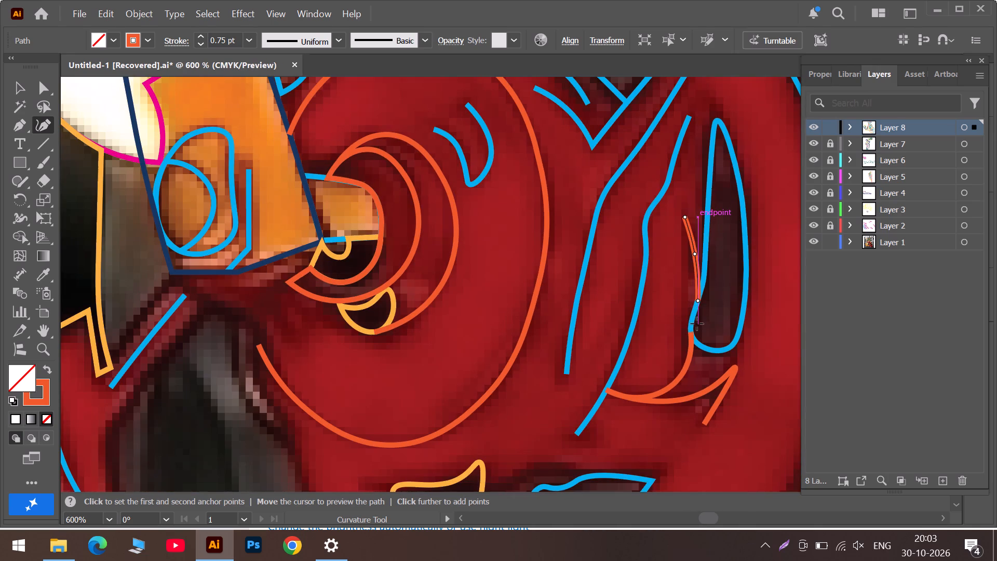
scroll(698, 323, "down", 2, "alt")
scroll(698, 323, "down", 4)
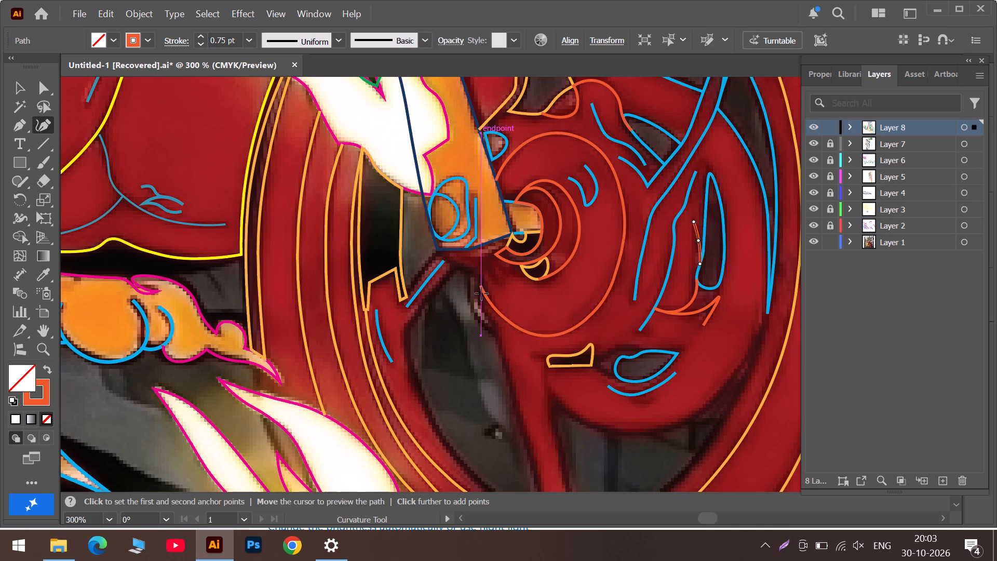
left_click(481, 288)
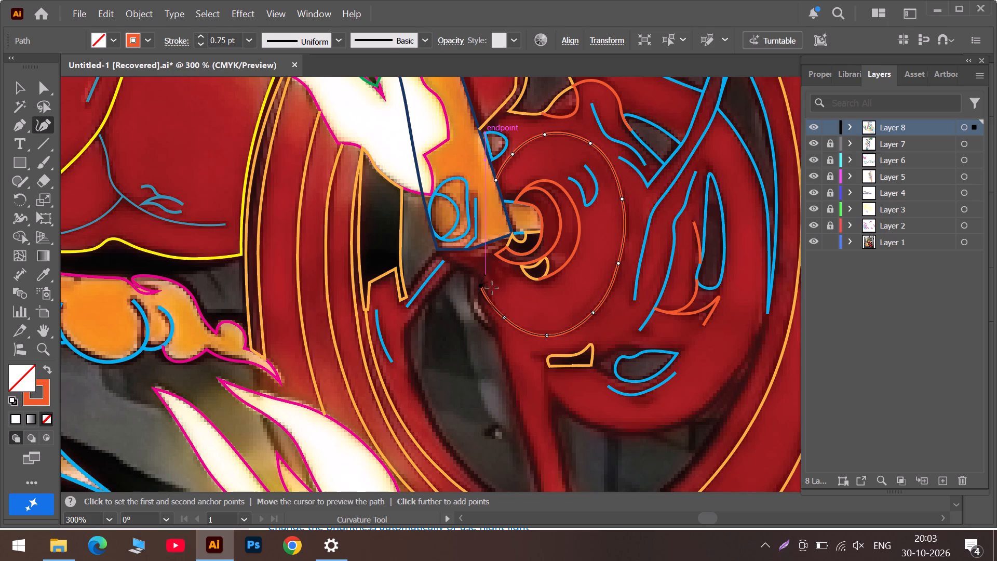
left_click_drag(480, 289, 489, 290)
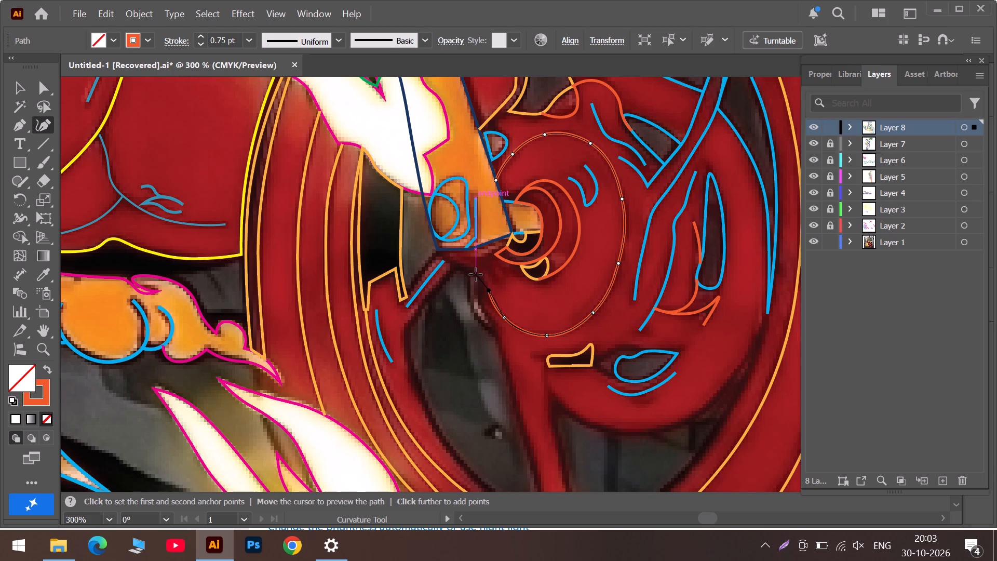
left_click(476, 274)
left_click_drag(503, 316, 507, 318)
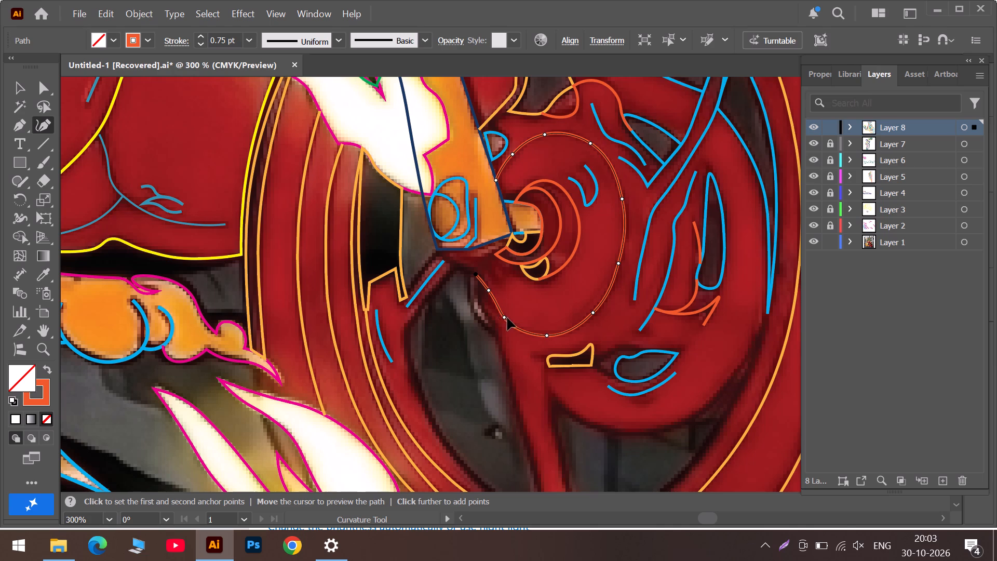
left_click_drag(507, 318, 501, 312)
Extend the large hub ring's open end around the orange fork's lower corner and up its edge, closing the ring at its start.
scroll(473, 262, "up", 3, "alt")
double_click(461, 274)
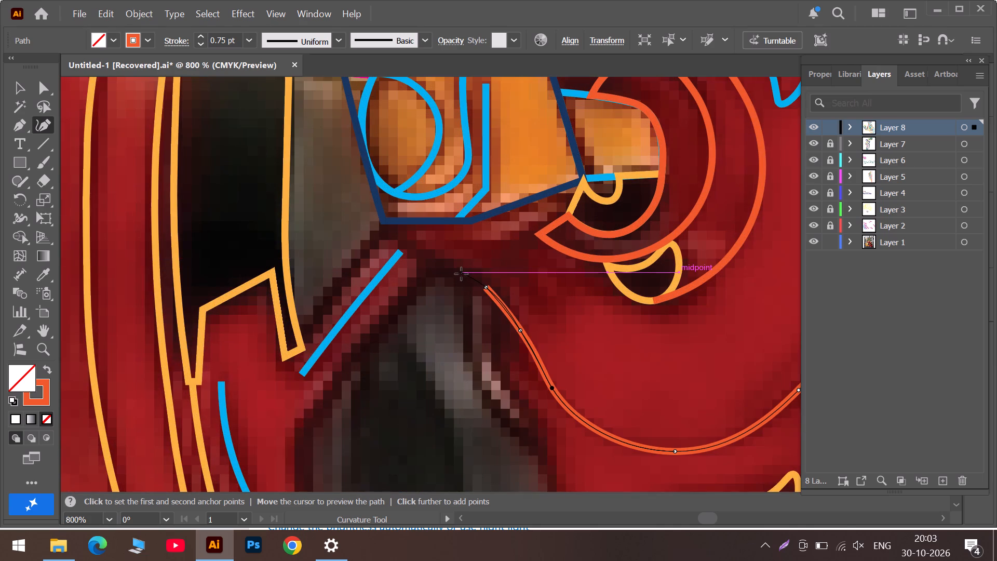
left_click(532, 231)
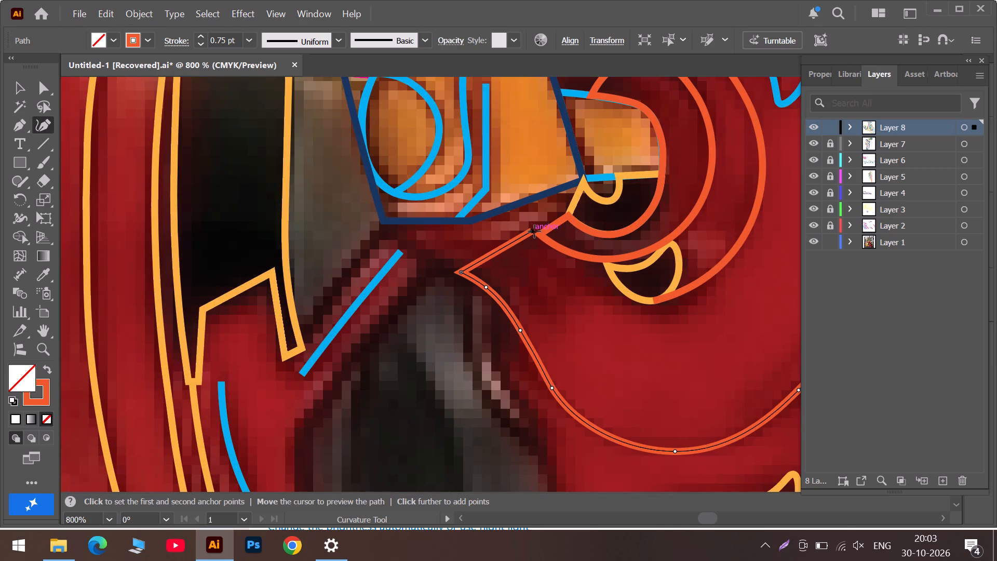
left_click(568, 208)
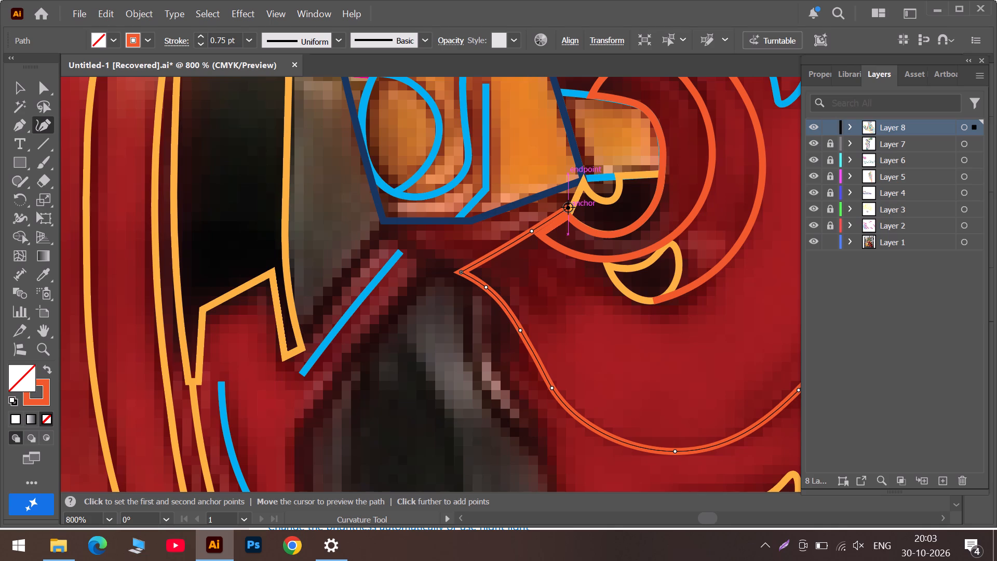
double_click(568, 207)
double_click(592, 173)
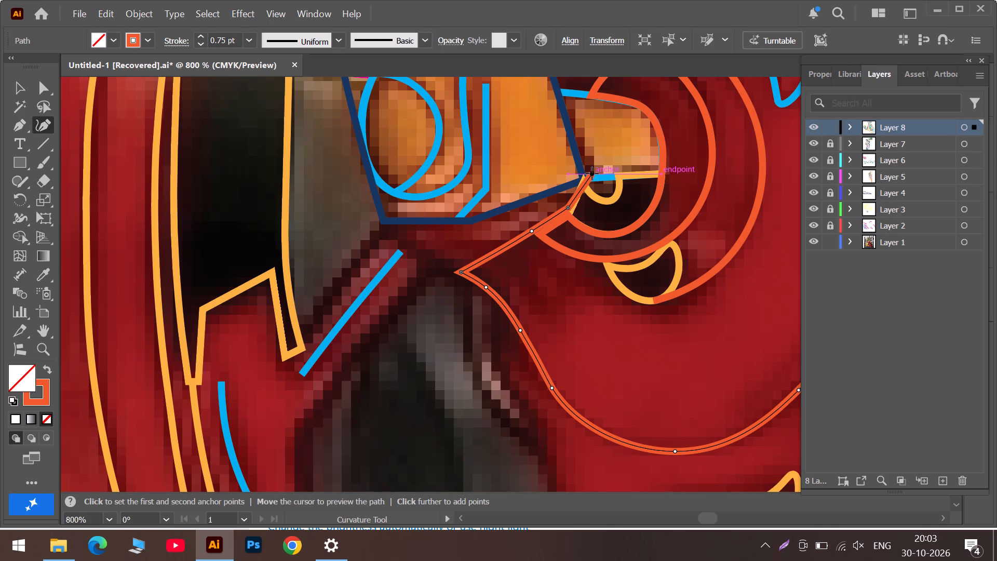
scroll(581, 139, "up", 9)
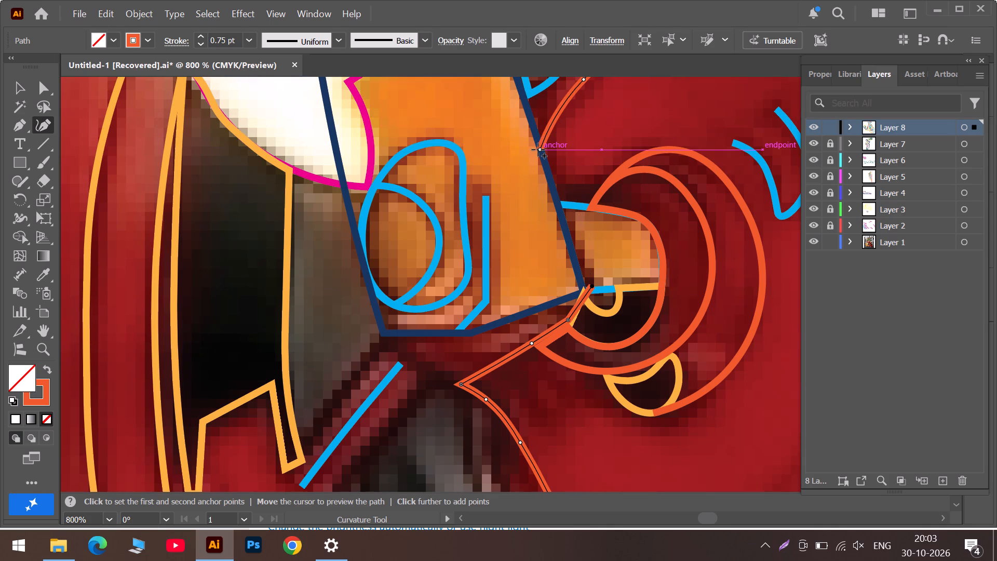
triple_click(540, 150)
left_click(540, 150)
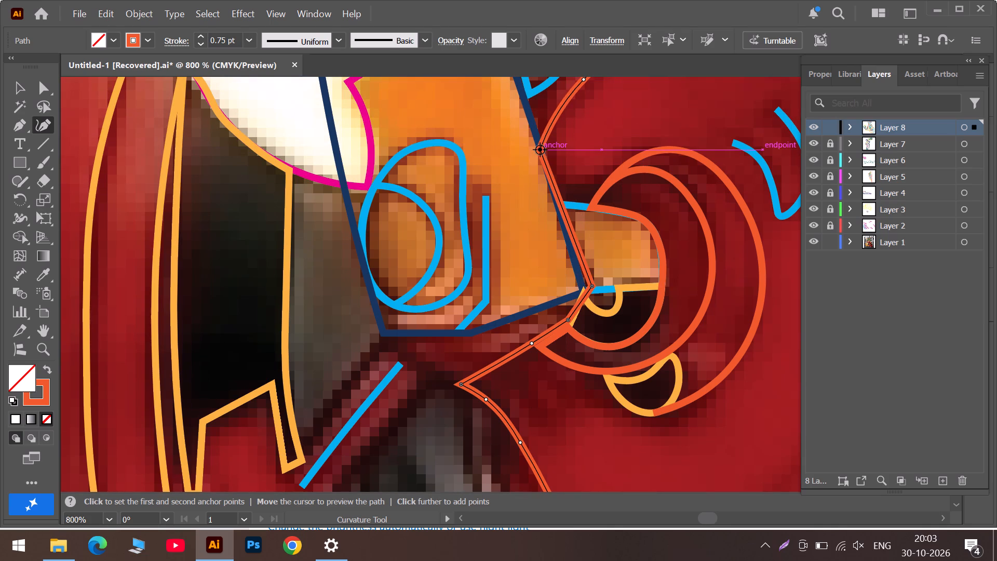
Adjust the closed hub ring's anchors to fit the fork's lower corner and the small hub bracket beneath it.
left_click_drag(593, 285, 589, 285)
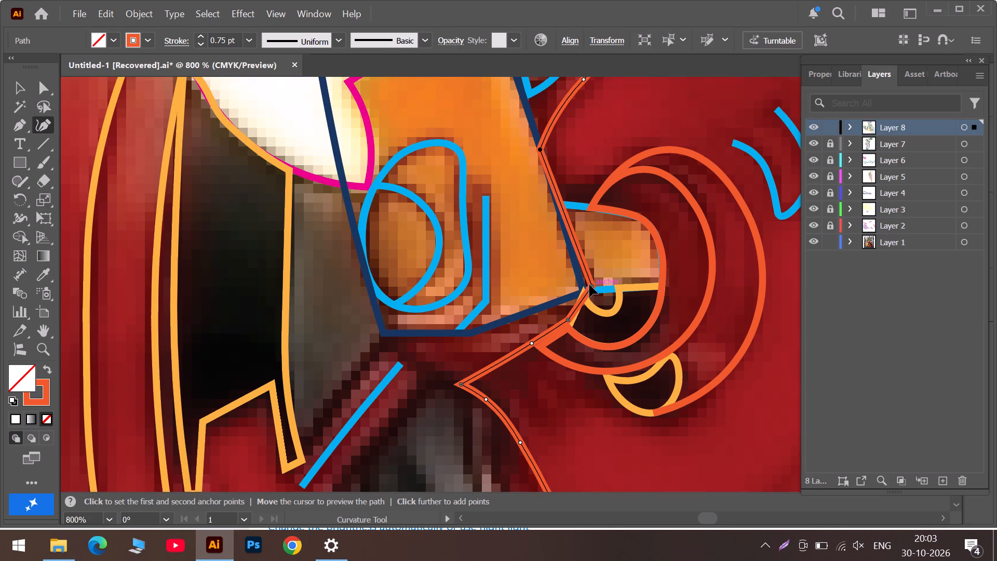
left_click_drag(589, 285, 584, 290)
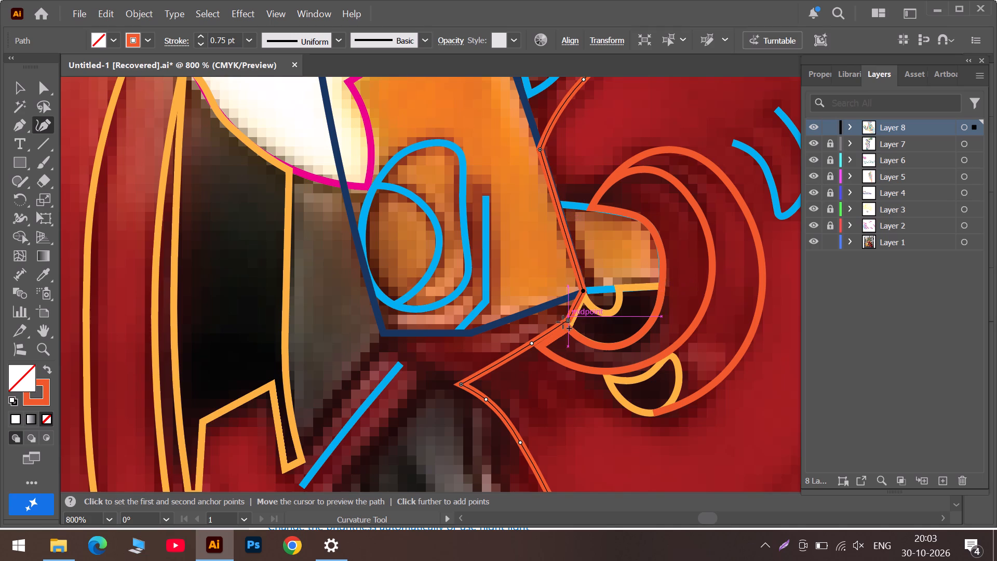
left_click_drag(568, 321, 568, 325)
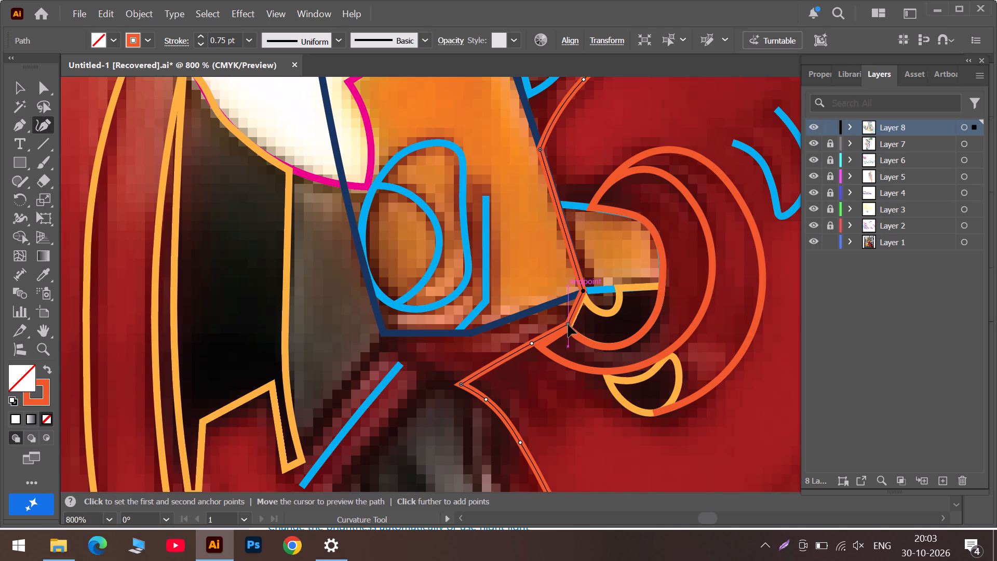
left_click_drag(568, 325, 568, 329)
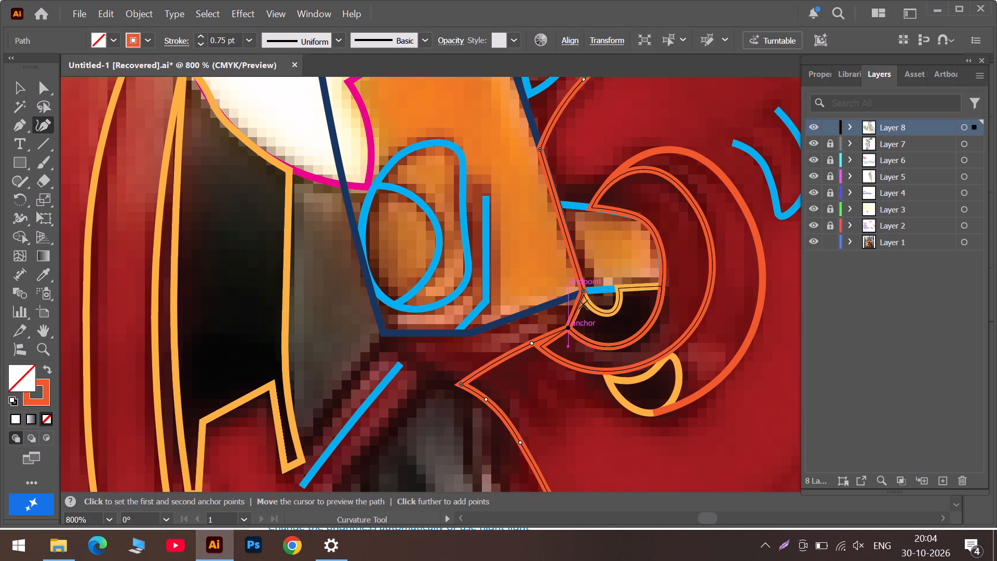
left_click_drag(583, 291, 583, 298)
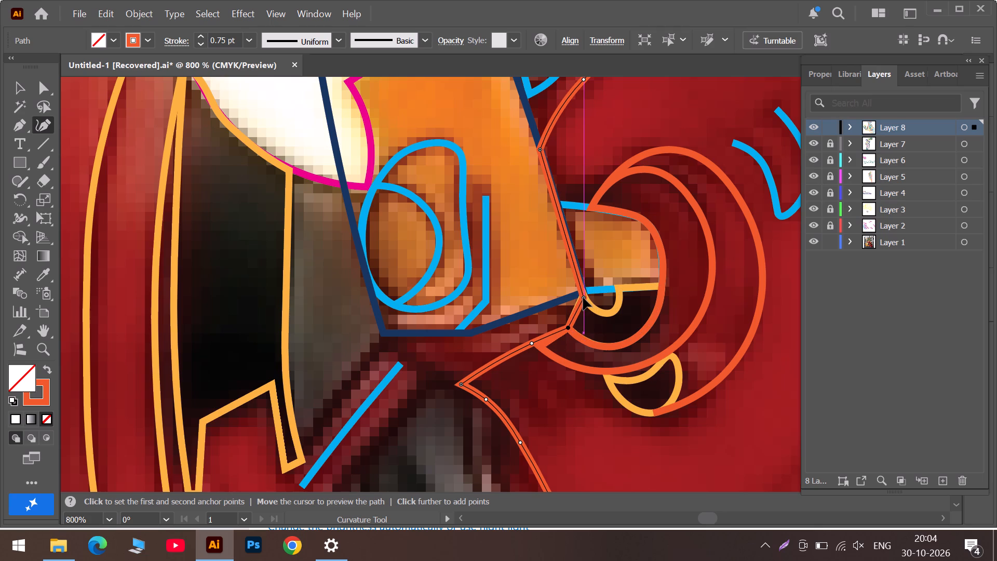
left_click_drag(583, 298, 583, 296)
left_click_drag(533, 346, 542, 348)
Start outlining the dark wheel gap below the fork with a peaked top and a notched edge beside the large hub ring.
scroll(508, 371, "down", 4, "alt")
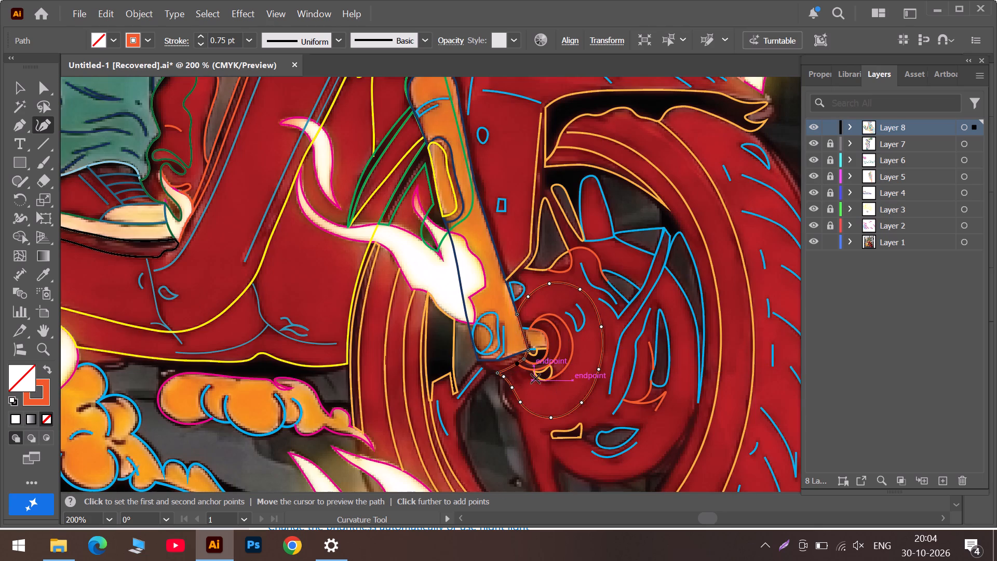
scroll(525, 385, "up", 2, "alt")
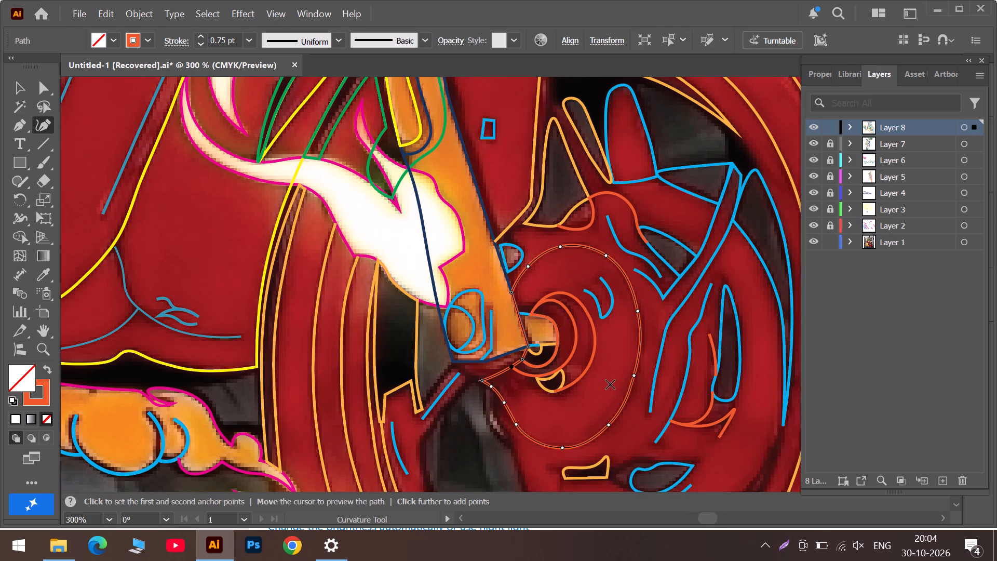
scroll(611, 384, "down", 2, "alt")
scroll(611, 384, "down", 5)
scroll(598, 391, "up", 1, "alt")
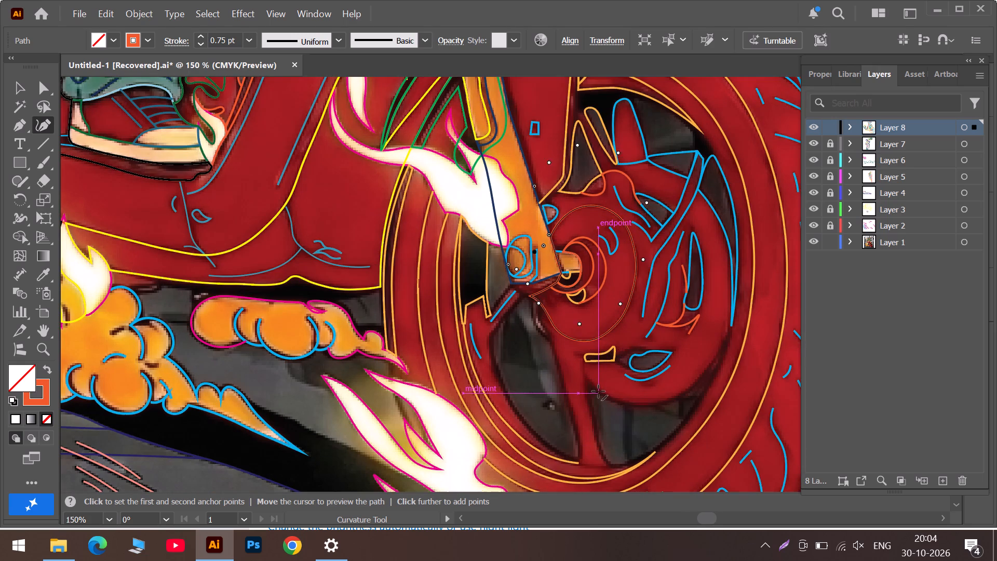
scroll(595, 390, "up", 1, "alt")
scroll(594, 390, "down", 4)
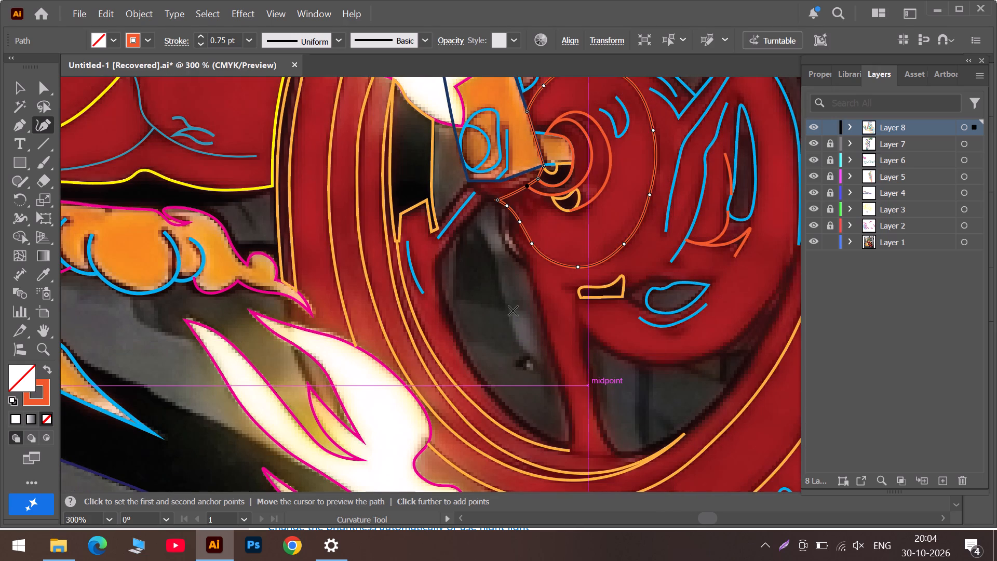
left_click(438, 258)
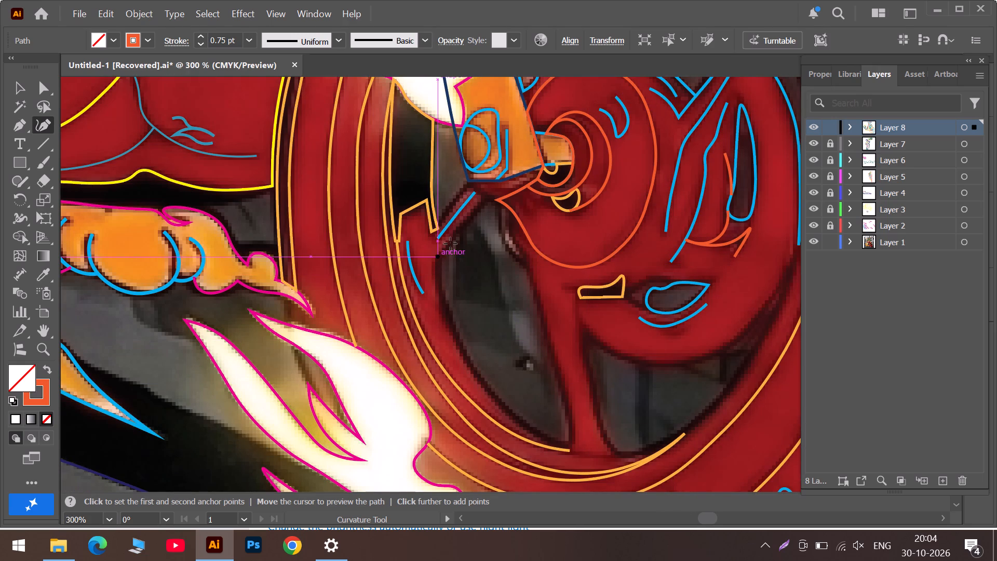
left_click(462, 229)
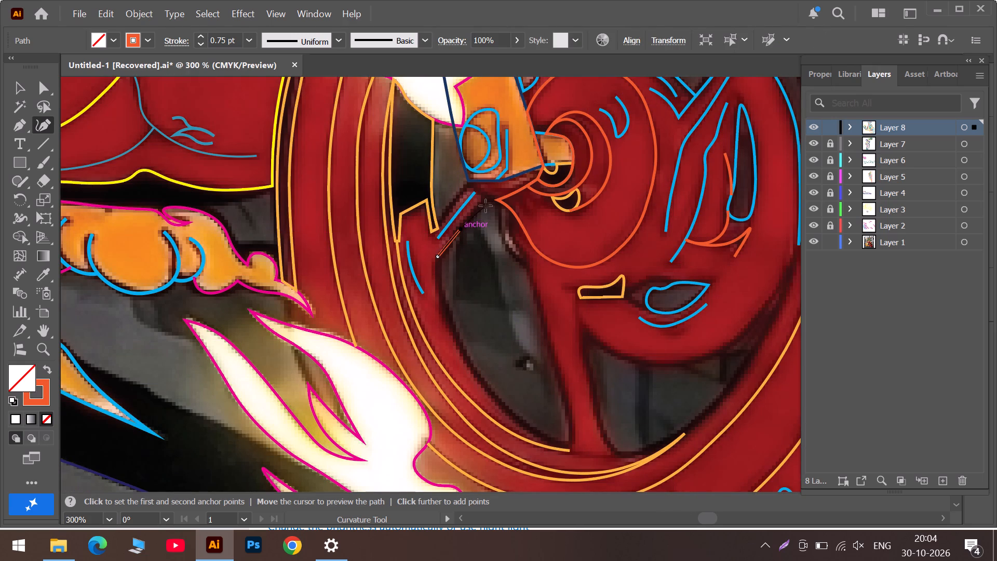
double_click(489, 198)
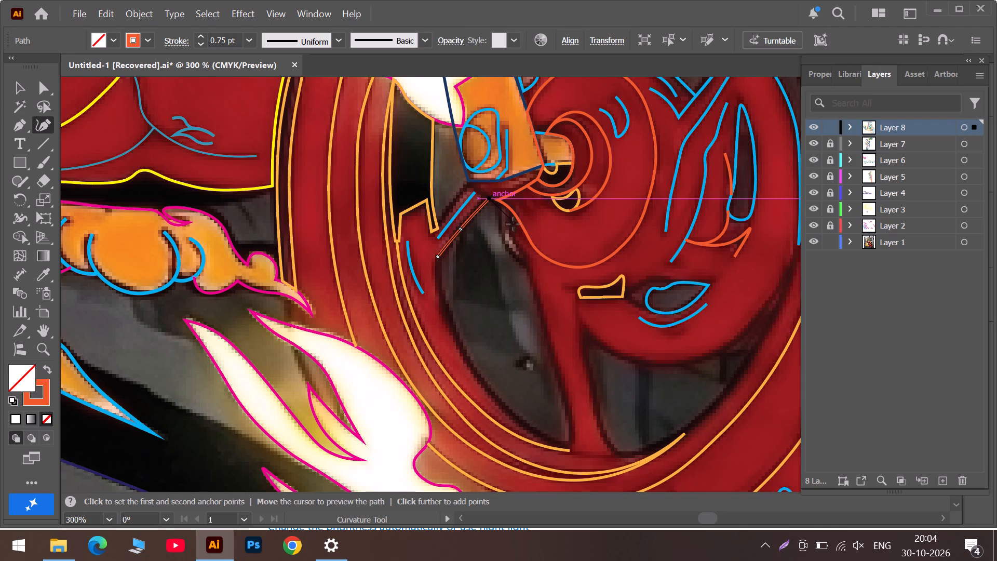
left_click(511, 219)
left_click(513, 232)
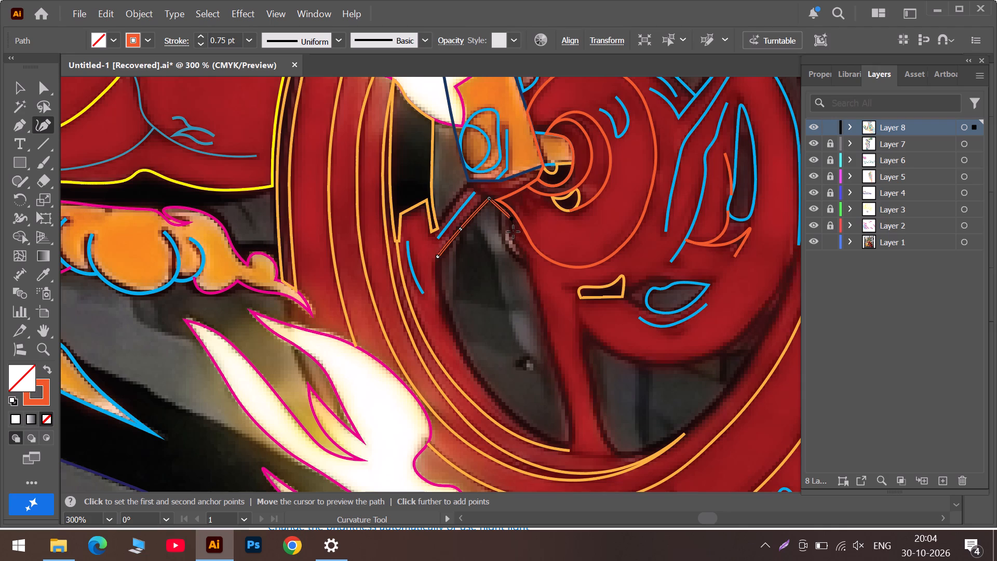
left_click(524, 255)
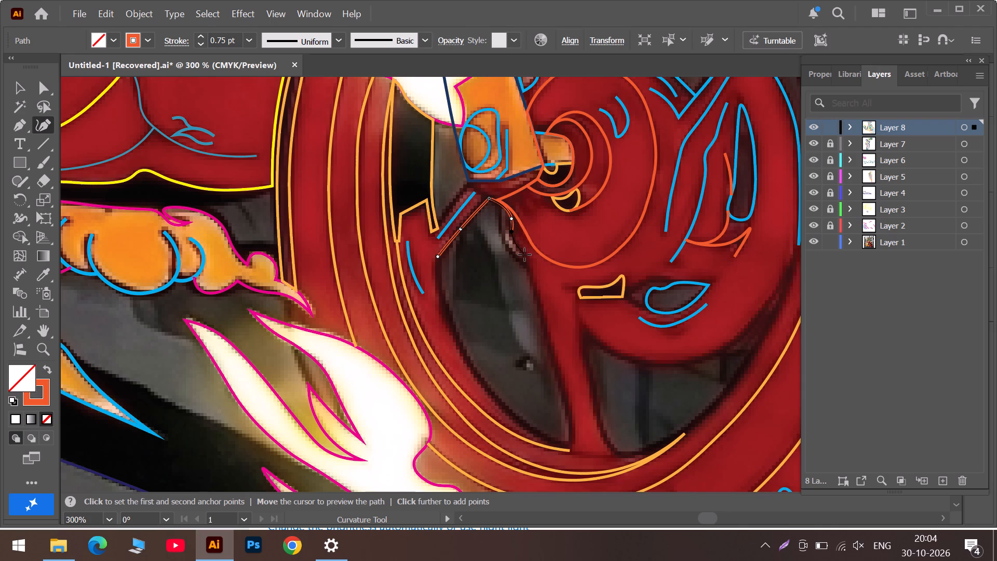
double_click(527, 257)
Continue the gap outline down the red spoke's edge and around the lower tip, placing the tip at the inner yellow curve's end.
left_click(535, 290)
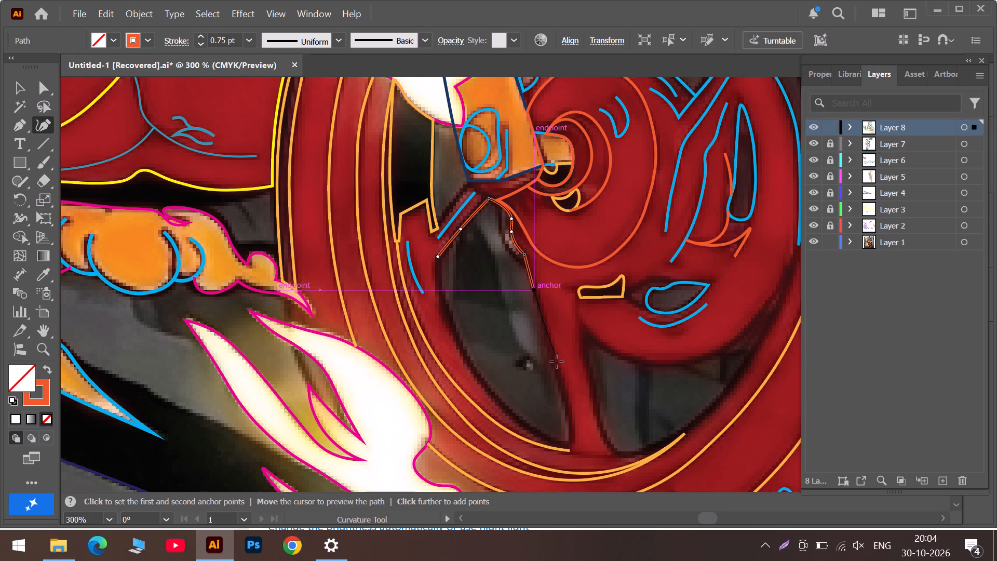
left_click(556, 366)
scroll(556, 367, "down", 6)
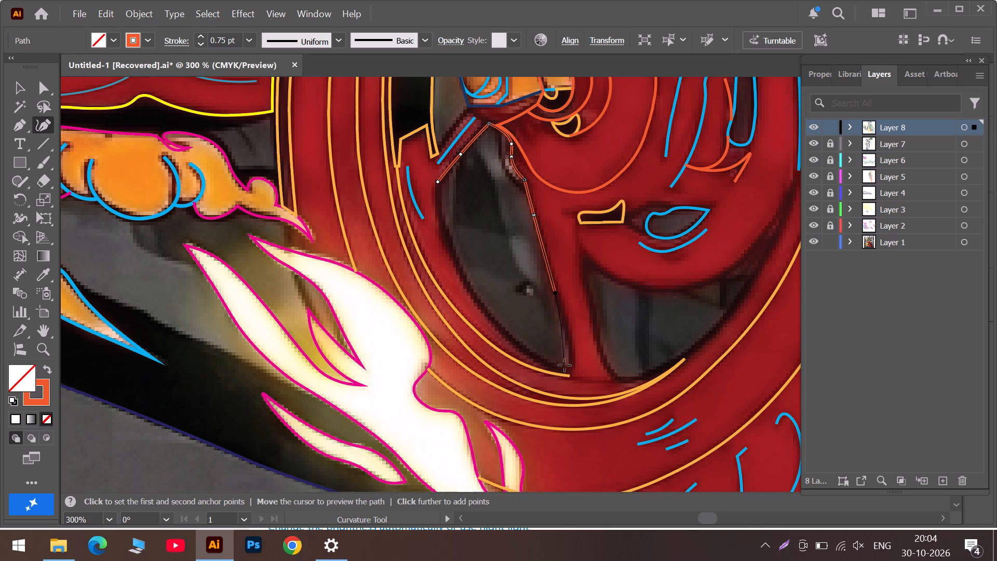
left_click(571, 342)
scroll(571, 342, "up", 2, "alt")
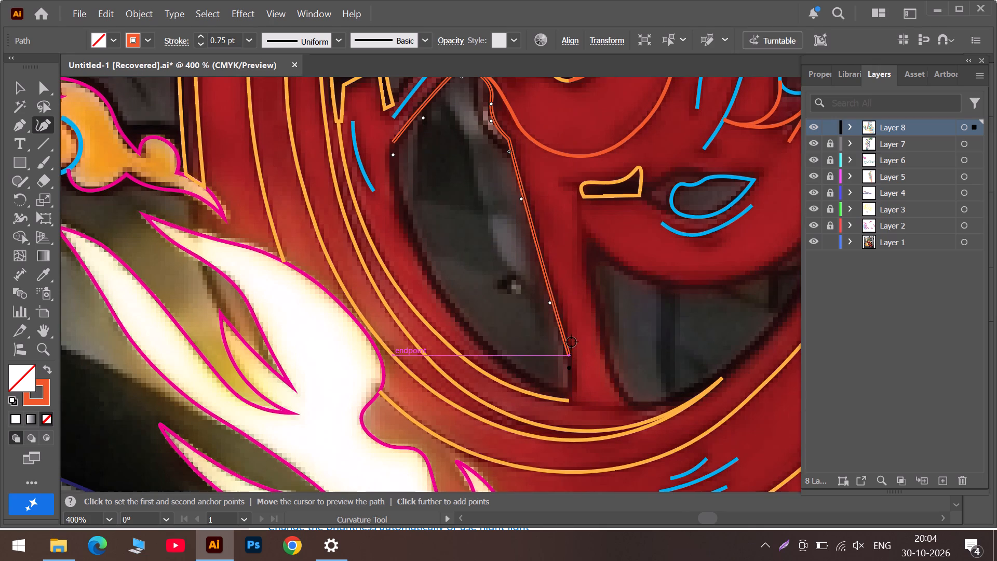
left_click(571, 389)
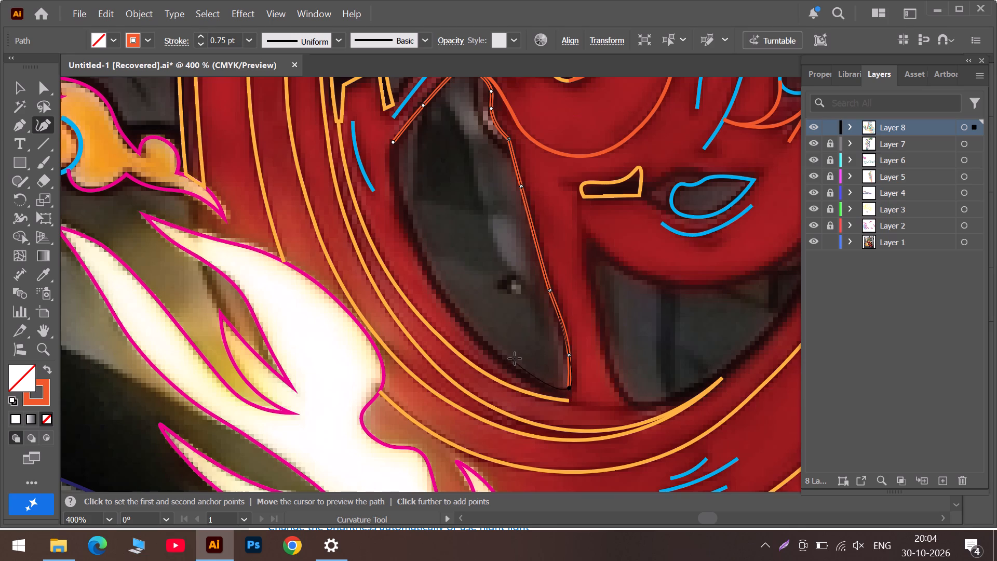
left_click(499, 356)
left_click_drag(568, 390, 568, 391)
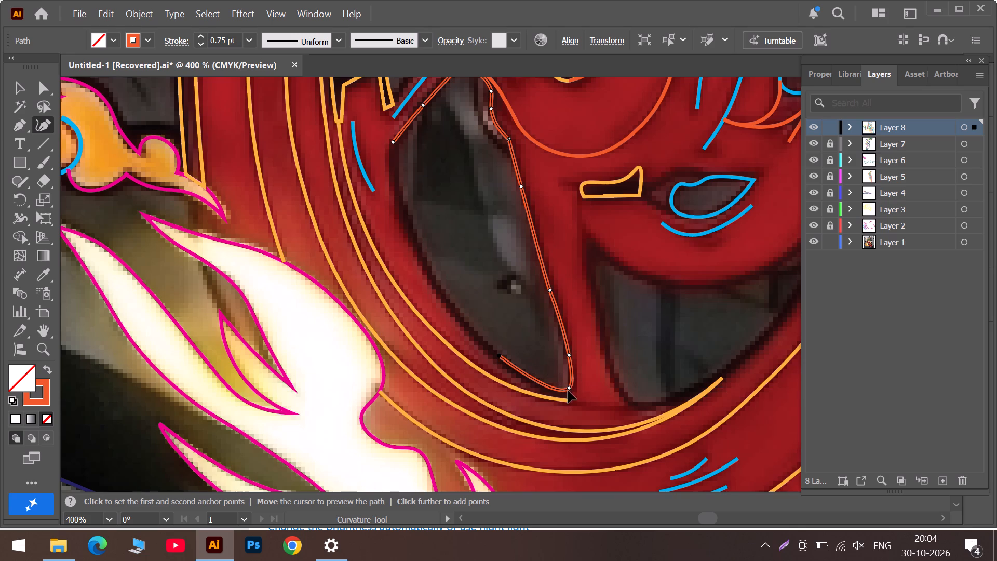
left_click_drag(568, 391, 564, 399)
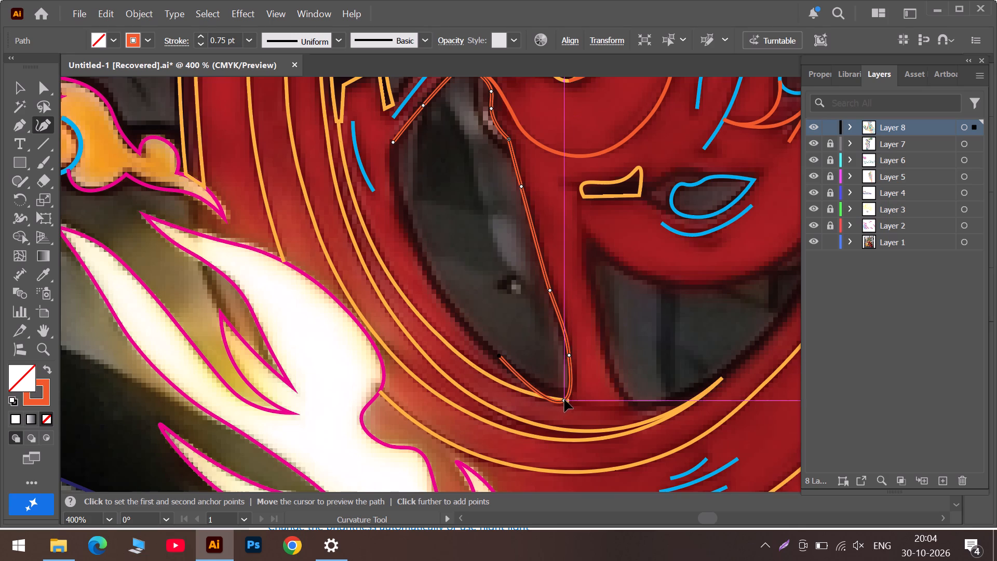
left_click_drag(564, 399, 564, 397)
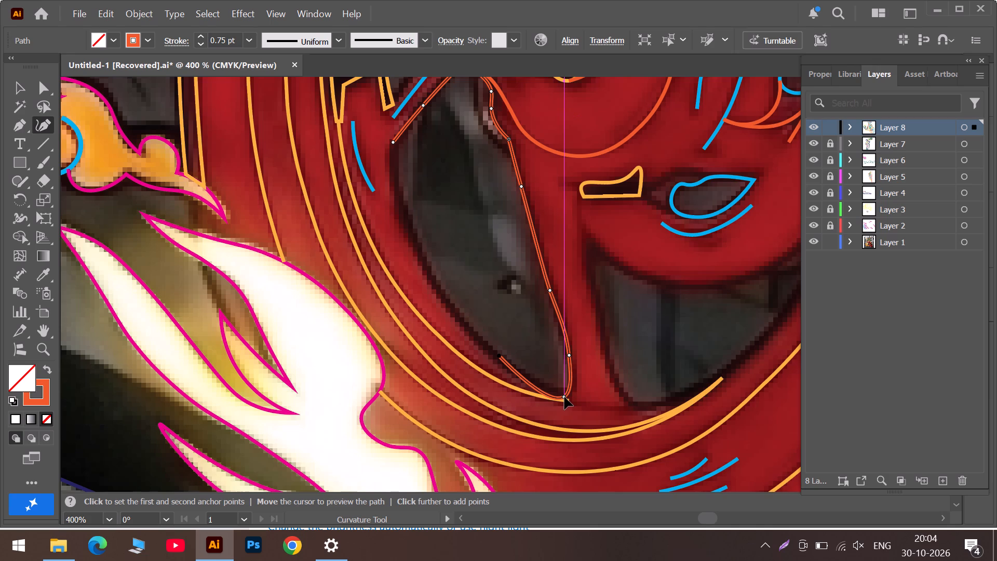
left_click_drag(564, 397, 567, 398)
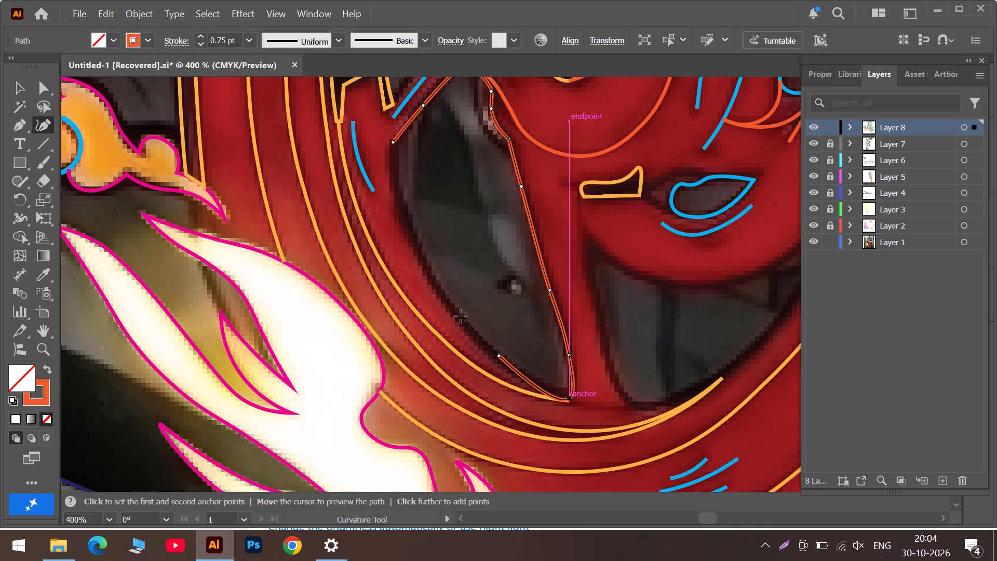
Close the gap outline along its curved outer edge and make the joining anchor a sharp corner shifted slightly outward.
left_click(457, 313)
left_click(409, 229)
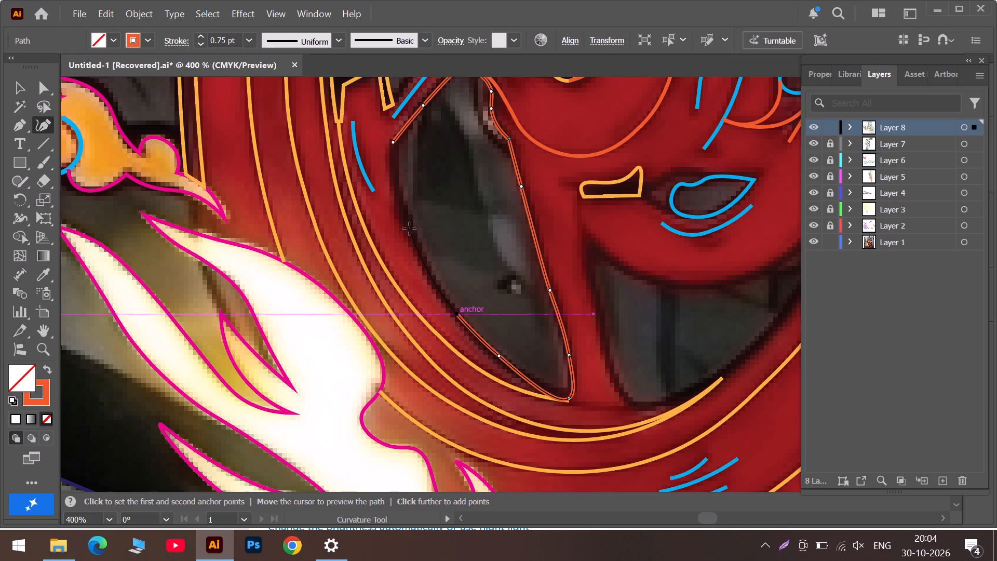
left_click(392, 142)
double_click(392, 142)
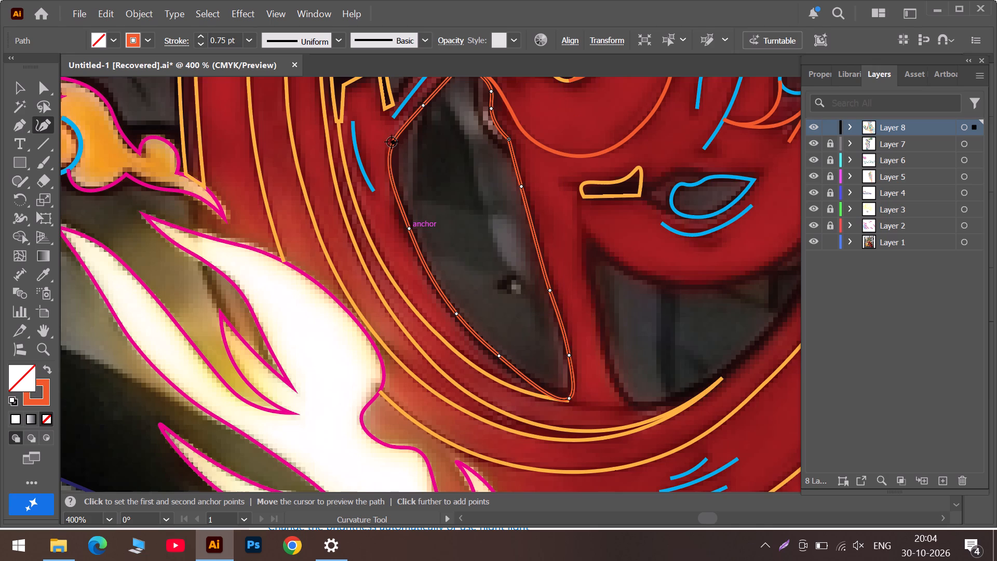
left_click_drag(392, 142, 388, 148)
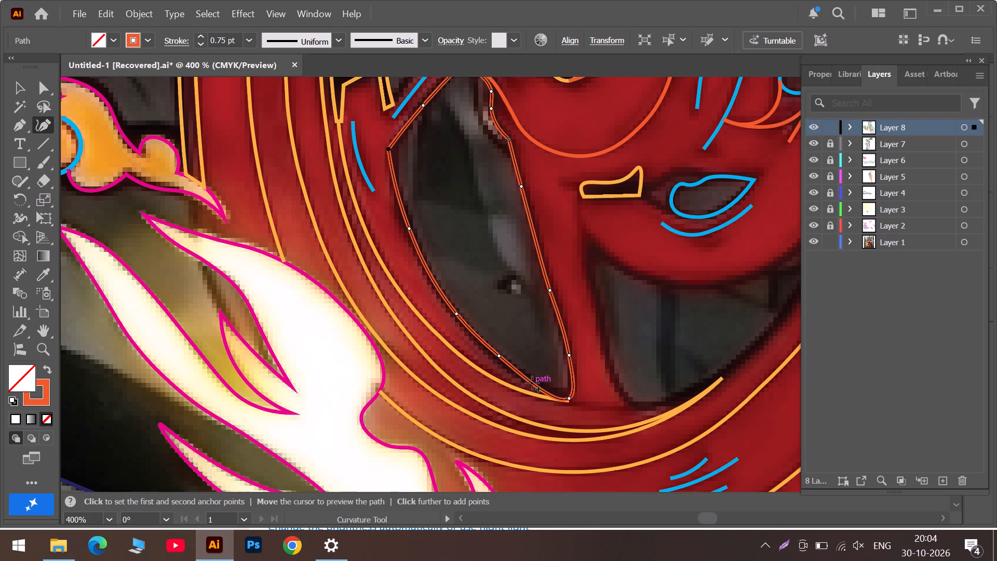
Fit the gap outline's rounded lower tip to the inner yellow curve's end, adding an outer-edge anchor and sliding the neighbouring anchors up.
left_click(532, 383)
left_click(571, 398)
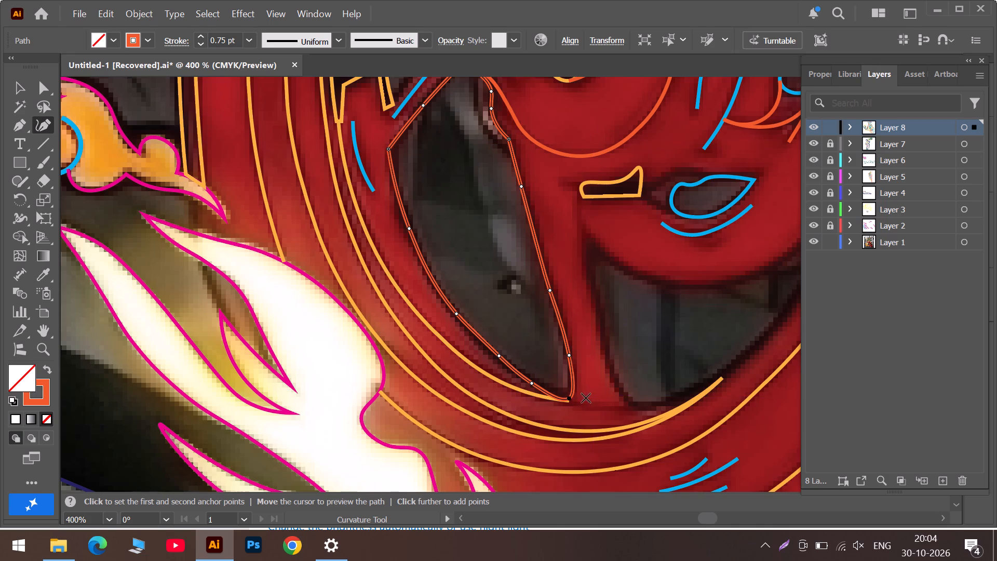
left_click(568, 398)
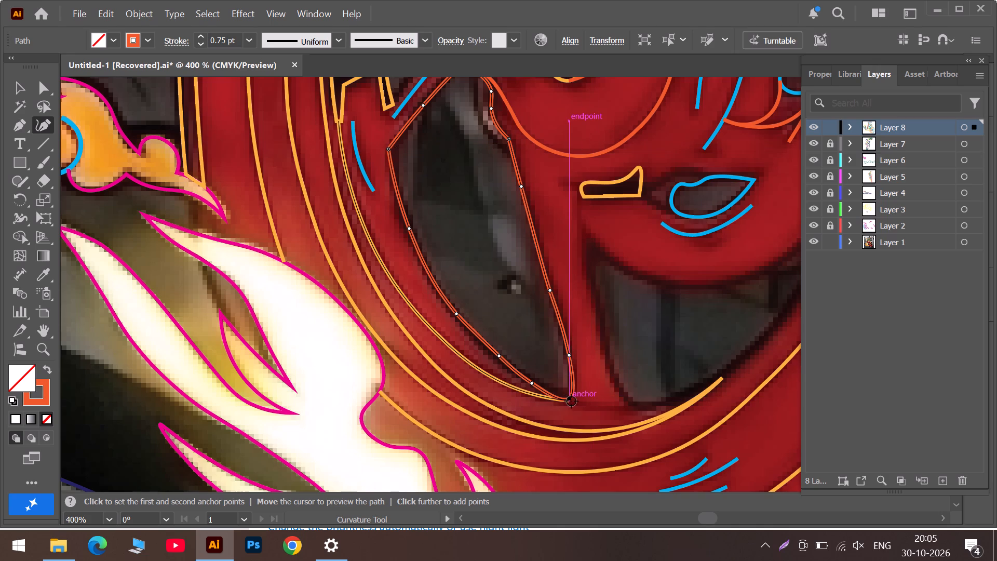
left_click(570, 398)
scroll(571, 400, "up", 2, "alt")
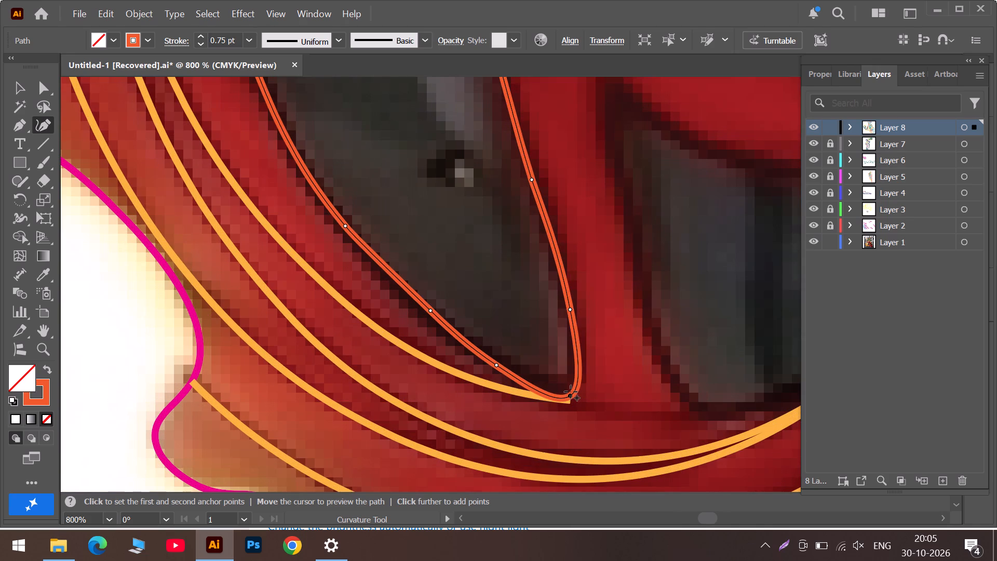
left_click_drag(572, 396, 571, 401)
double_click(571, 401)
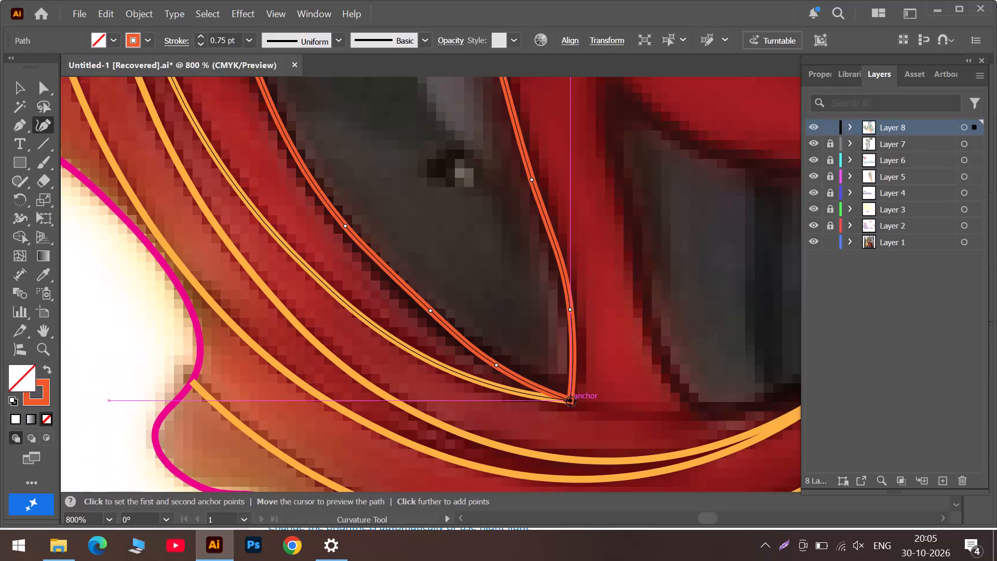
double_click(571, 401)
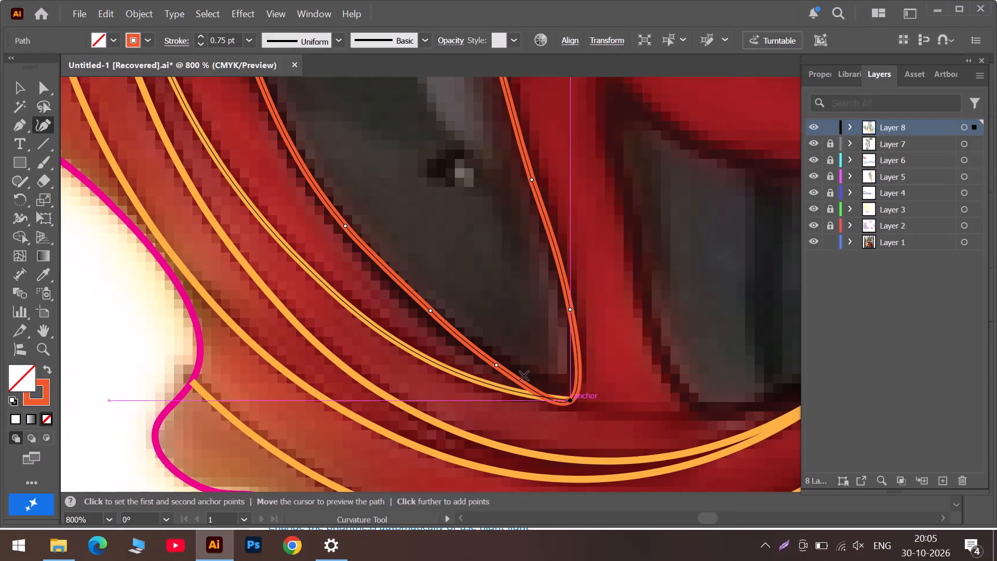
left_click_drag(498, 367, 477, 357)
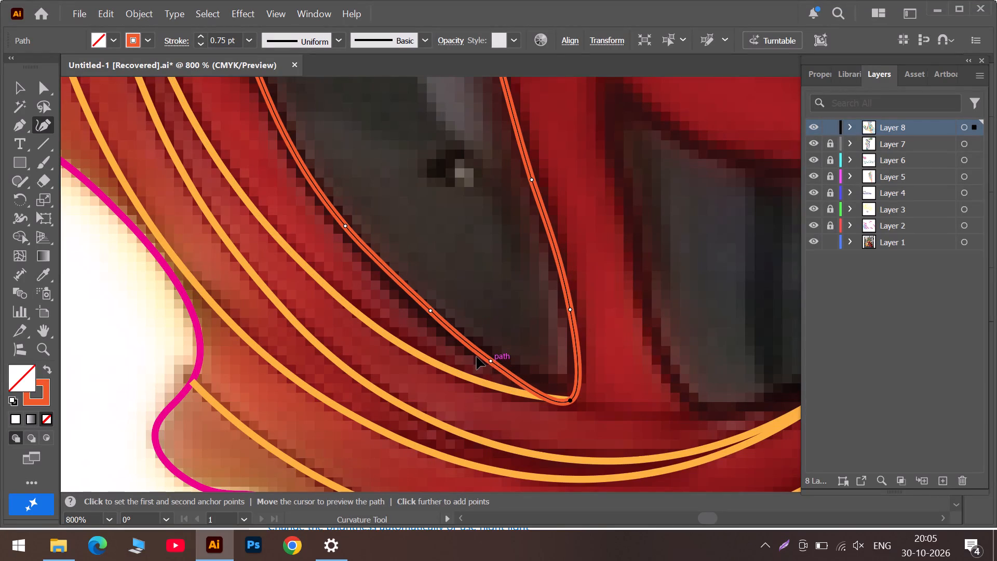
left_click_drag(477, 357, 466, 338)
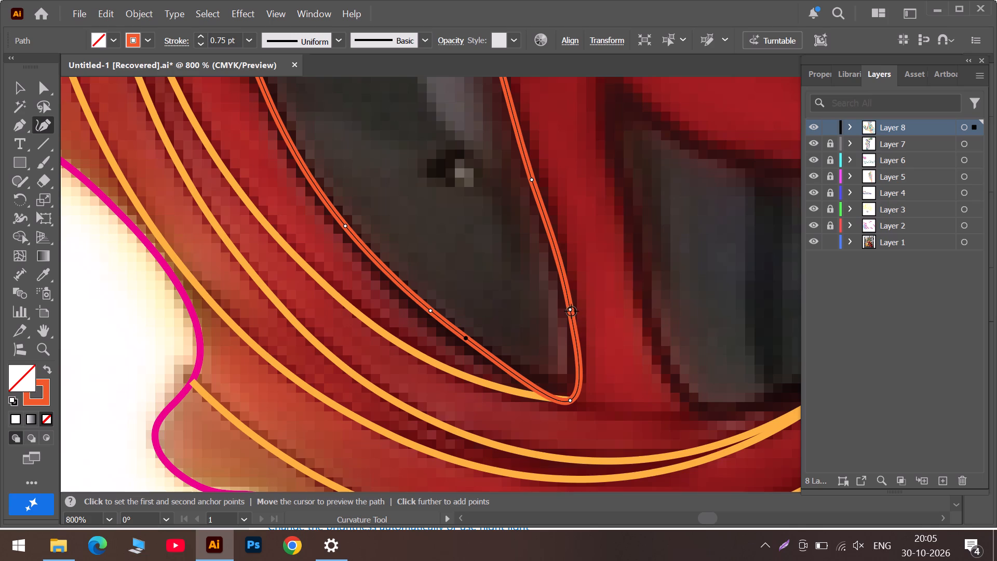
left_click_drag(571, 311, 551, 241)
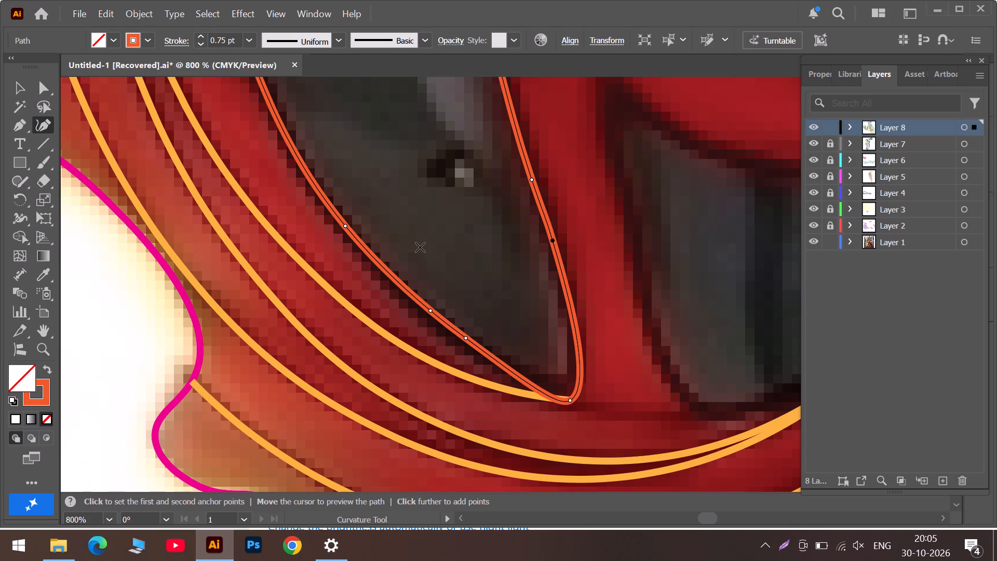
Move the gap outline's top peak slightly up and outward towards the fork's lower corner.
scroll(379, 239, "up", 6)
scroll(326, 211, "up", 6)
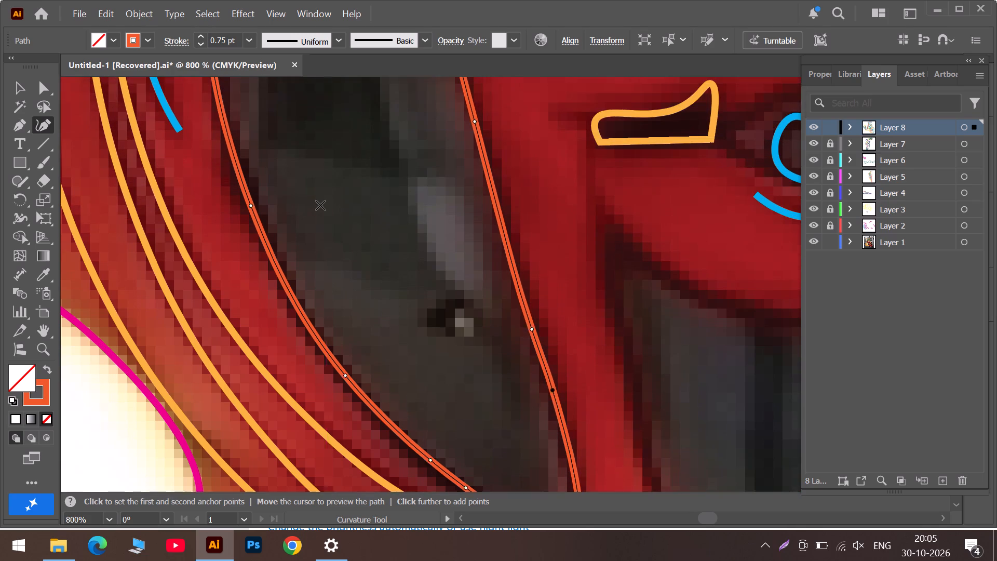
scroll(320, 205, "up", 13)
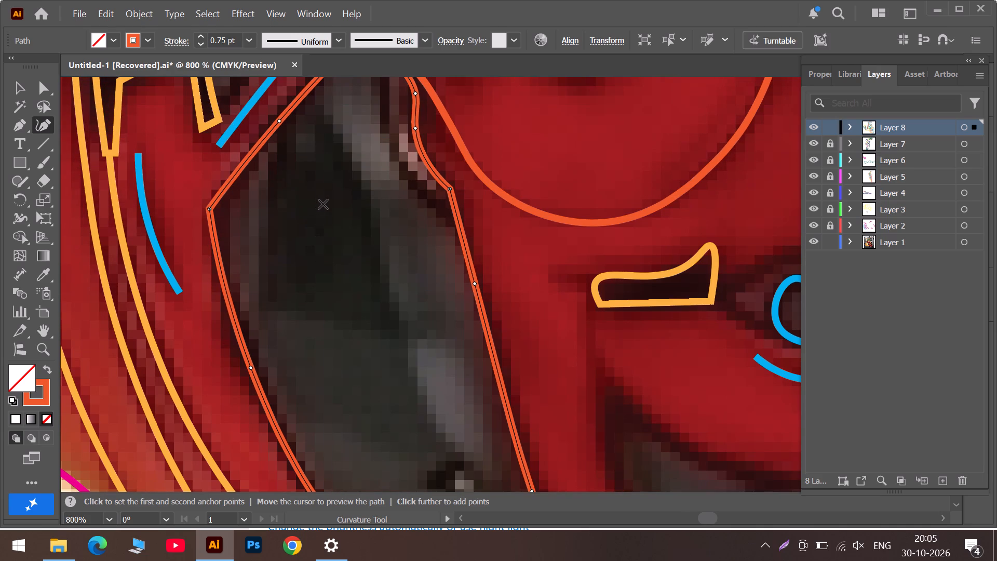
scroll(323, 204, "down", 2, "alt")
scroll(352, 193, "up", 1)
scroll(330, 157, "up", 1)
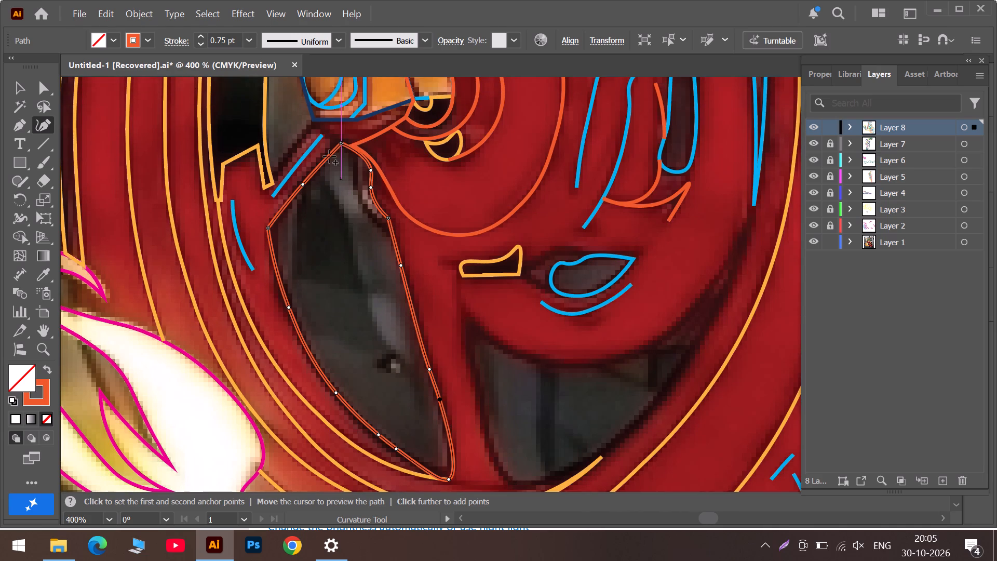
scroll(329, 156, "up", 2, "alt")
left_click_drag(356, 133, 354, 133)
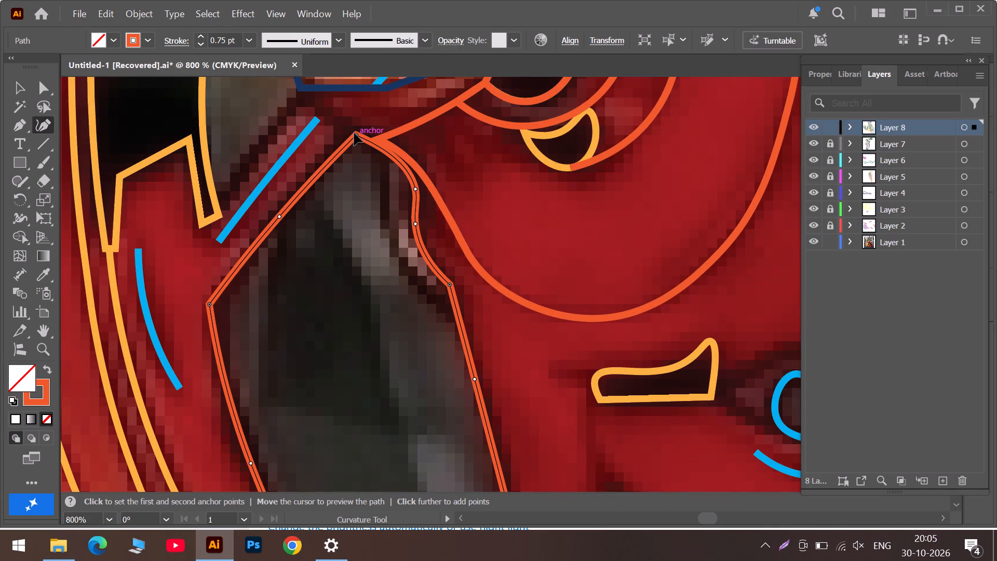
left_click_drag(354, 133, 349, 130)
Make the notch's upper anchor a sharp corner on the large hub ring and bow the edge between it and the peak outward.
left_click_drag(415, 189, 416, 180)
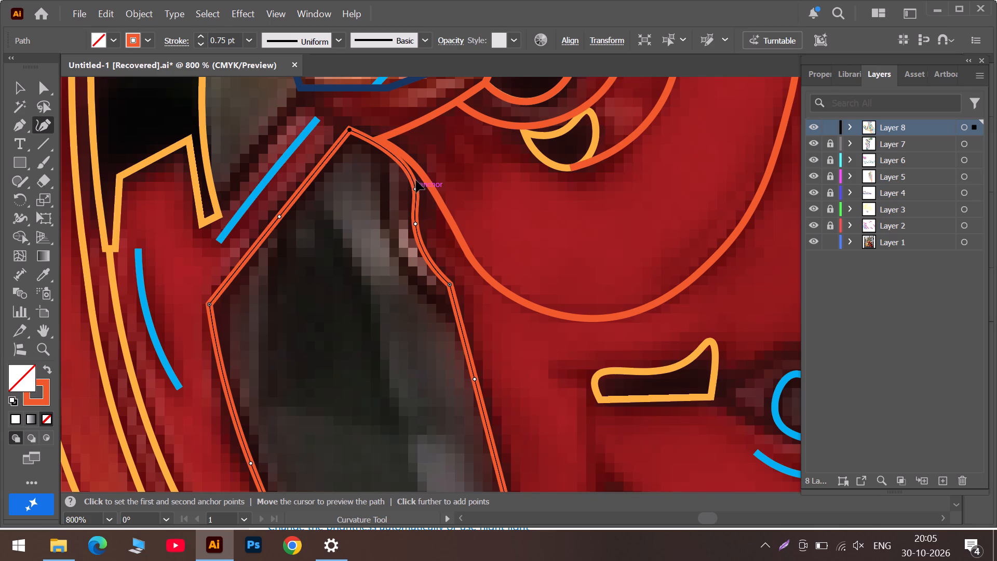
left_click_drag(416, 180, 416, 177)
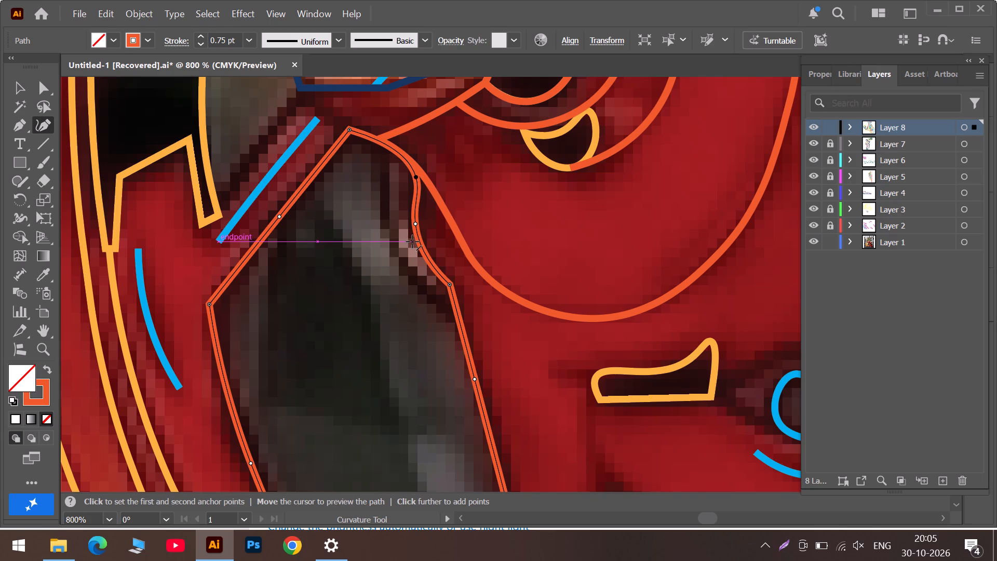
scroll(412, 242, "down", 1)
double_click(414, 166)
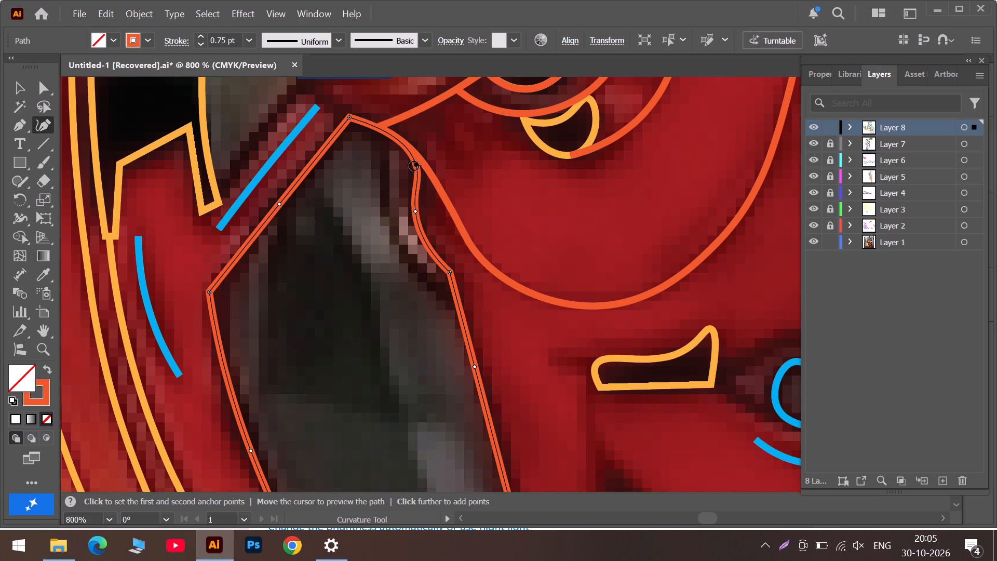
left_click_drag(417, 165, 417, 157)
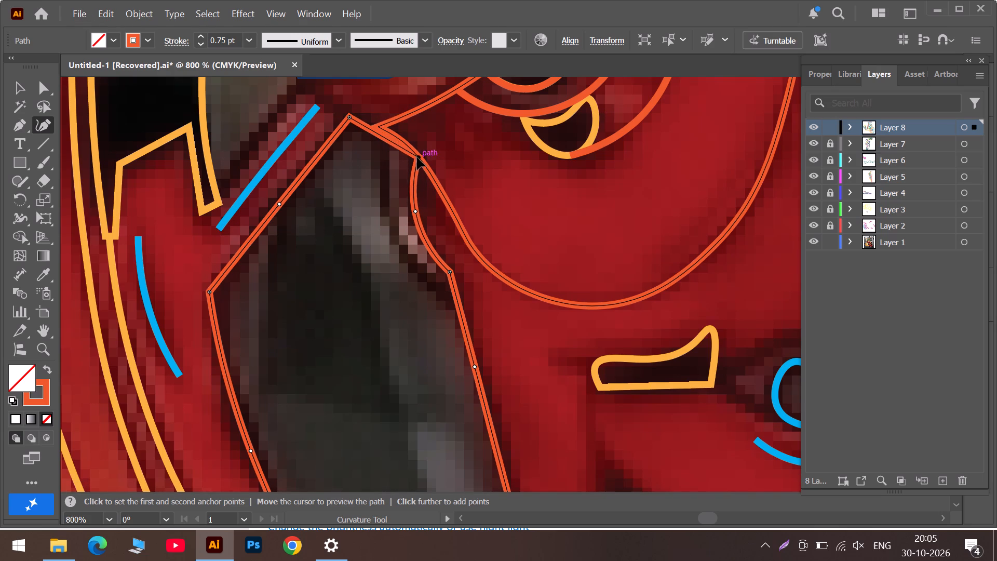
left_click_drag(417, 157, 417, 156)
left_click_drag(383, 137, 386, 132)
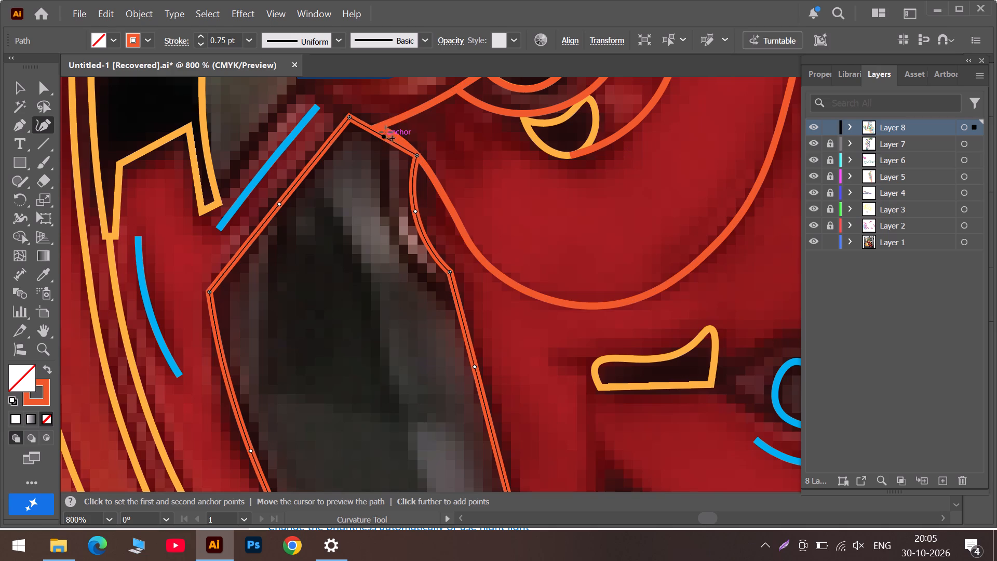
left_click_drag(386, 132, 387, 130)
Start outlining the dark wheel gap below the hub with a curved upper edge ending in a sharp corner beside the red spoke.
scroll(416, 230, "down", 1, "alt")
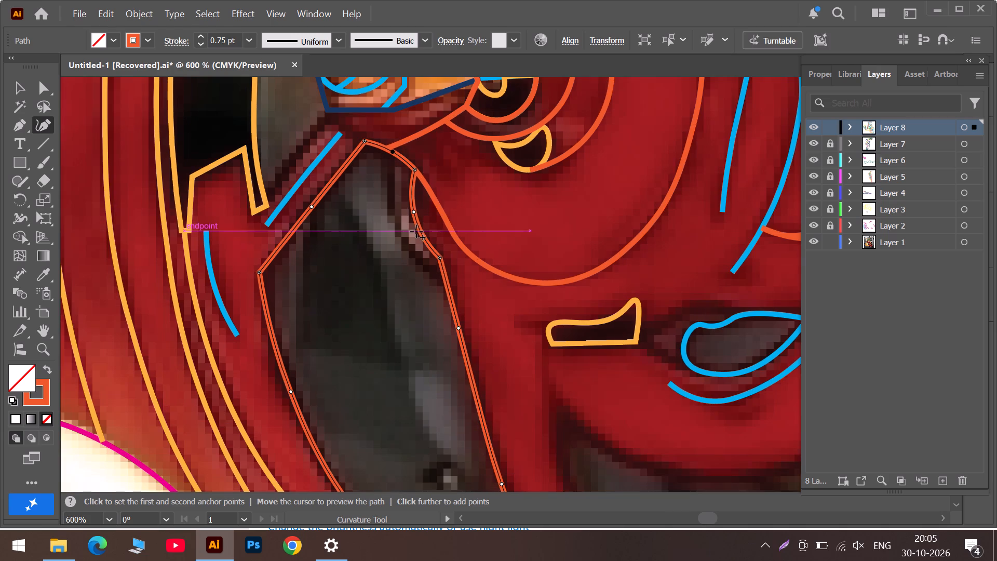
scroll(397, 243, "down", 1, "alt")
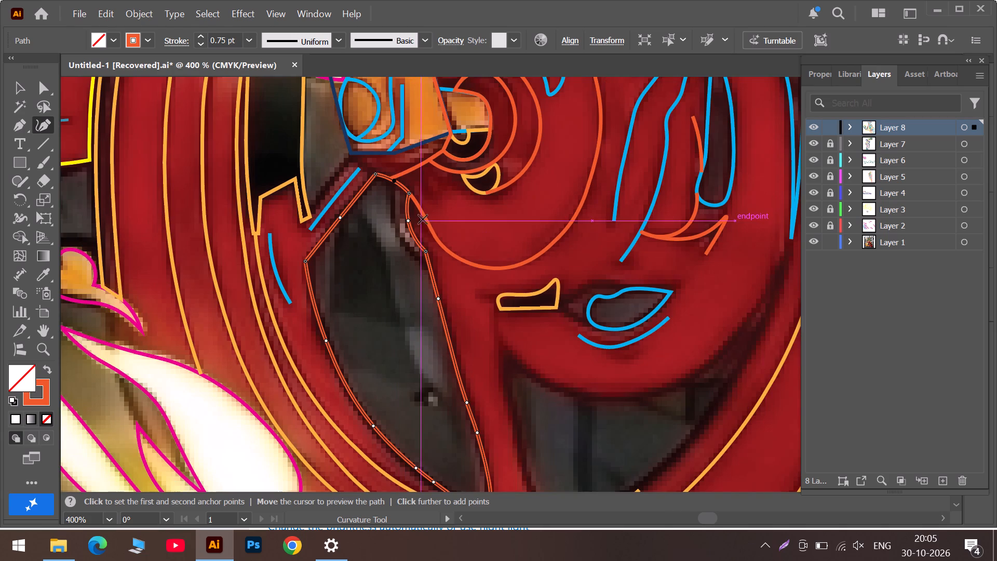
scroll(423, 215, "down", 7)
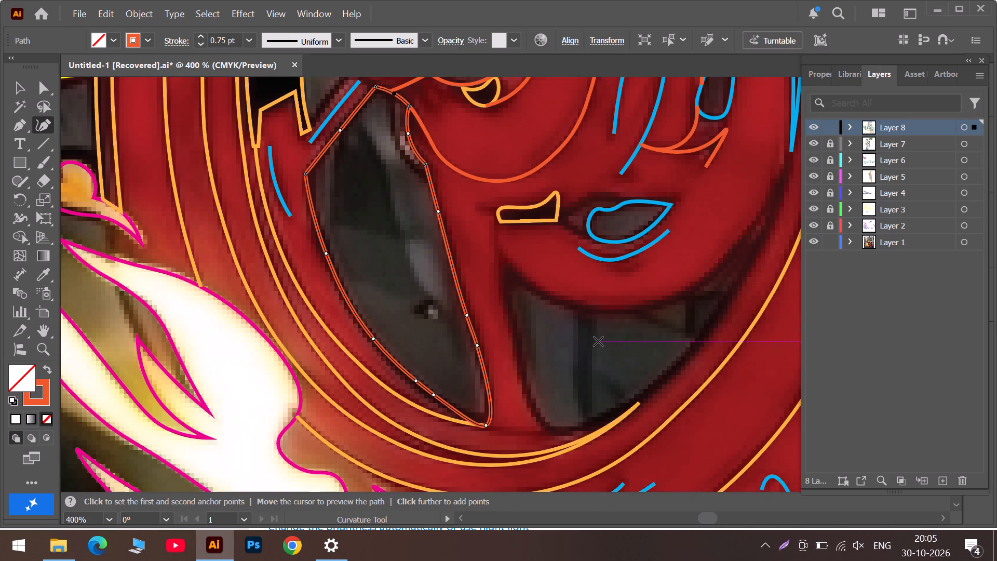
left_click(788, 164)
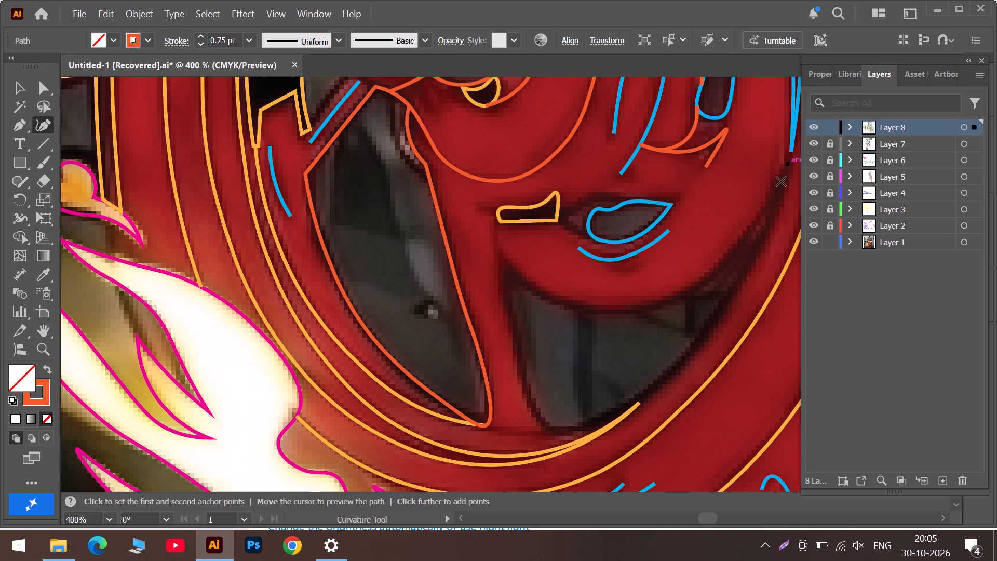
left_click(756, 220)
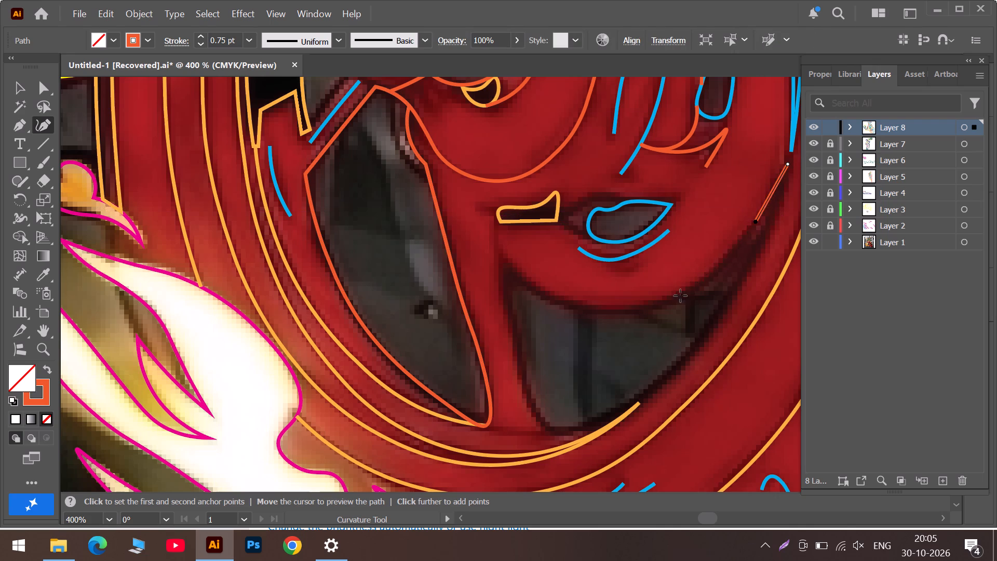
left_click_drag(677, 300, 671, 300)
left_click(581, 309)
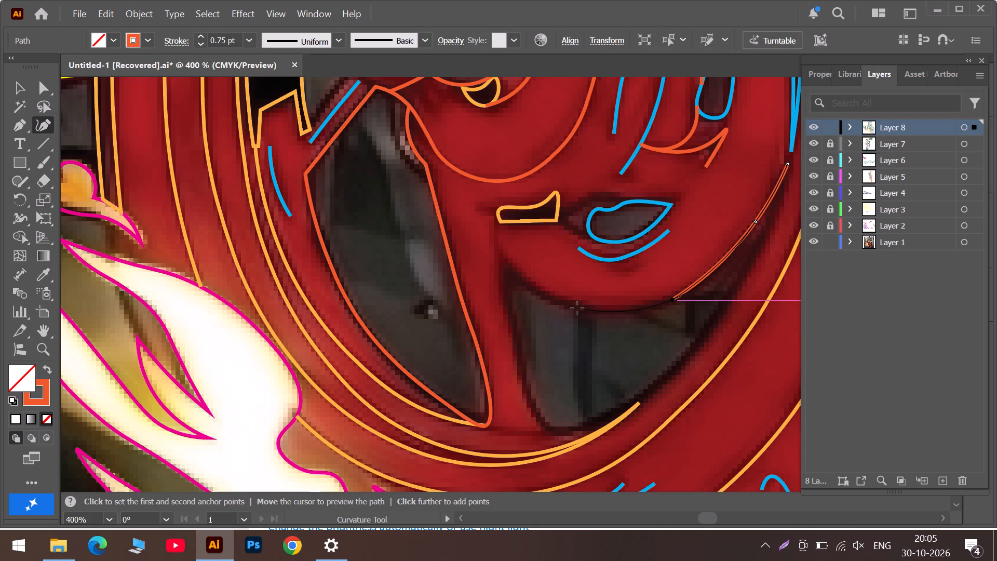
double_click(501, 255)
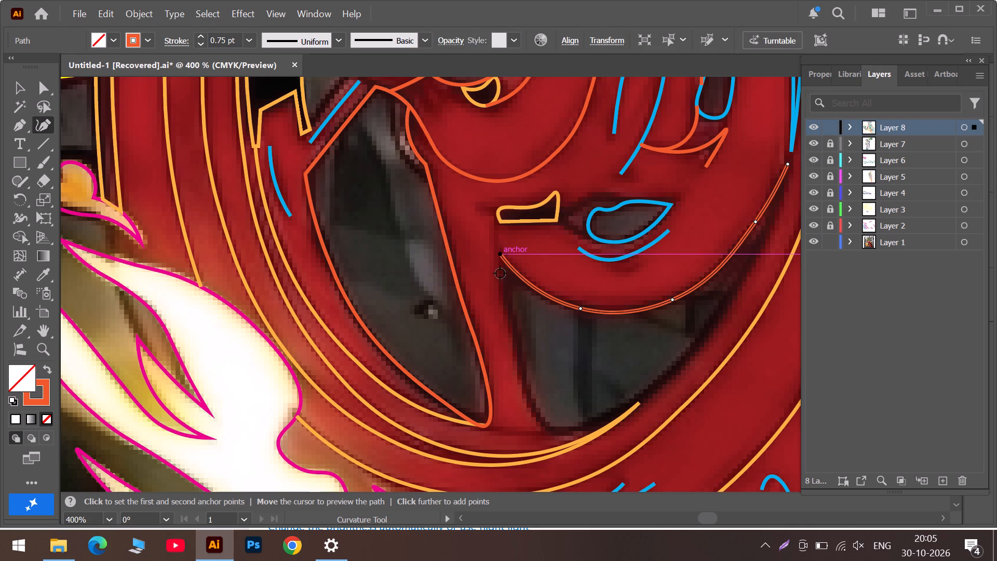
Continue the outline down the spoke's edge to a sharp bottom corner and back along the curved outer edge, closing it at the starting tip.
left_click(507, 306)
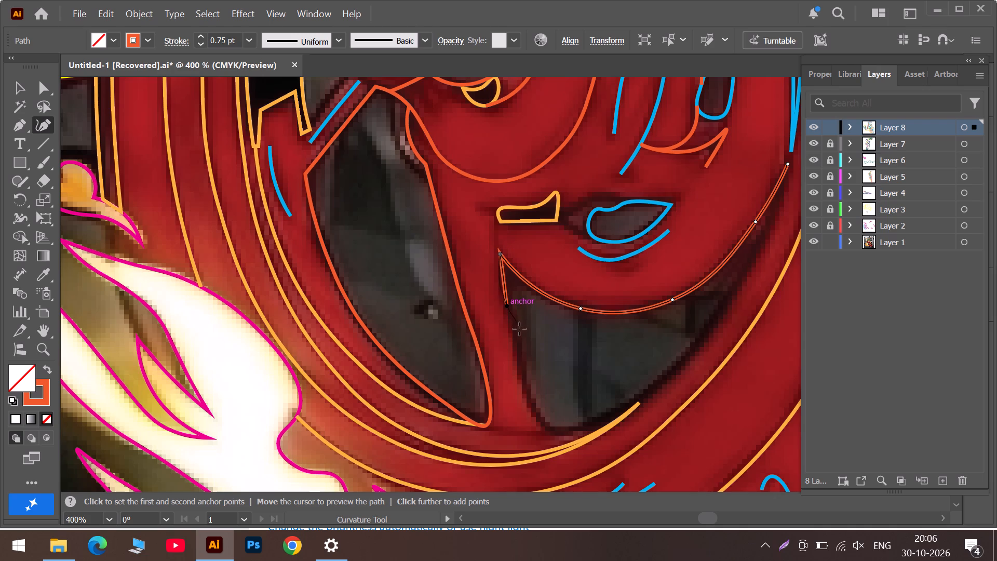
left_click(519, 364)
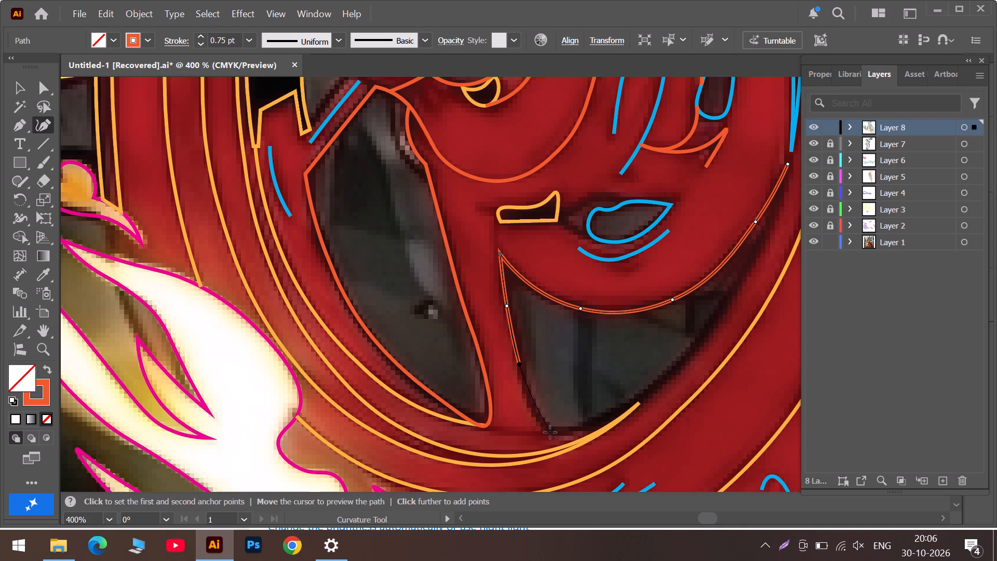
triple_click(550, 432)
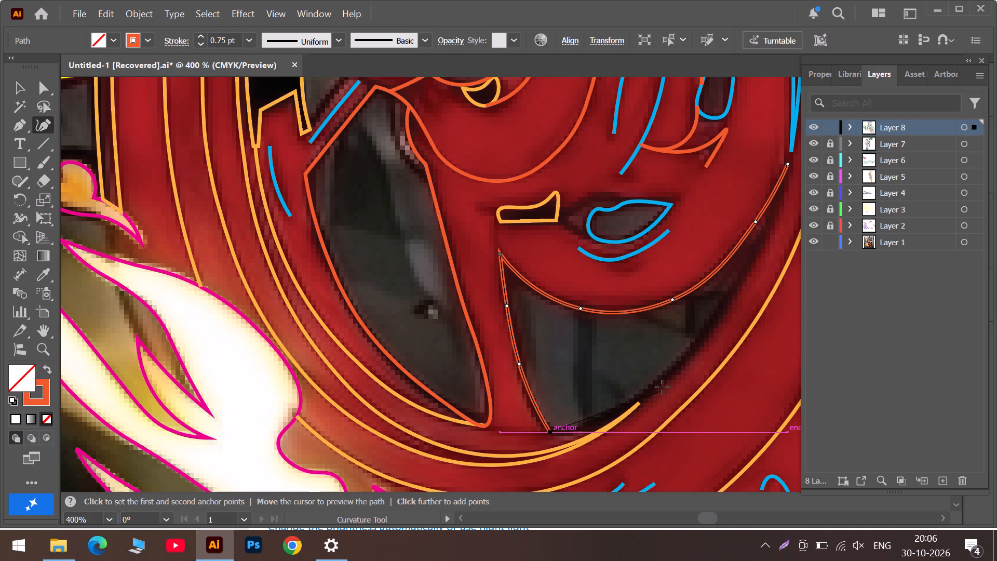
left_click(658, 383)
left_click(734, 292)
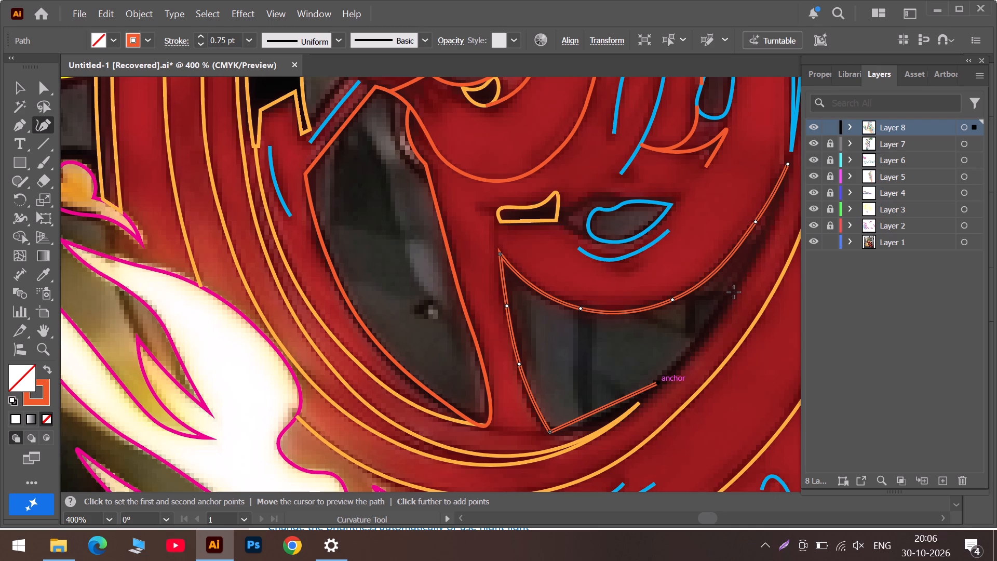
left_click(789, 164)
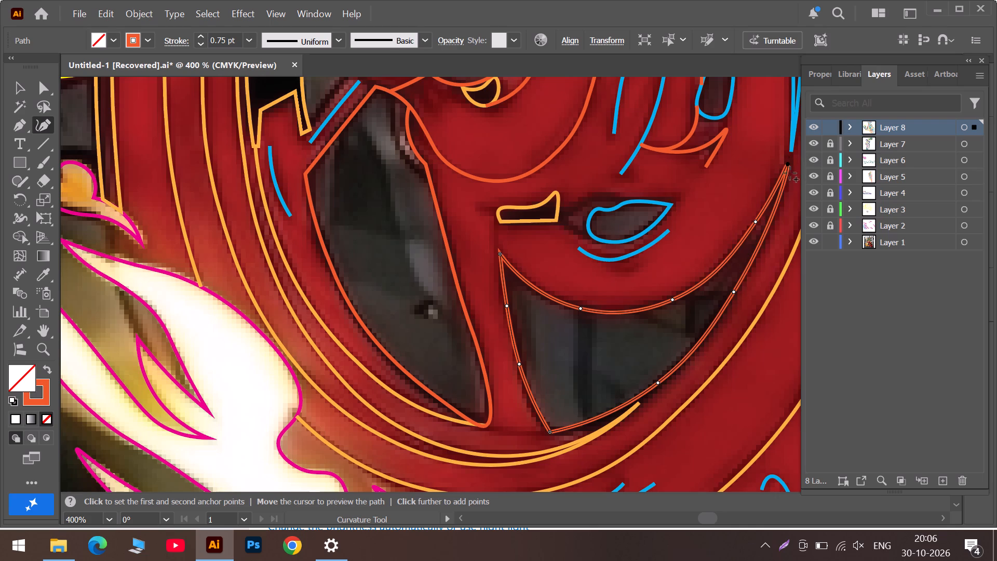
Add an anchor on the new outline's lower outer edge and slide the neighbouring anchor up to follow the wheel rim.
left_click(605, 417)
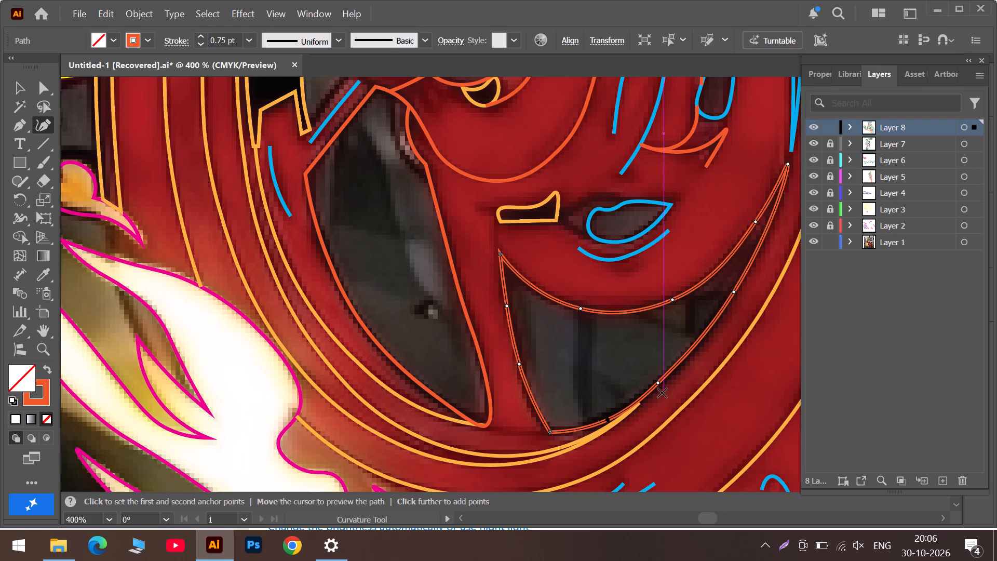
left_click_drag(659, 384, 670, 372)
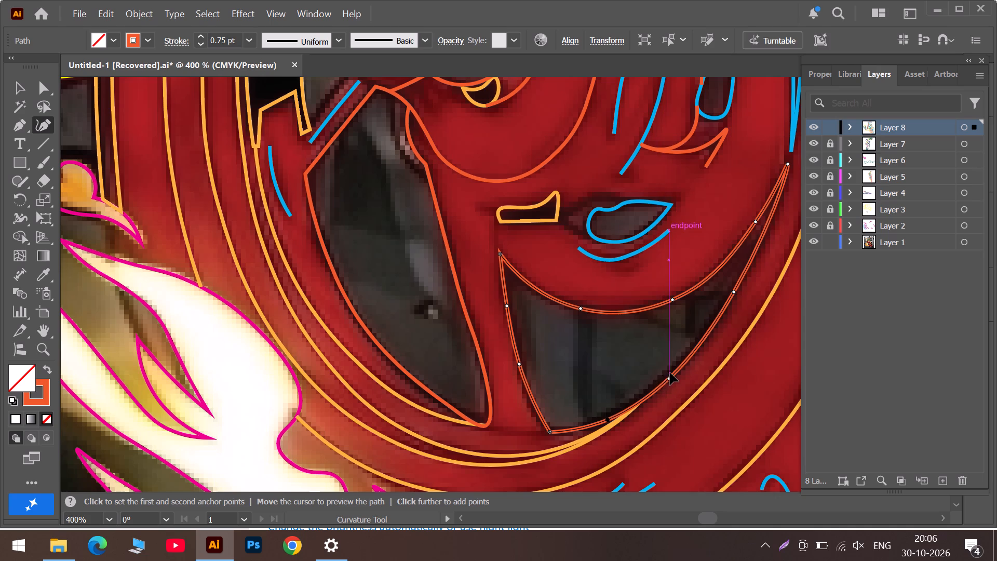
left_click_drag(670, 372, 670, 375)
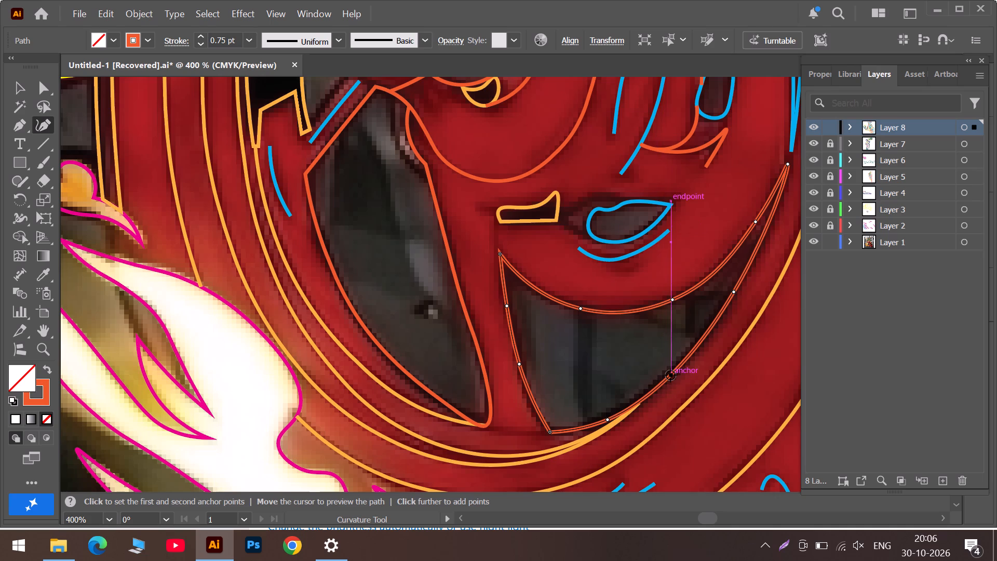
scroll(583, 359, "down", 2, "alt")
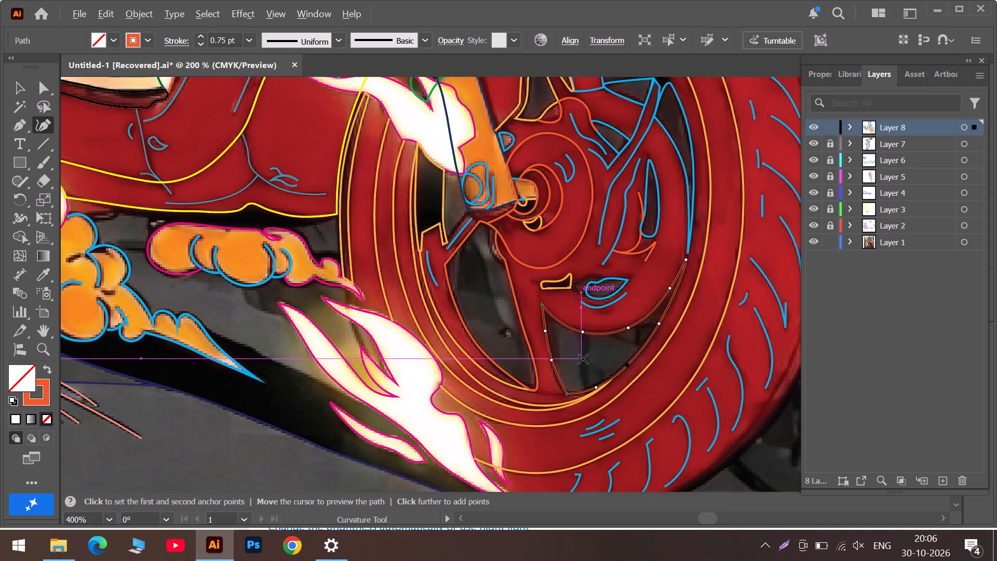
scroll(596, 300, "up", 3, "alt")
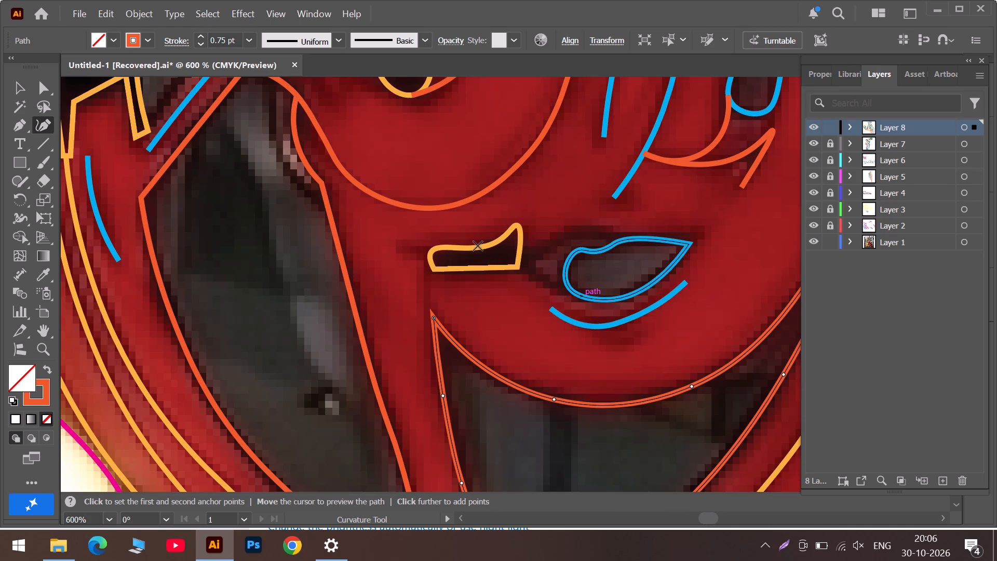
Draw a closed curved outline around the small dark patch between the yellow-orange outline and the blue leaf-shaped outline, with sharp corners at its tips.
left_click(610, 237)
left_click(590, 226)
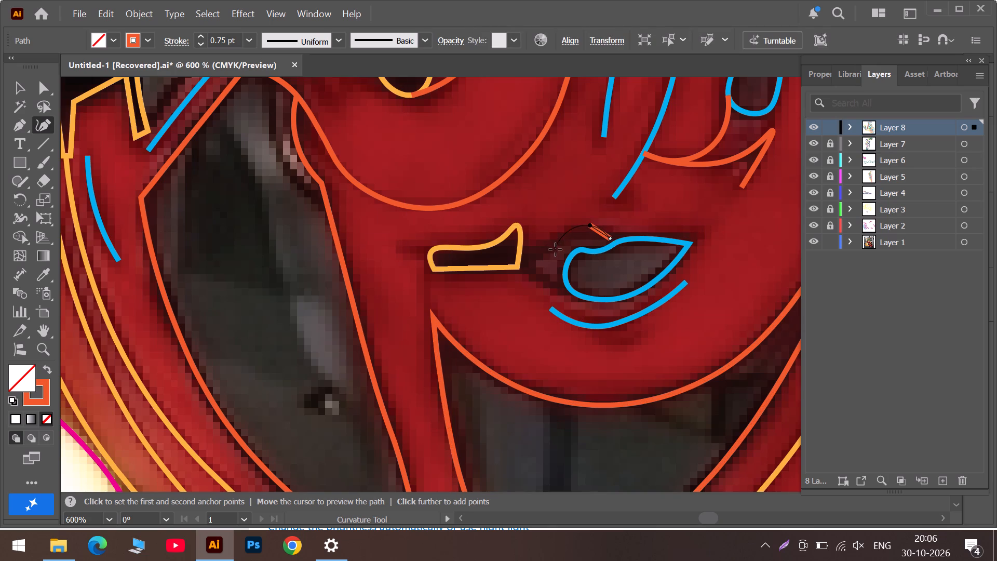
left_click(555, 249)
left_click(522, 260)
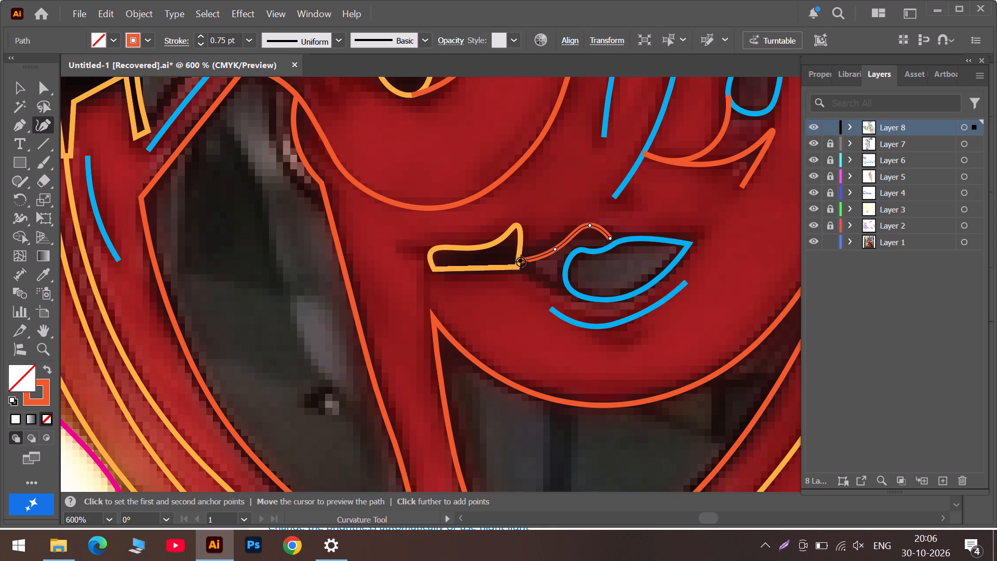
double_click(521, 262)
left_click(546, 281)
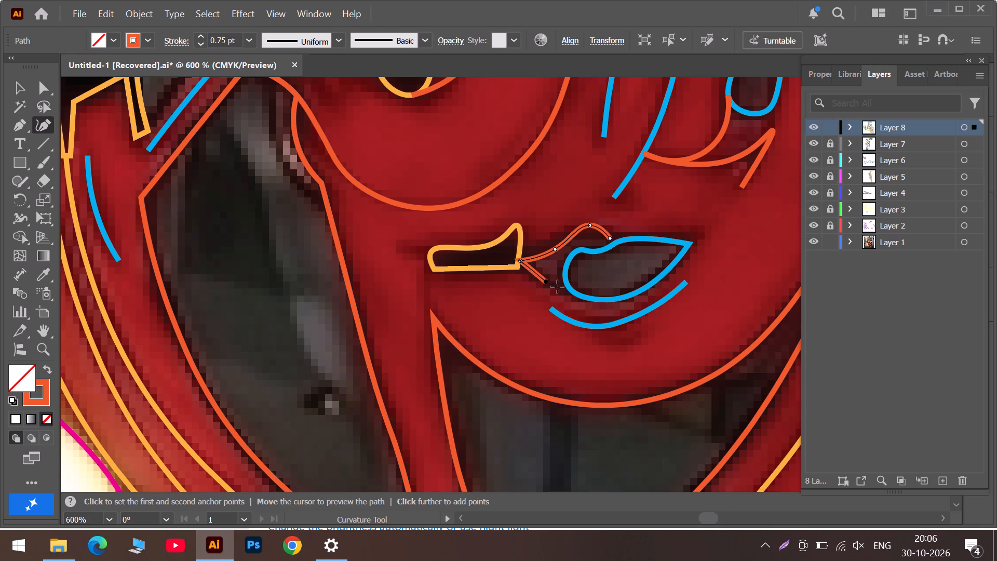
double_click(561, 287)
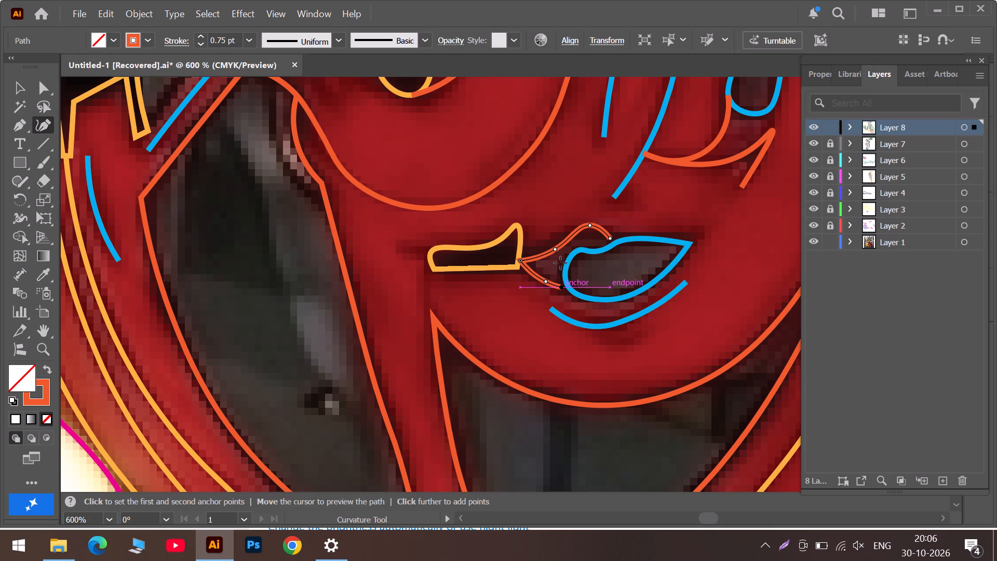
left_click(560, 262)
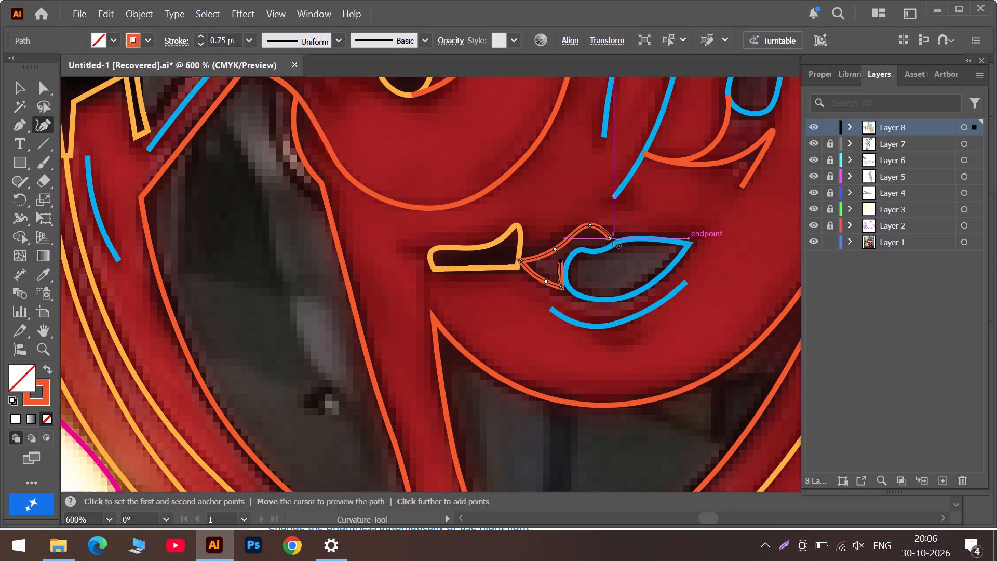
double_click(609, 239)
Reshape the new outline's inner edge to follow the blue leaf's upper curve, adding an anchor and keeping the end on the blue line sharp.
left_click_drag(558, 262, 559, 263)
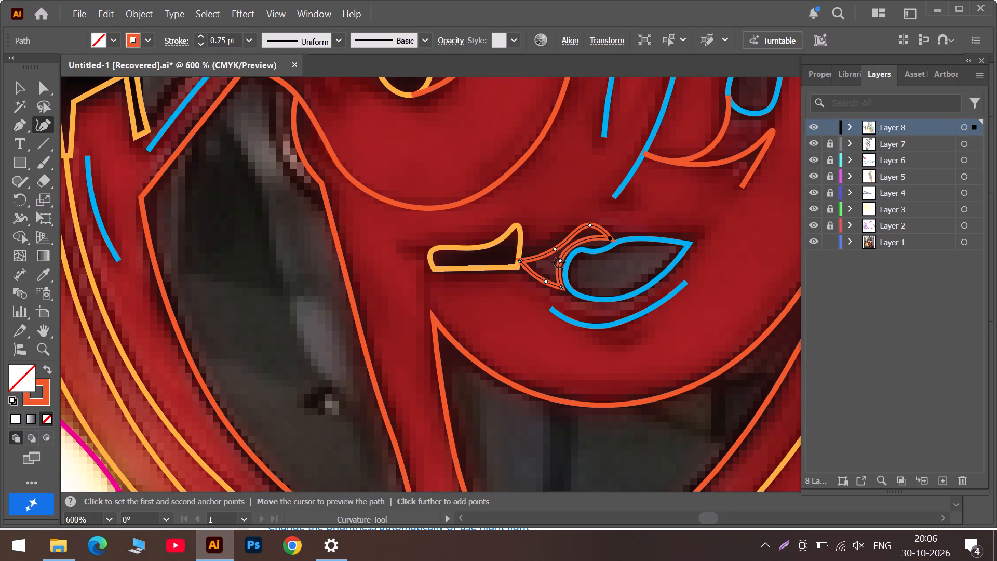
left_click_drag(559, 263, 569, 260)
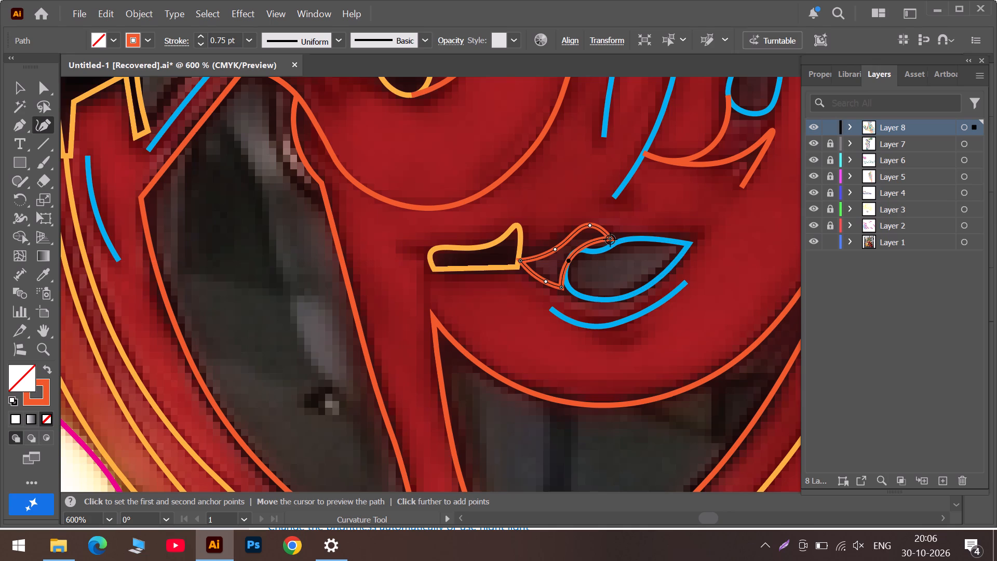
double_click(610, 239)
left_click(612, 239)
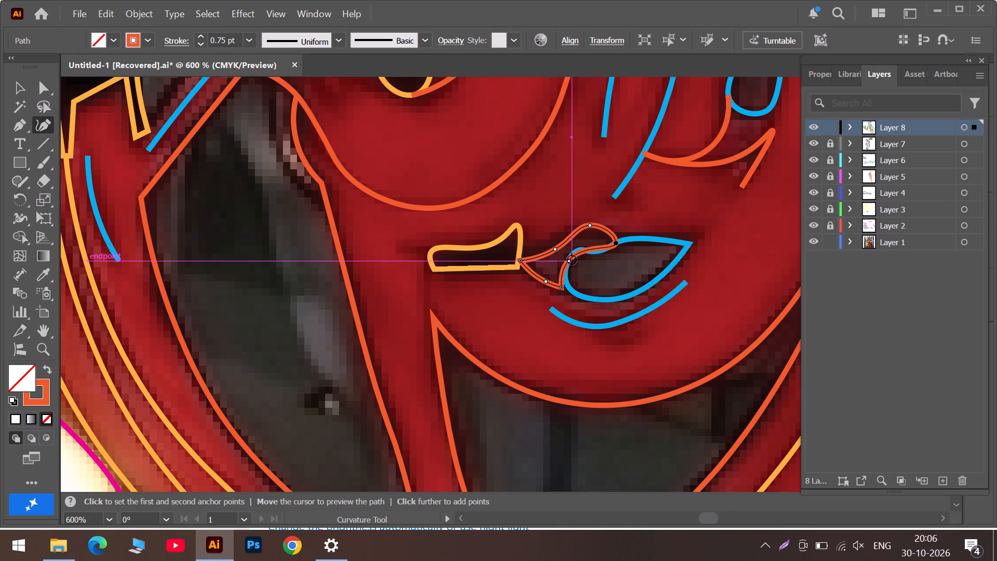
left_click_drag(572, 260, 575, 250)
left_click_drag(595, 245, 600, 251)
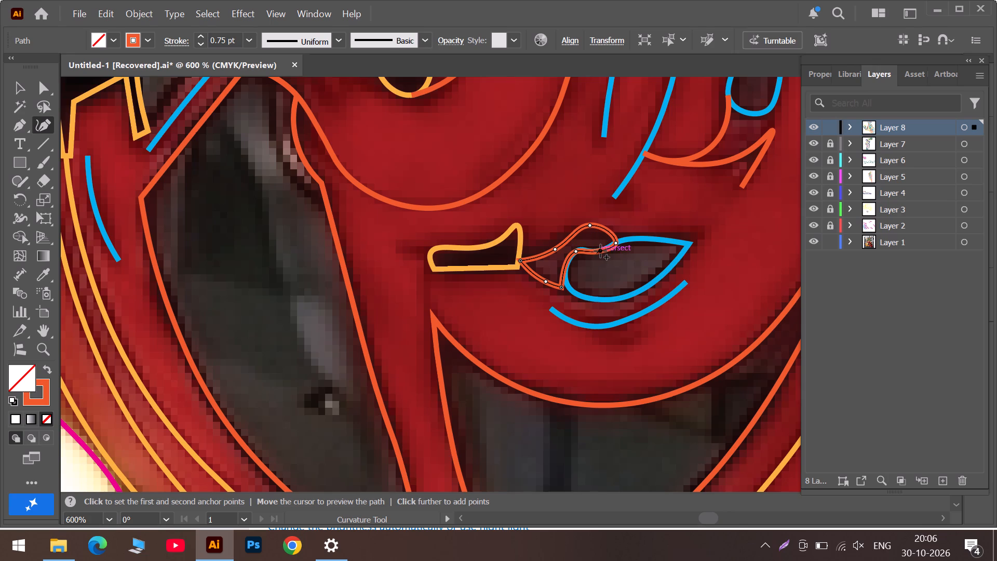
double_click(616, 243)
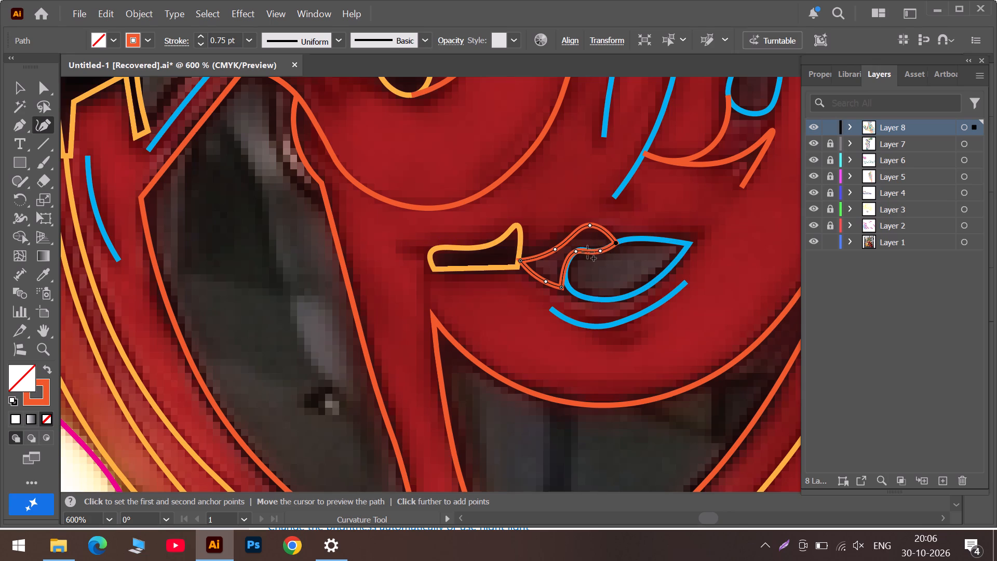
Move the outline's bottom corner onto the blue leaf and add an anchor on the short edge above it so they align.
left_click_drag(563, 289, 570, 283)
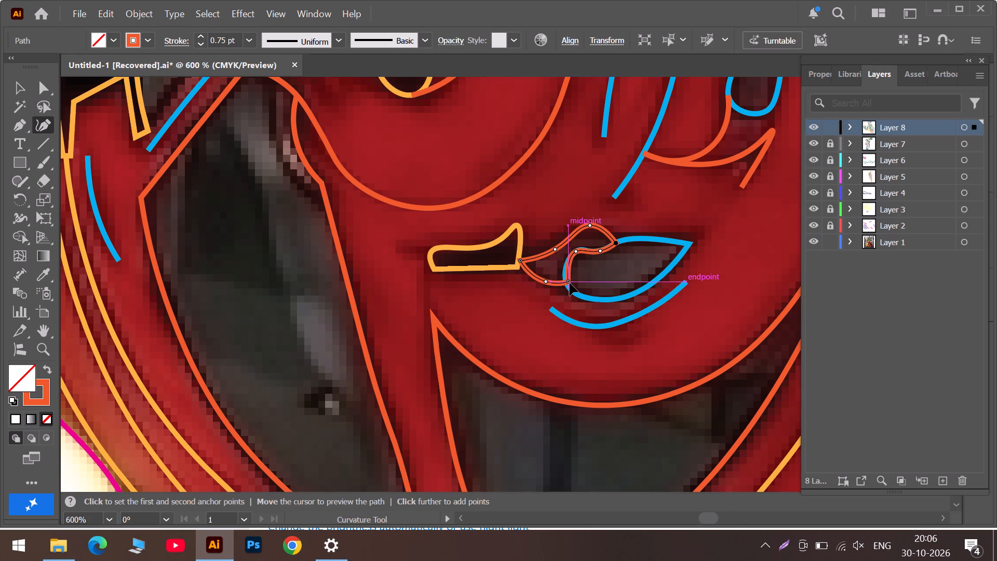
left_click_drag(570, 283, 568, 285)
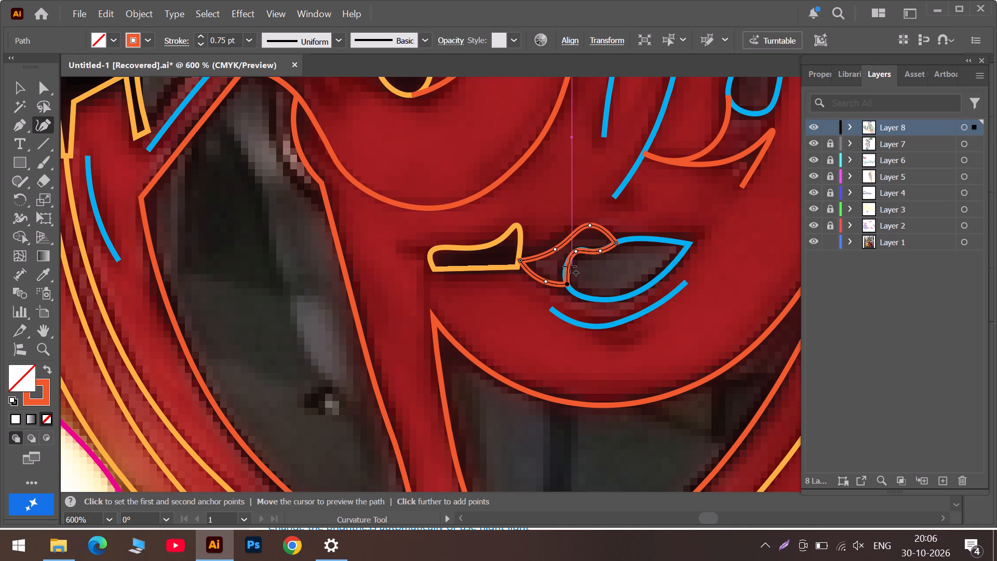
left_click_drag(566, 266, 563, 273)
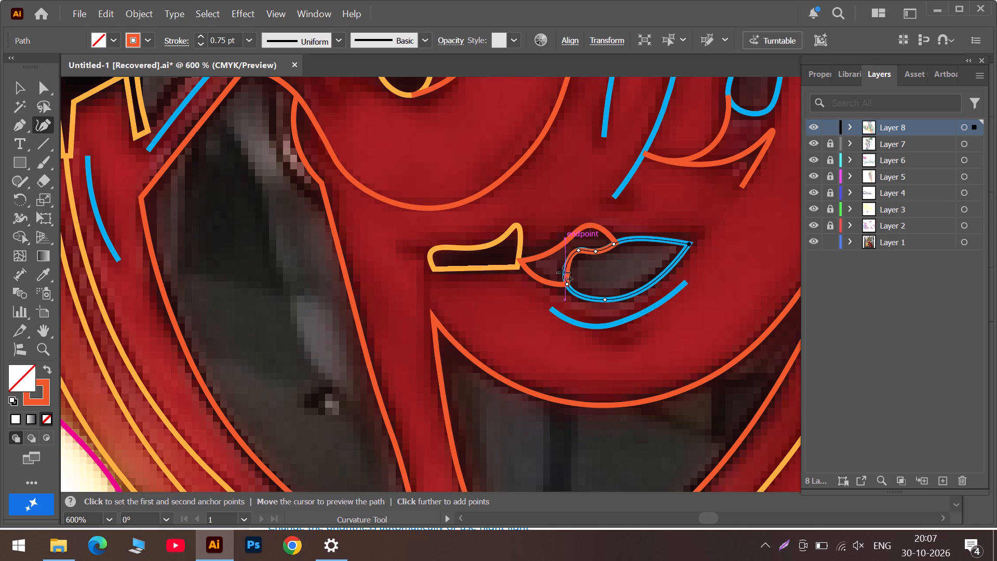
left_click_drag(563, 273, 563, 273)
left_click_drag(569, 272, 567, 272)
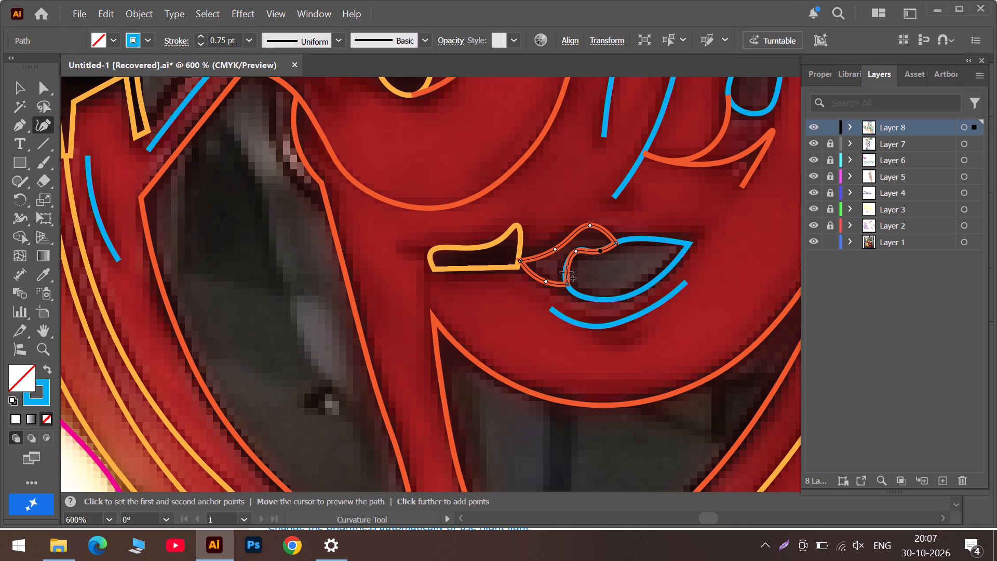
left_click_drag(567, 272, 564, 274)
left_click(567, 272)
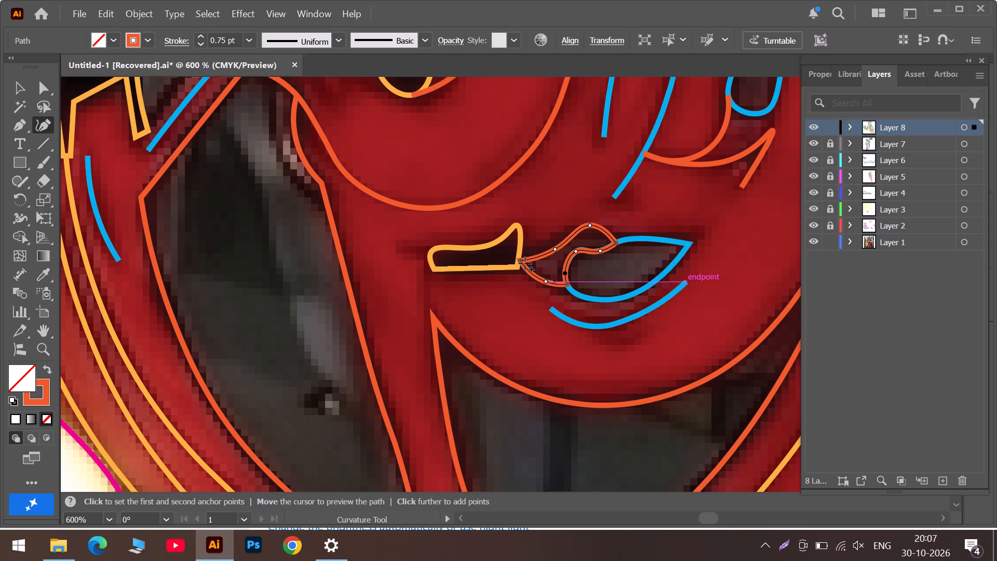
Fine-tune the outline's pointed tip so it meets the side edge of the yellow-orange outline.
left_click_drag(520, 262, 520, 267)
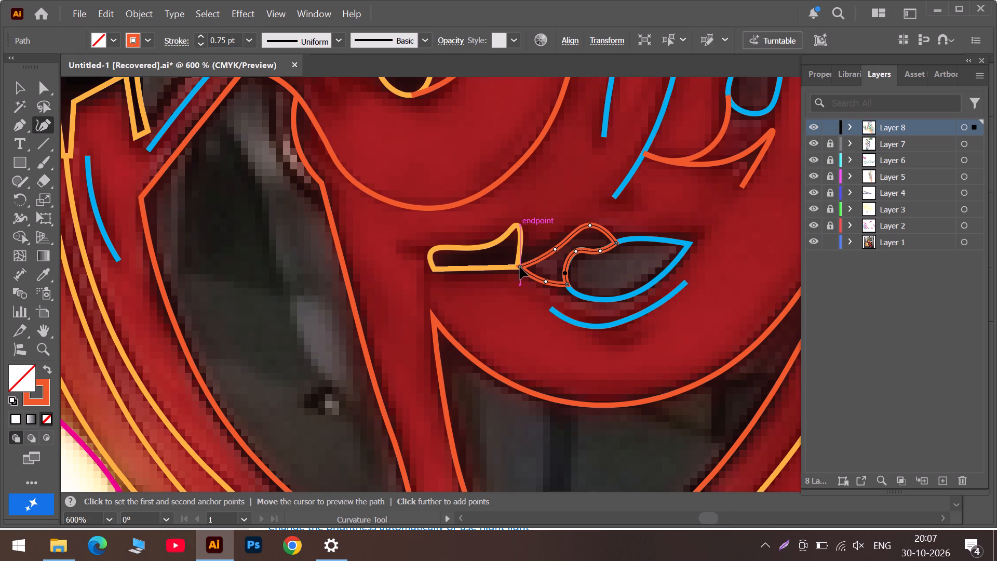
left_click_drag(520, 267, 517, 267)
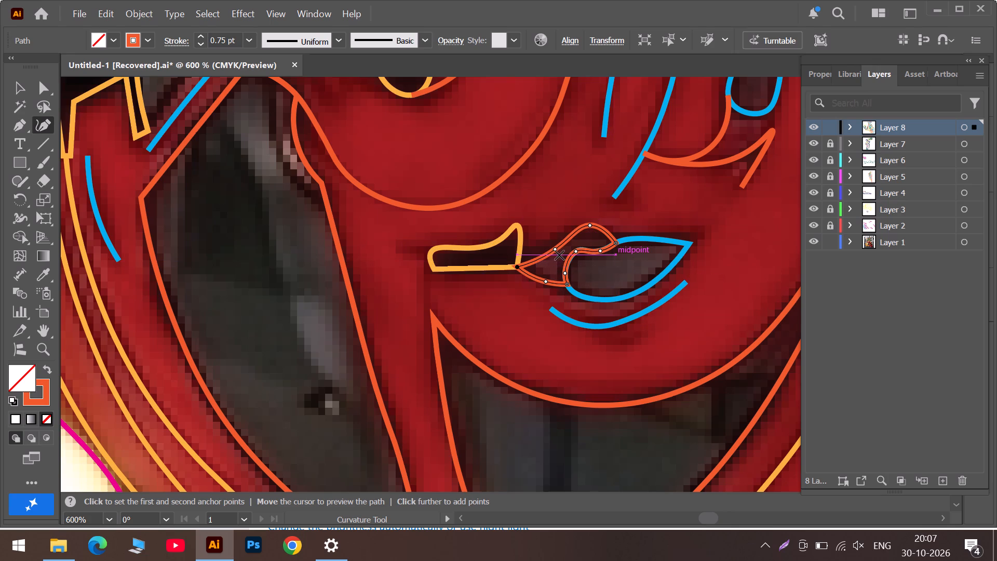
left_click_drag(517, 266, 521, 261)
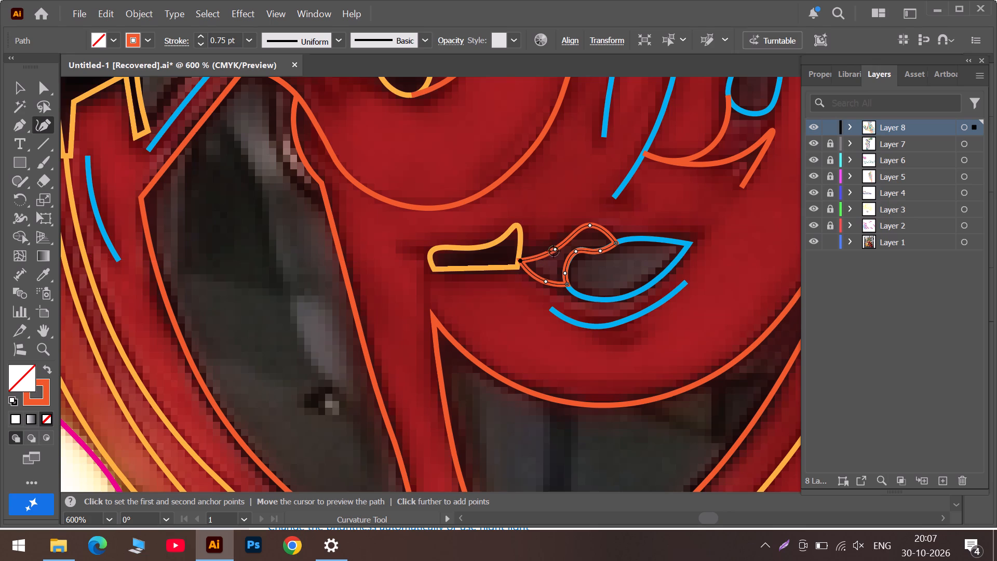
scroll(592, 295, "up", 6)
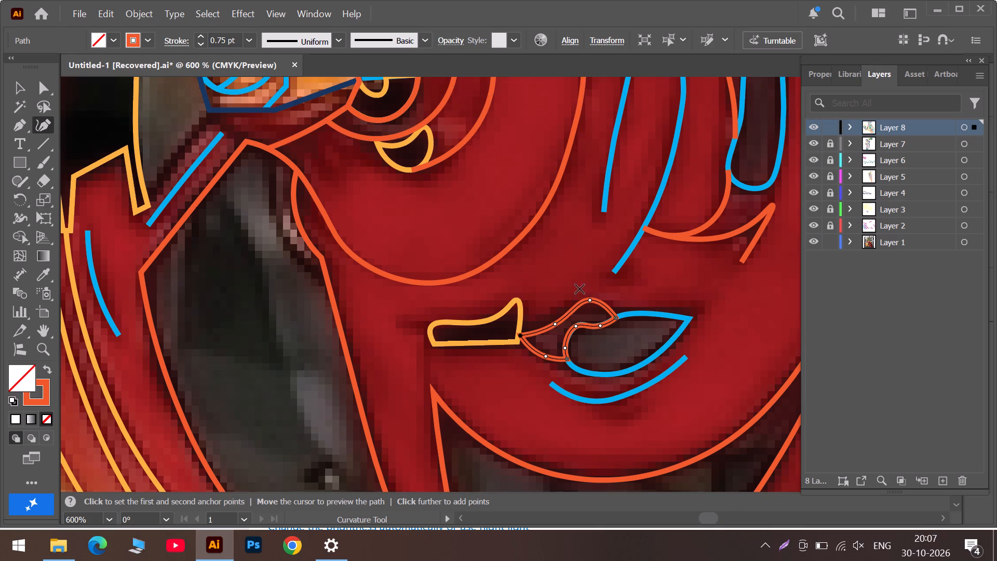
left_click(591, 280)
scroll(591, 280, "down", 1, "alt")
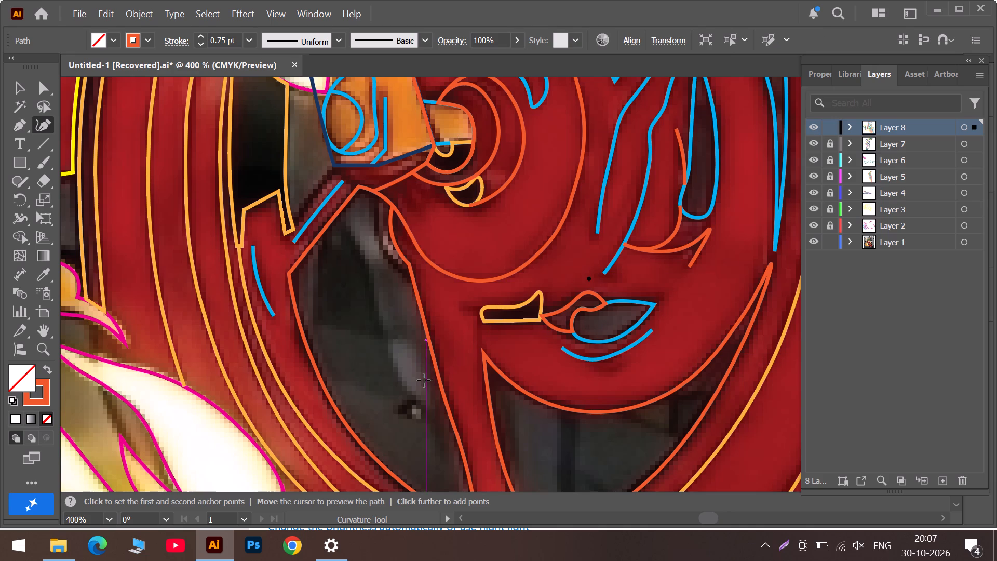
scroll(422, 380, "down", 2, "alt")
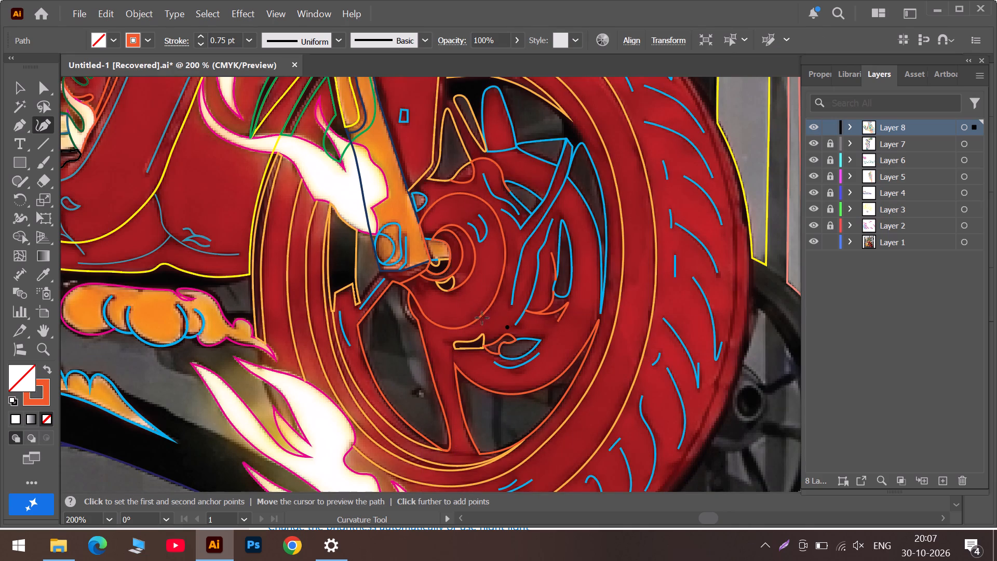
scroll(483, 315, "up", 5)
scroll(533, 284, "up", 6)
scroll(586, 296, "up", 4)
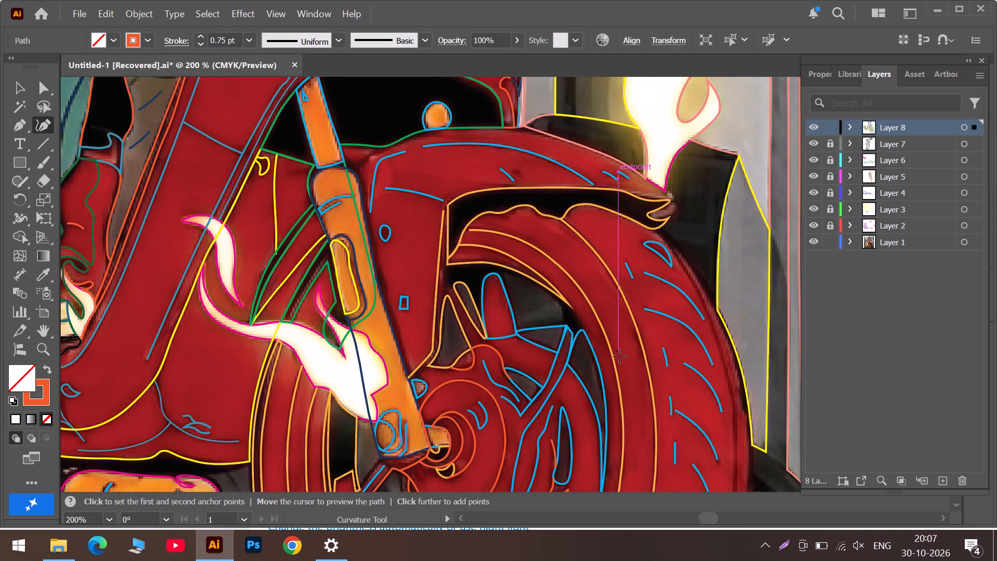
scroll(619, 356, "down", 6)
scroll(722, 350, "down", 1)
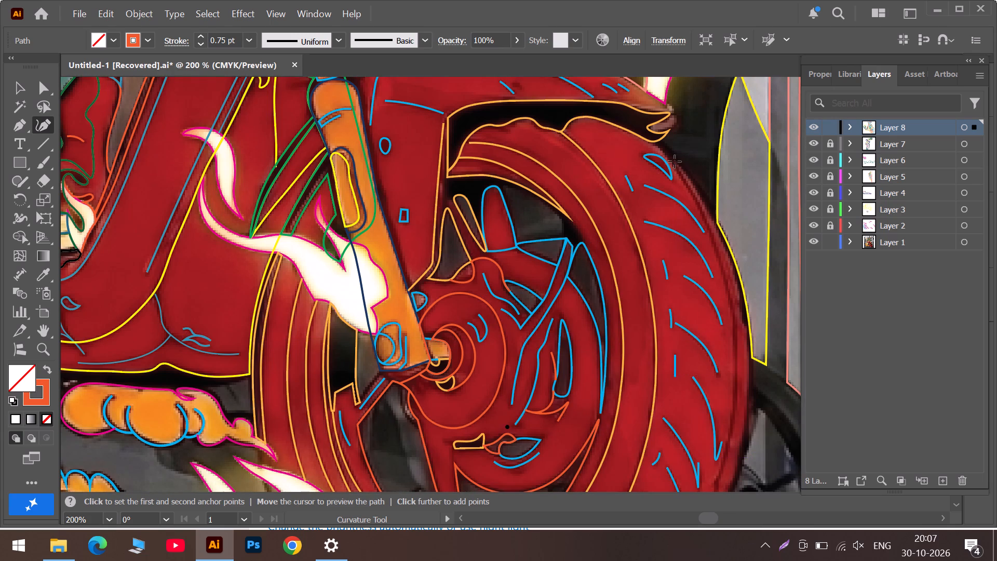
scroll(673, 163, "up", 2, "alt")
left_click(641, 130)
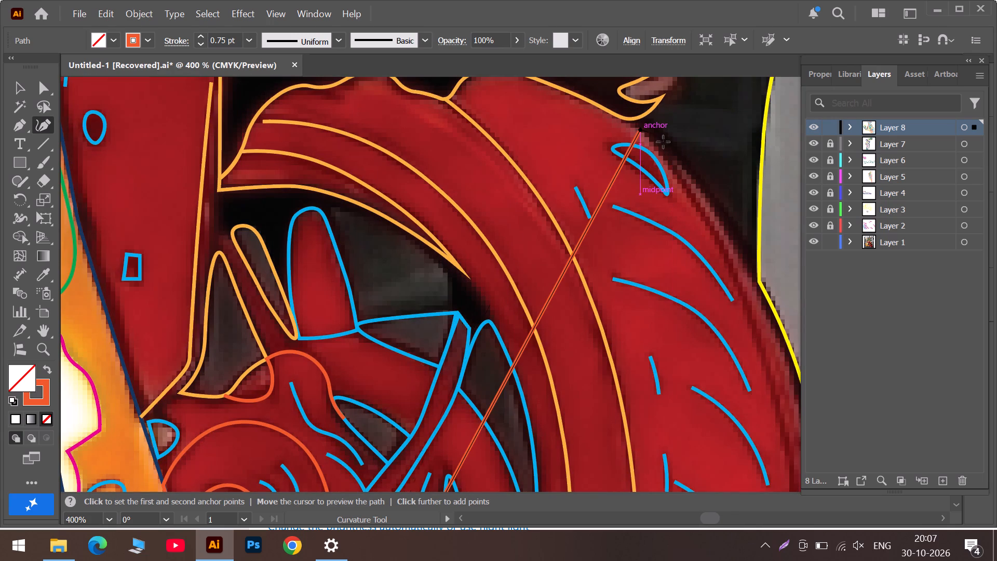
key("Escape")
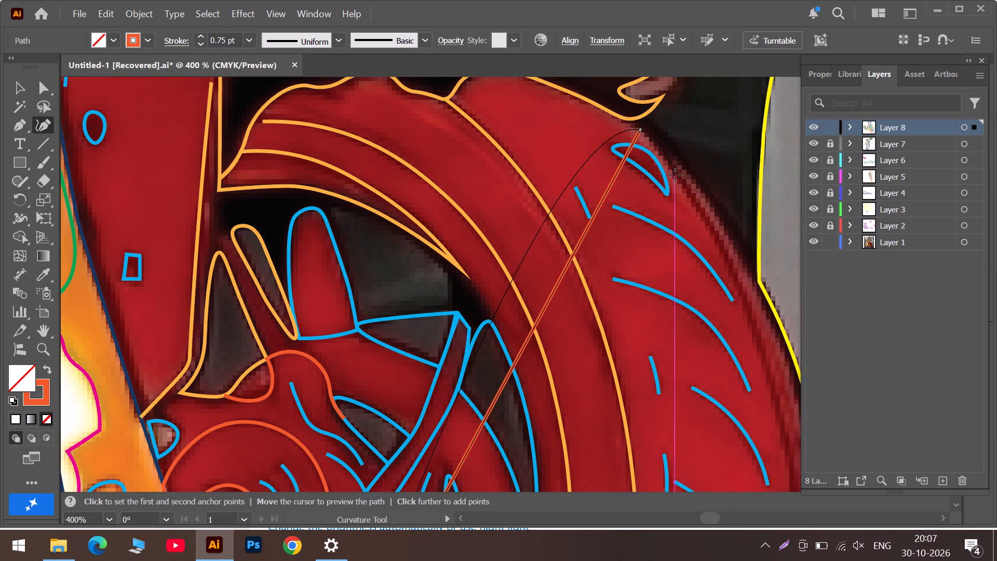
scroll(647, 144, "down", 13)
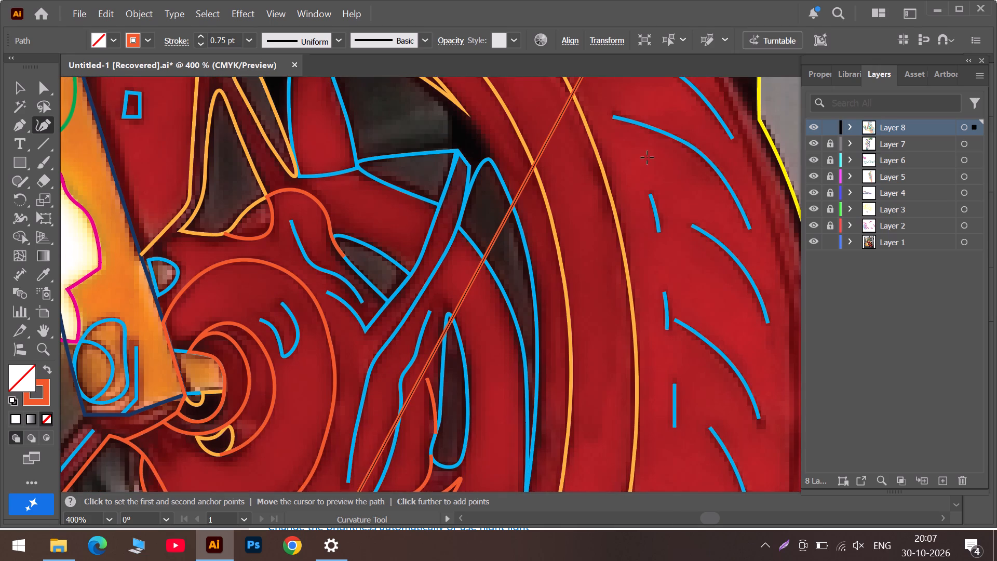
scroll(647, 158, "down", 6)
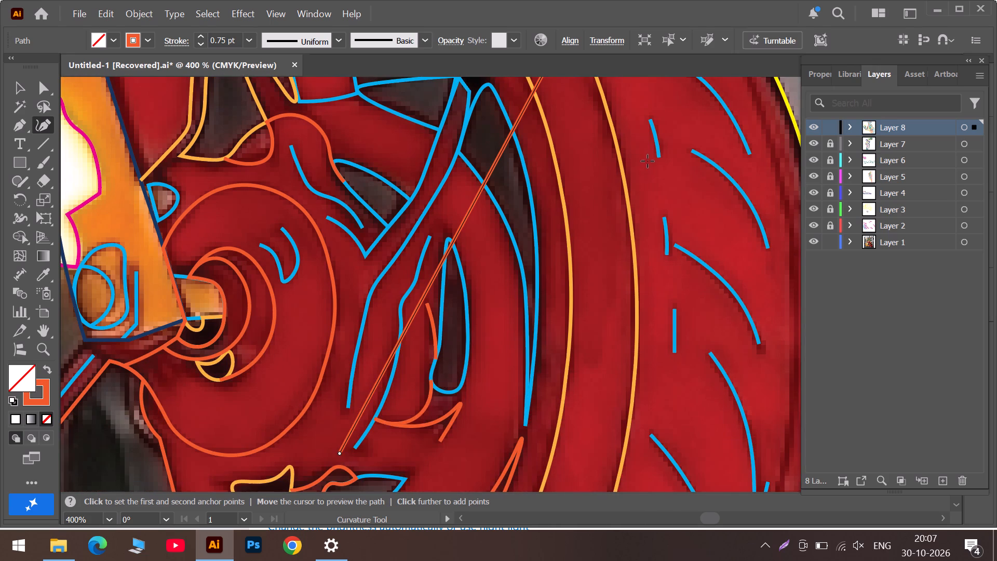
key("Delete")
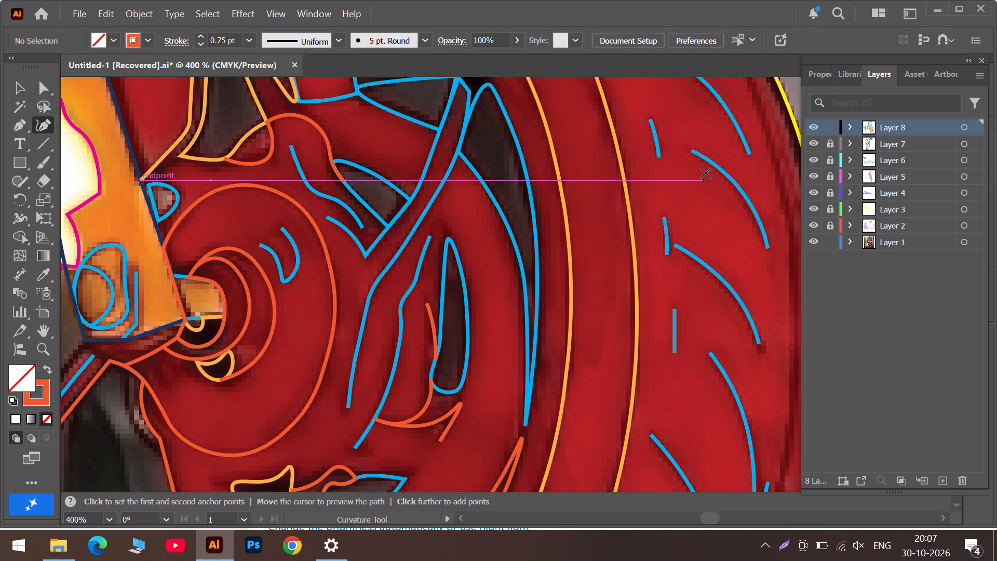
Draw the inner edge of the tyre's outer shading strip, curving from below the fender tip down along the tyre.
scroll(708, 163, "up", 5)
scroll(685, 88, "up", 16)
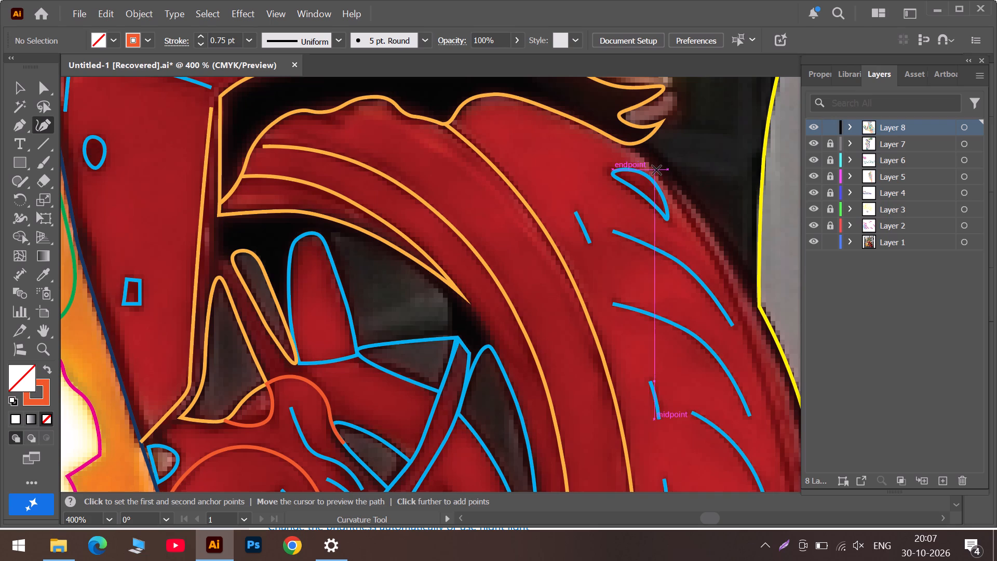
left_click(644, 156)
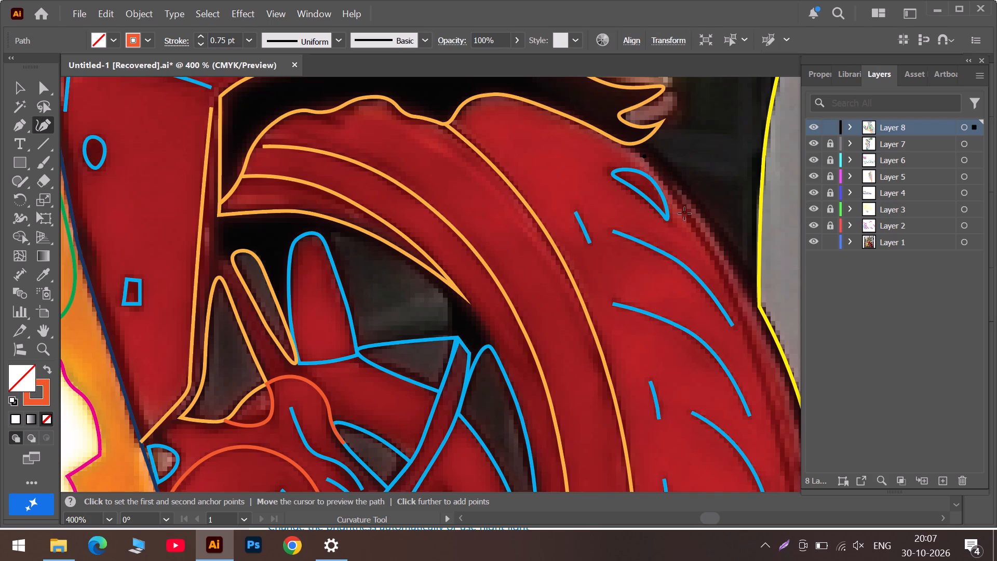
left_click(691, 217)
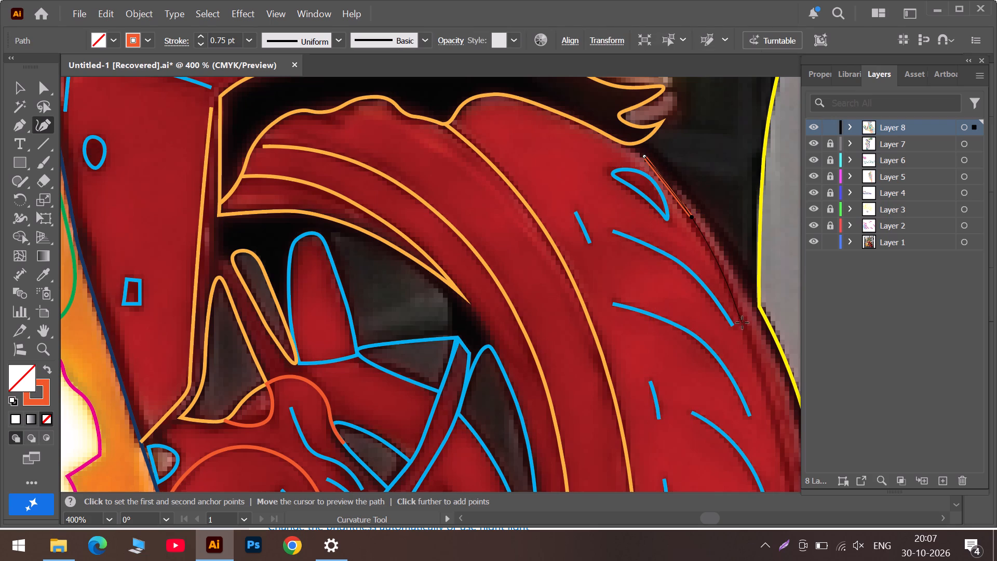
left_click(743, 325)
scroll(744, 325, "down", 8)
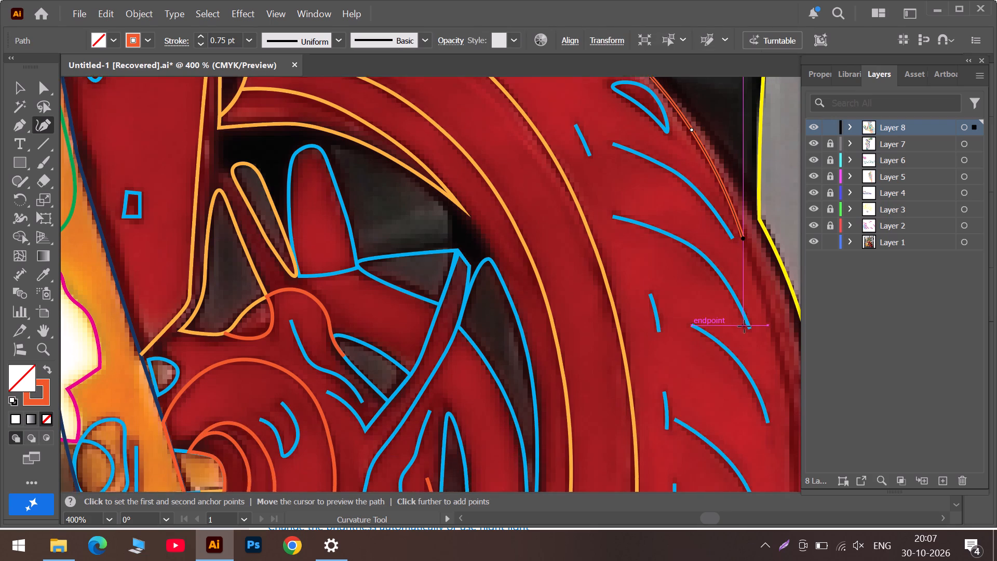
scroll(744, 326, "down", 2)
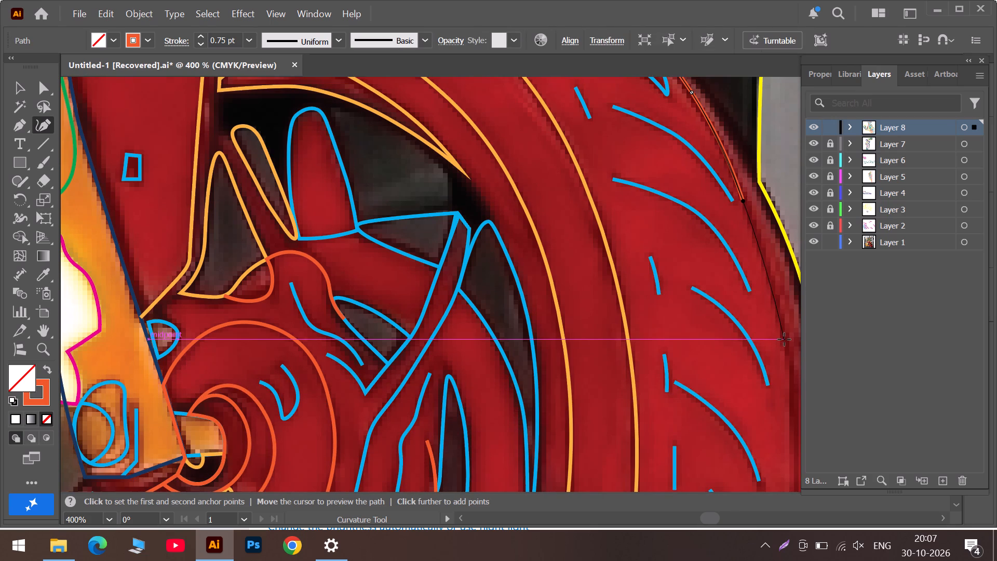
left_click(784, 339)
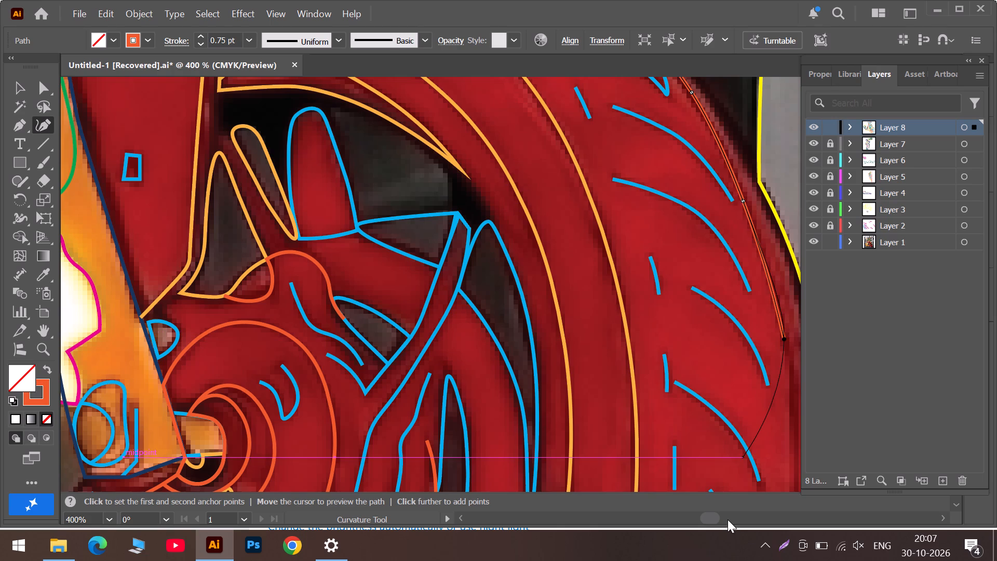
left_click(727, 519)
scroll(488, 443, "down", 7)
scroll(322, 378, "down", 1)
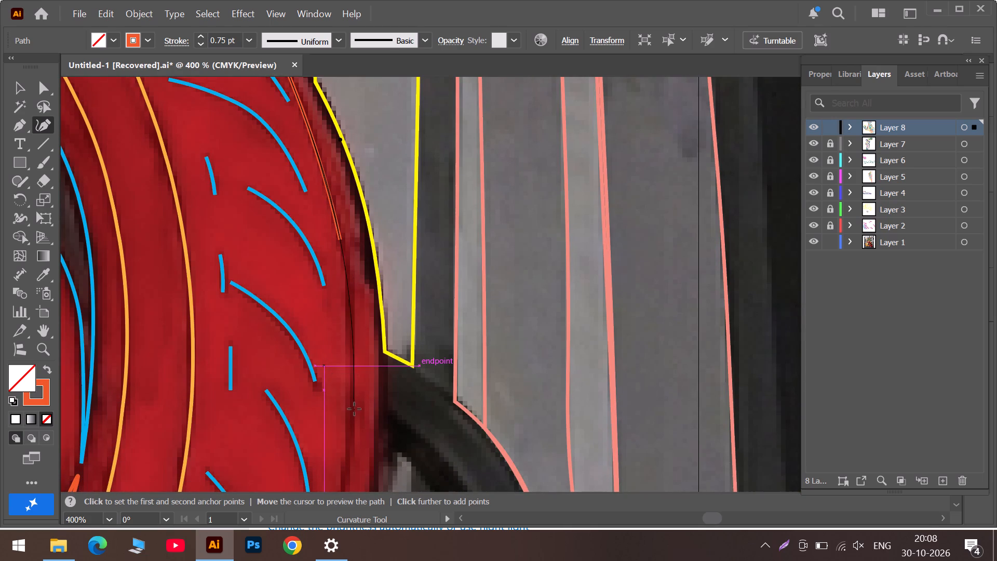
Continue the shading strip's inner edge down the tyre, curving inward past the blue tread marks beside the dark wheel parts.
left_click(353, 416)
scroll(353, 416, "down", 6)
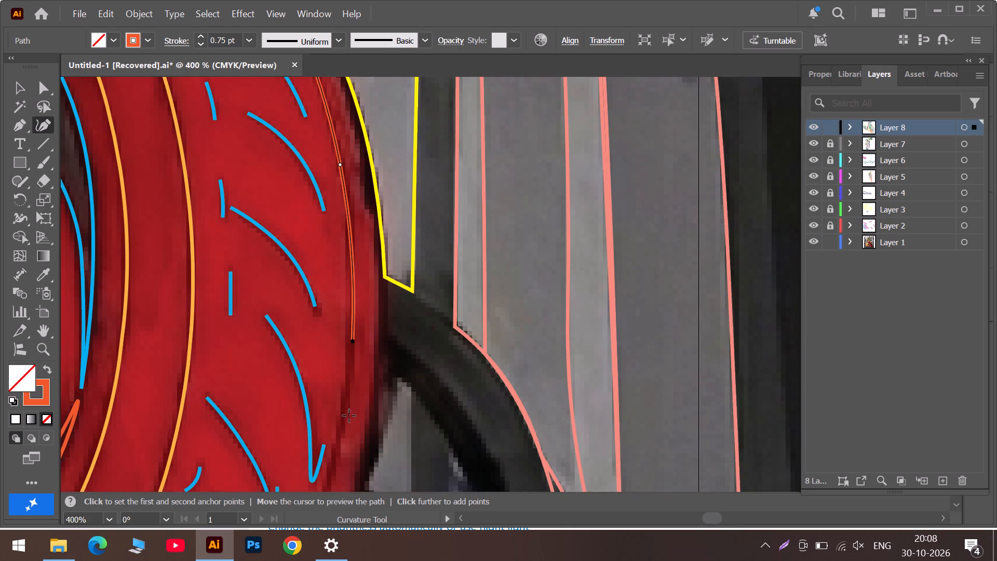
scroll(349, 416, "down", 5)
left_click(320, 457)
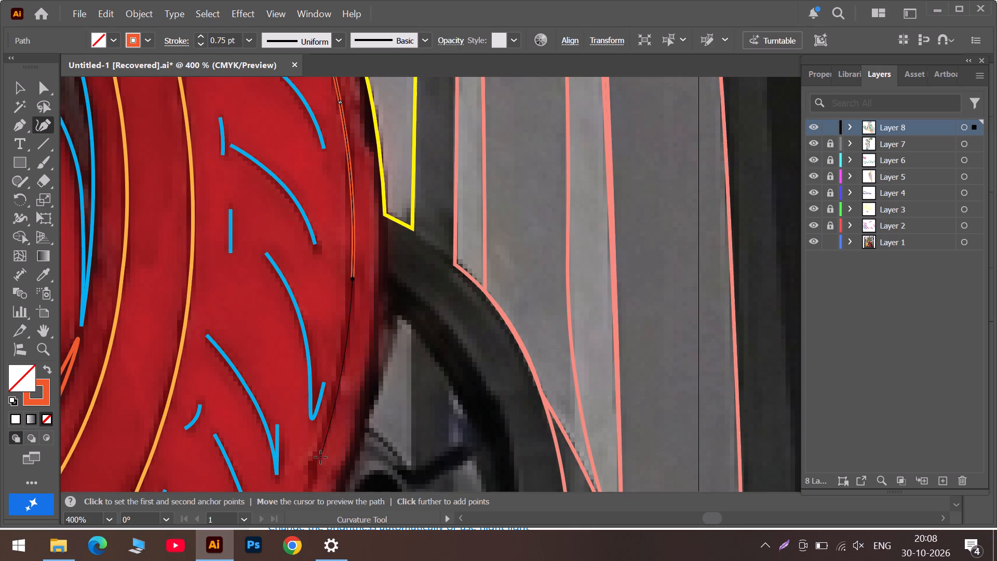
scroll(320, 457, "down", 6)
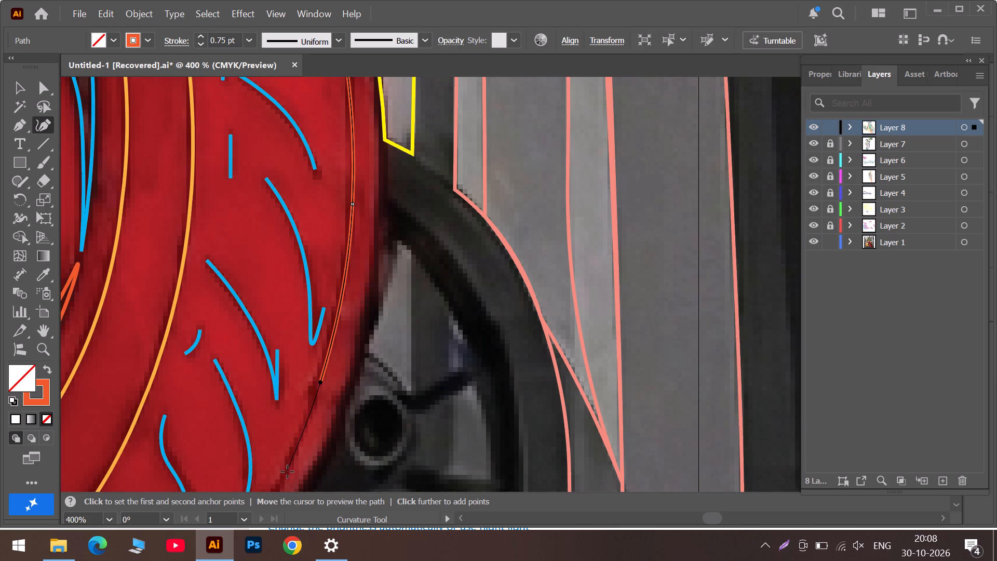
left_click(287, 472)
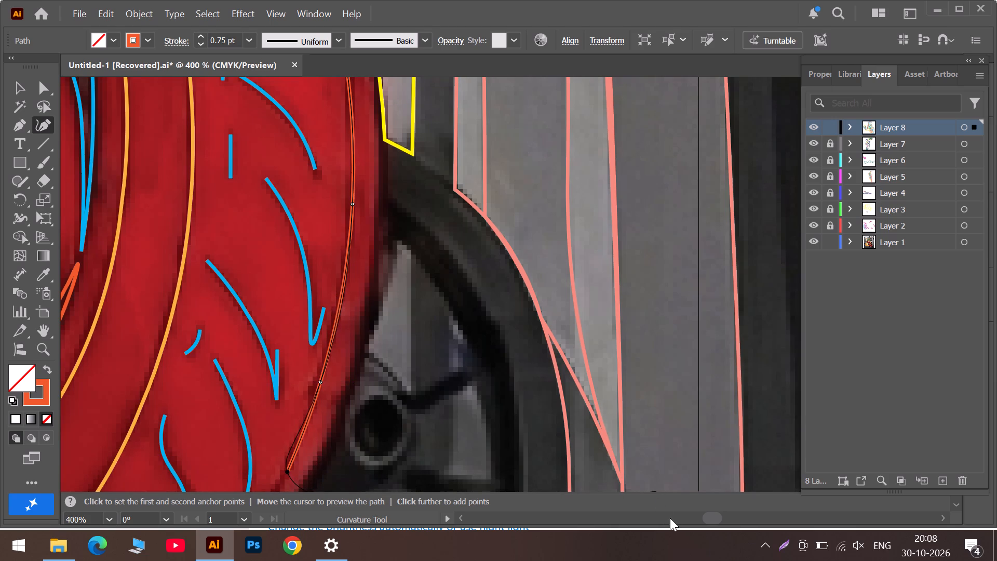
Extend the strip's inner edge around the tyre's lower curve to a sharp tip near the tyre's bottom, and nudge the anchor before it.
left_click(671, 522)
scroll(667, 499, "down", 12)
scroll(695, 445, "down", 6)
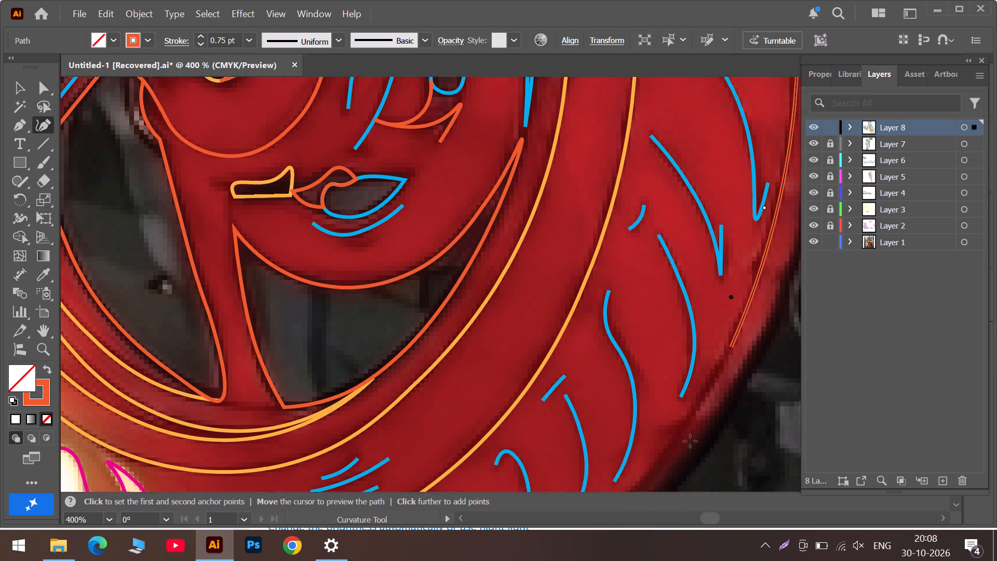
scroll(679, 436, "down", 3)
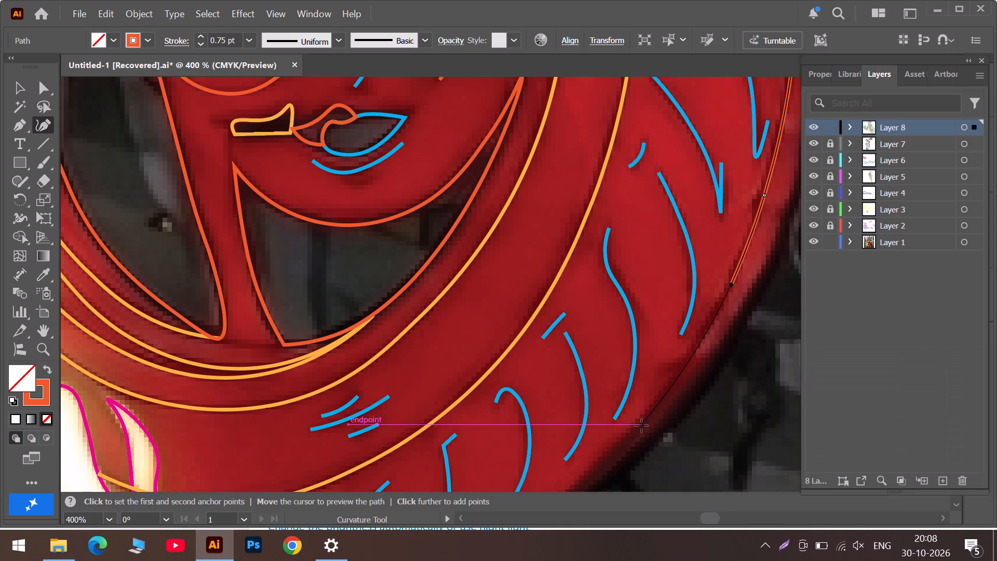
left_click(641, 425)
scroll(641, 425, "down", 10)
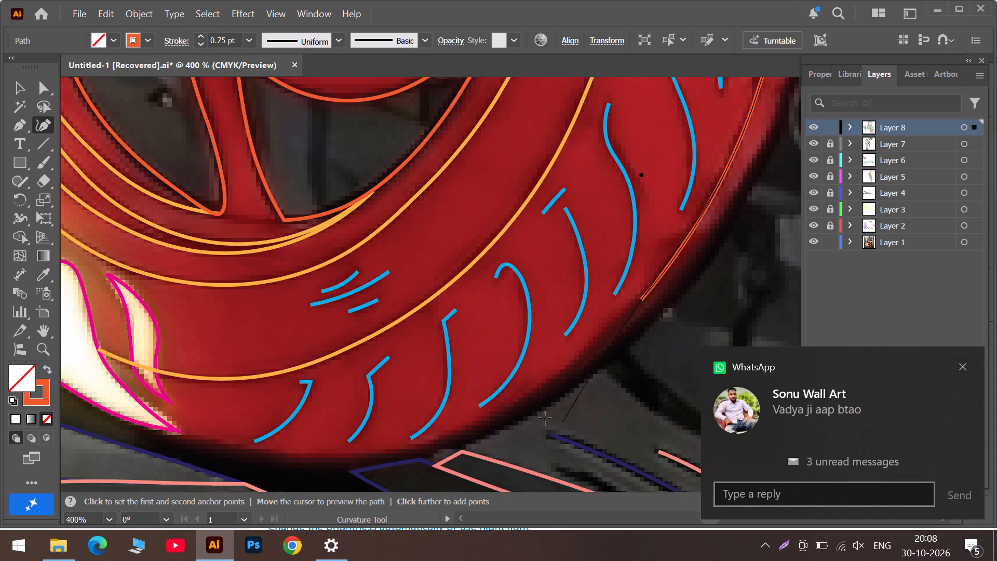
left_click(490, 427)
double_click(423, 450)
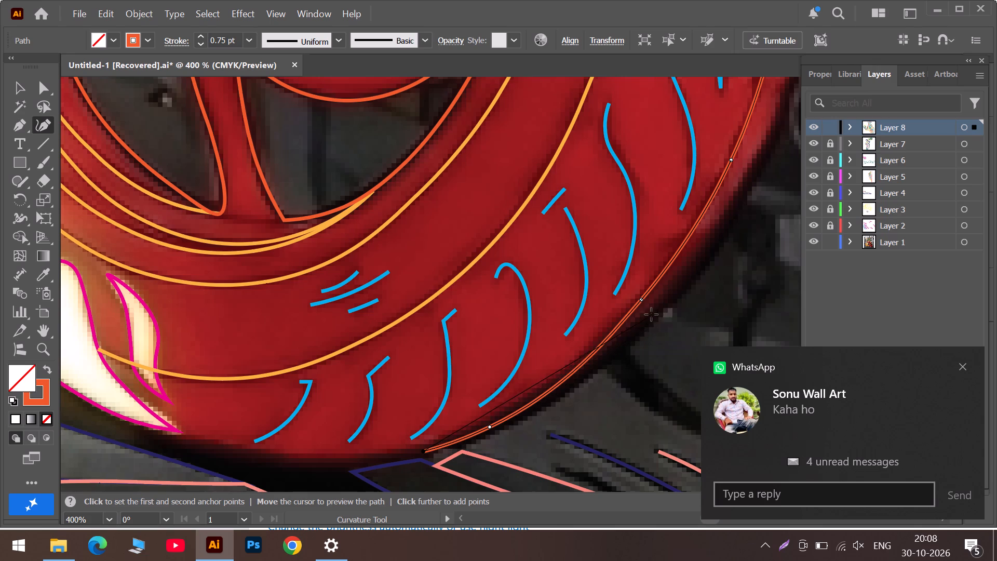
left_click_drag(487, 430, 481, 428)
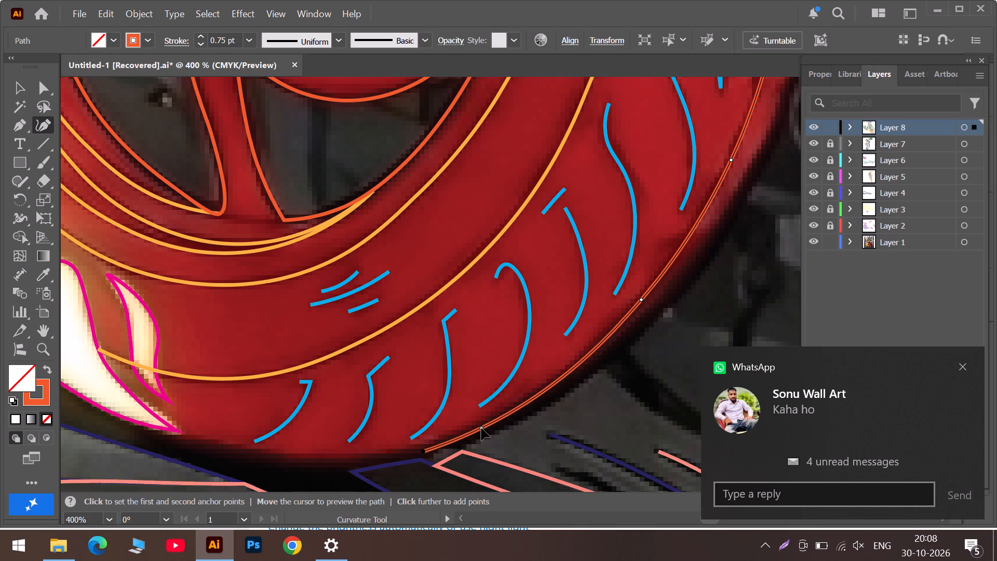
left_click_drag(481, 428, 481, 428)
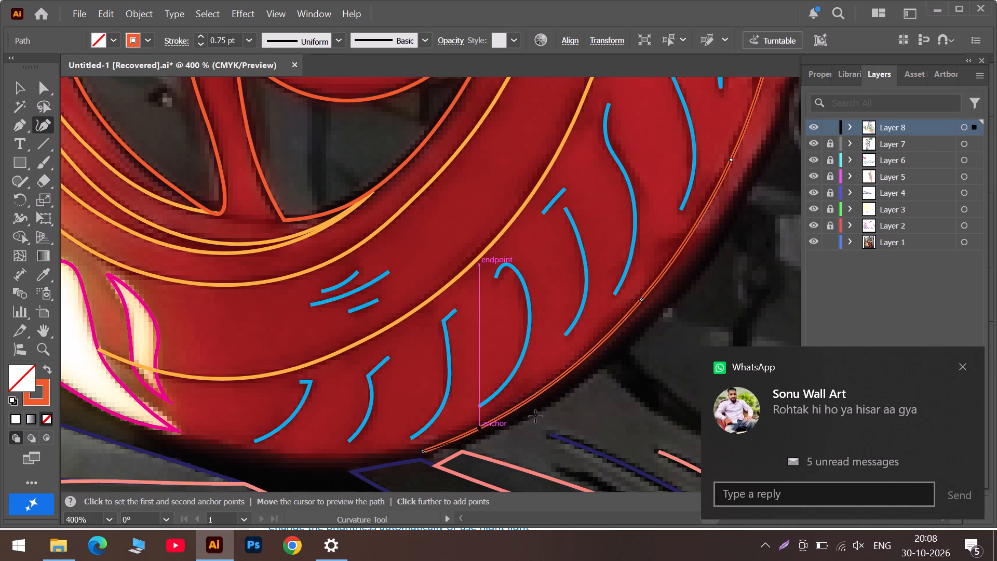
Draw the strip's outer edge from the sharp bottom tip back up along the tyre's outer rim towards the yellow outline.
left_click(584, 377)
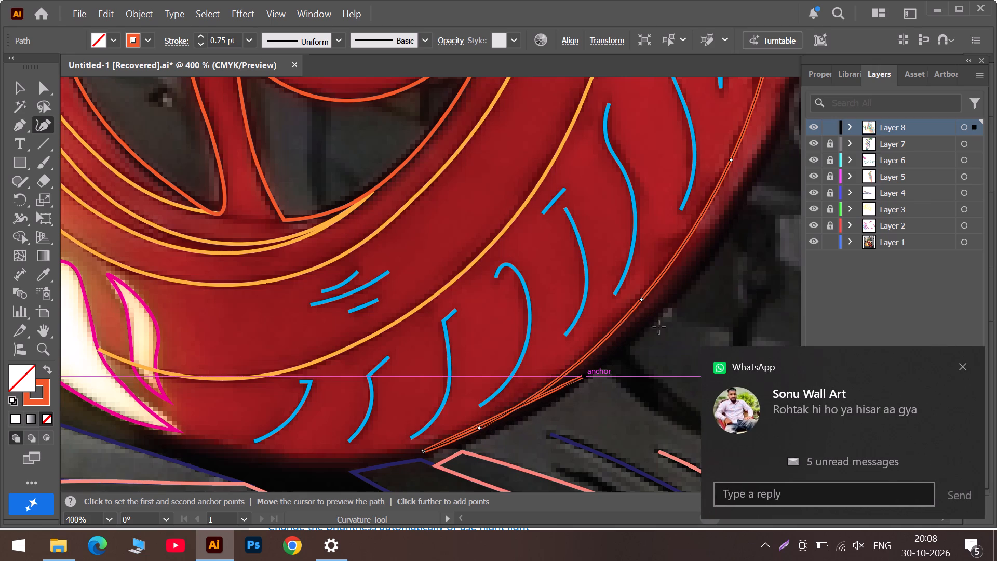
left_click(681, 276)
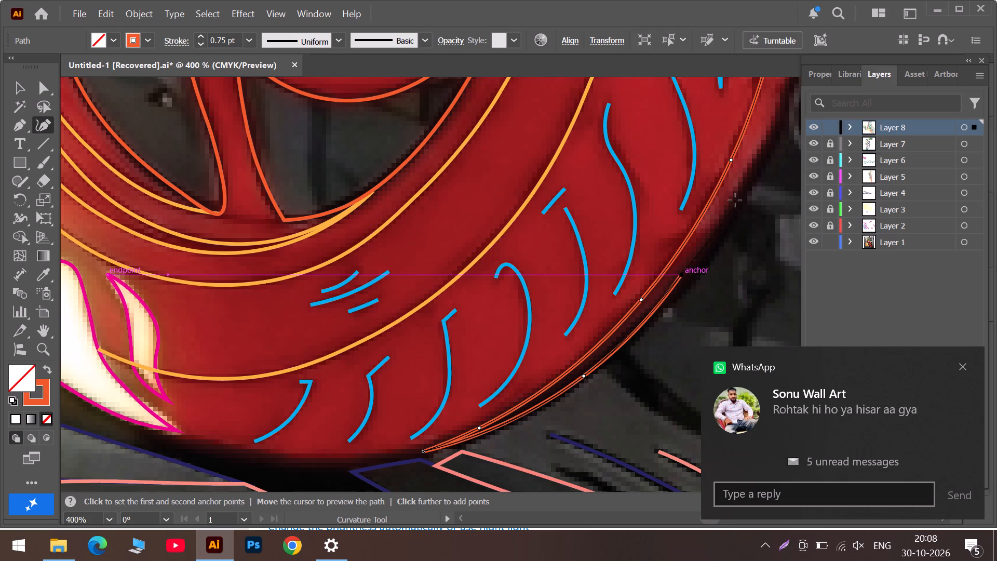
left_click(741, 189)
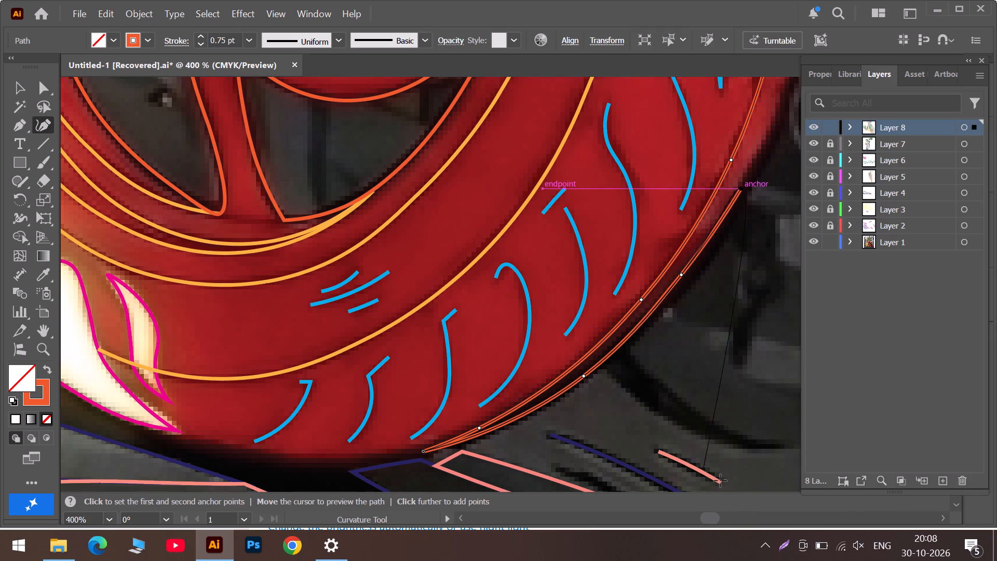
left_click(737, 515)
scroll(516, 226, "up", 6)
scroll(366, 121, "up", 6)
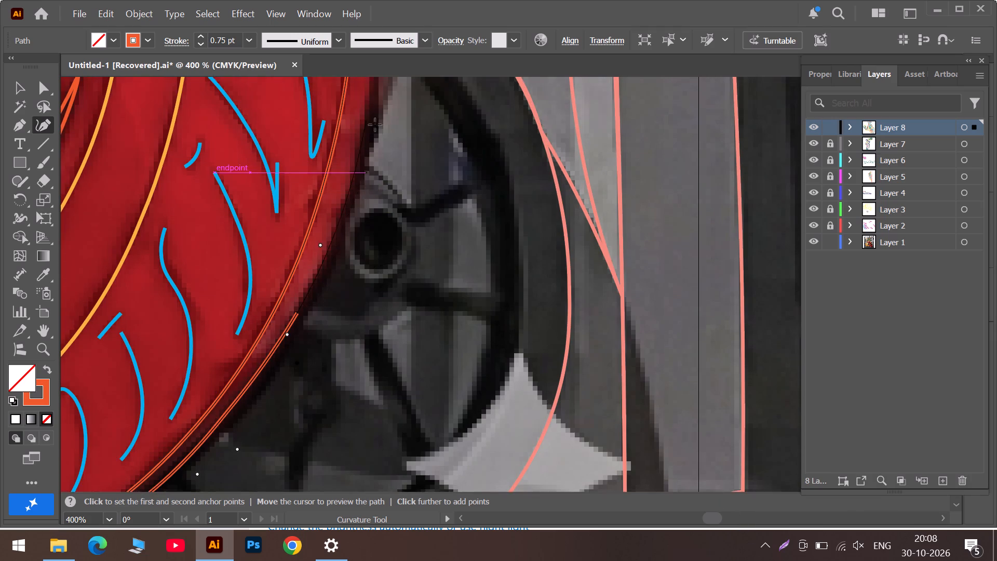
left_click(374, 125)
scroll(374, 125, "up", 14)
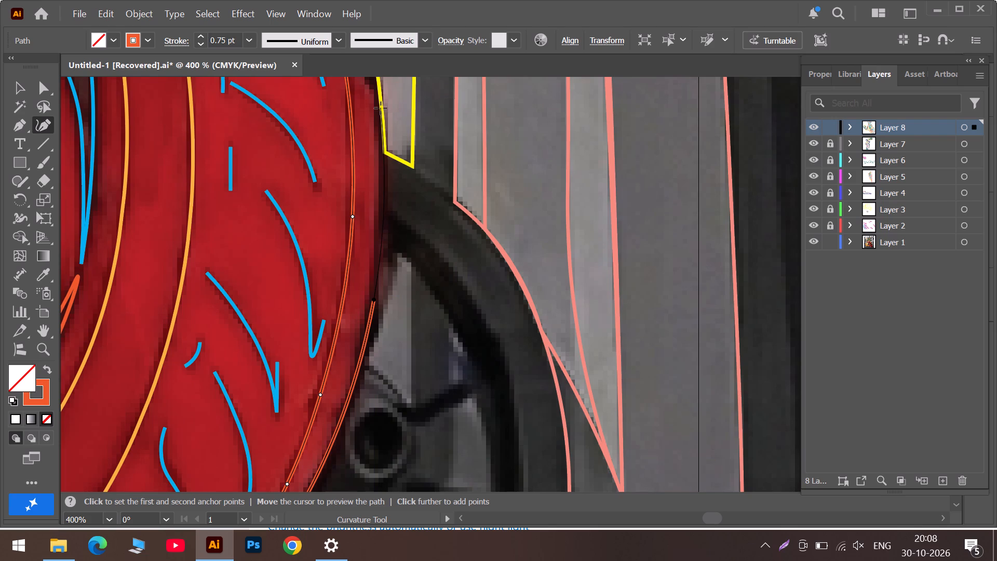
Trace the strip's outer edge up the tyre, around the small dark notch by the yellow outline, and close it below the fender tip.
left_click(376, 105)
scroll(376, 105, "up", 6)
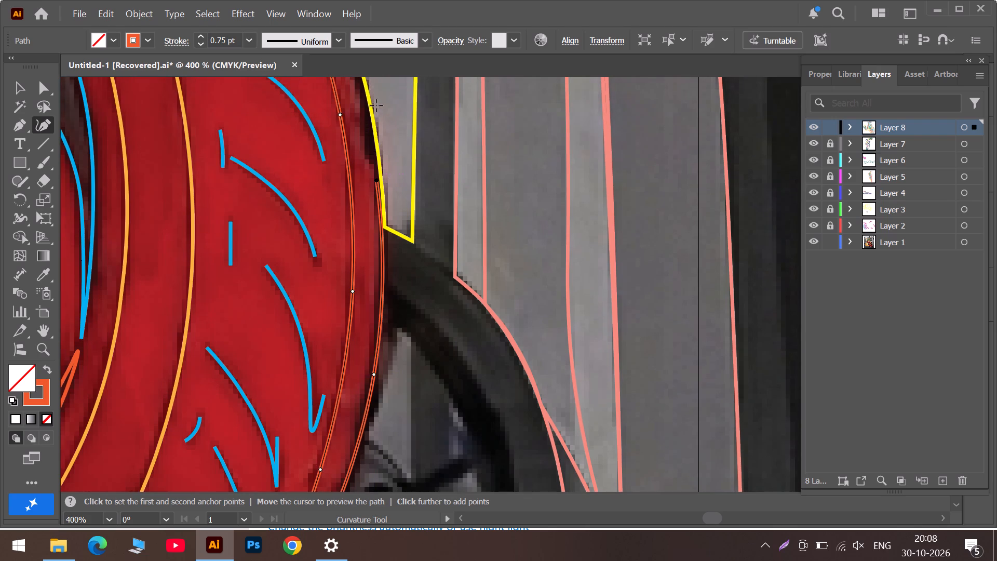
scroll(374, 105, "up", 6)
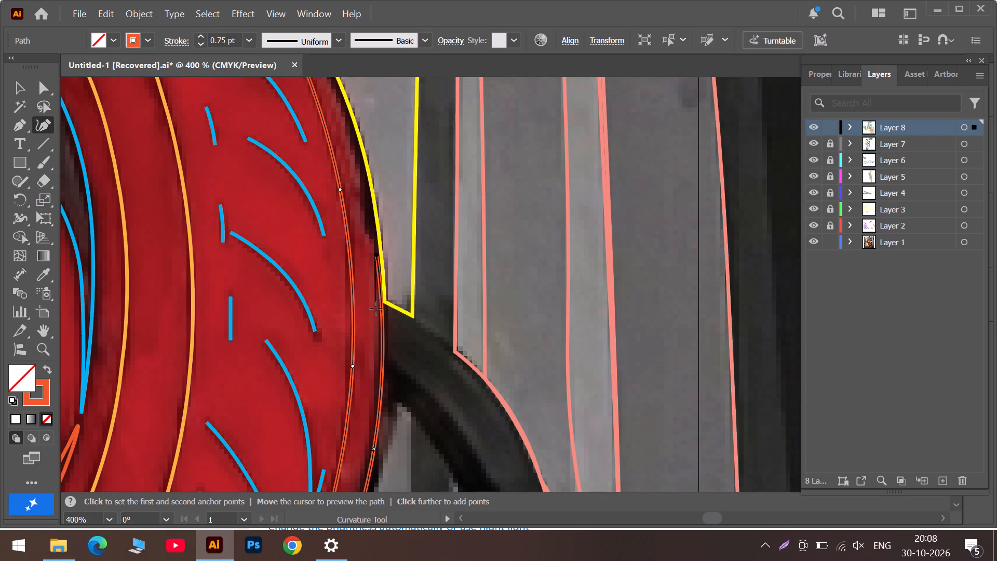
left_click(381, 323)
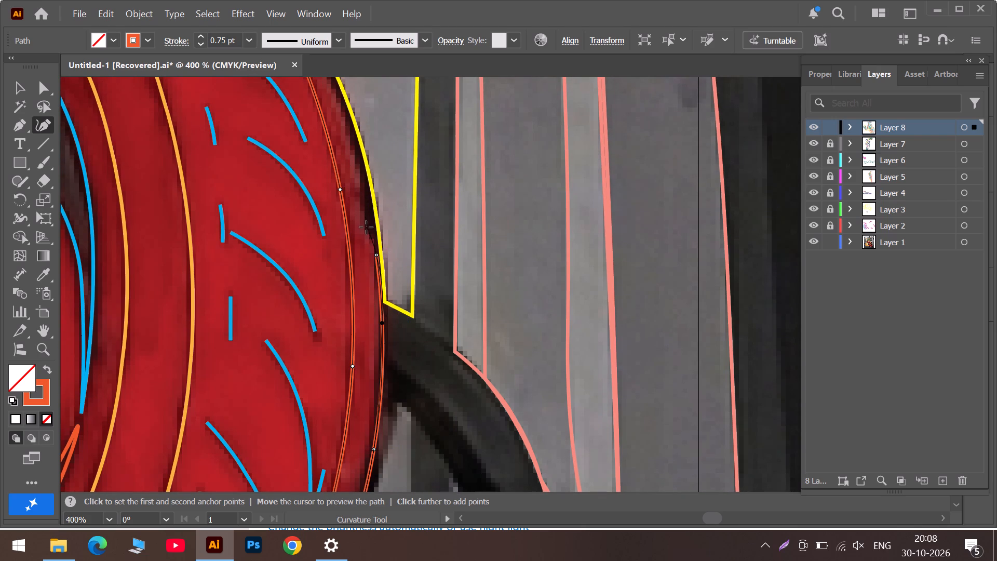
left_click(366, 227)
left_click(365, 179)
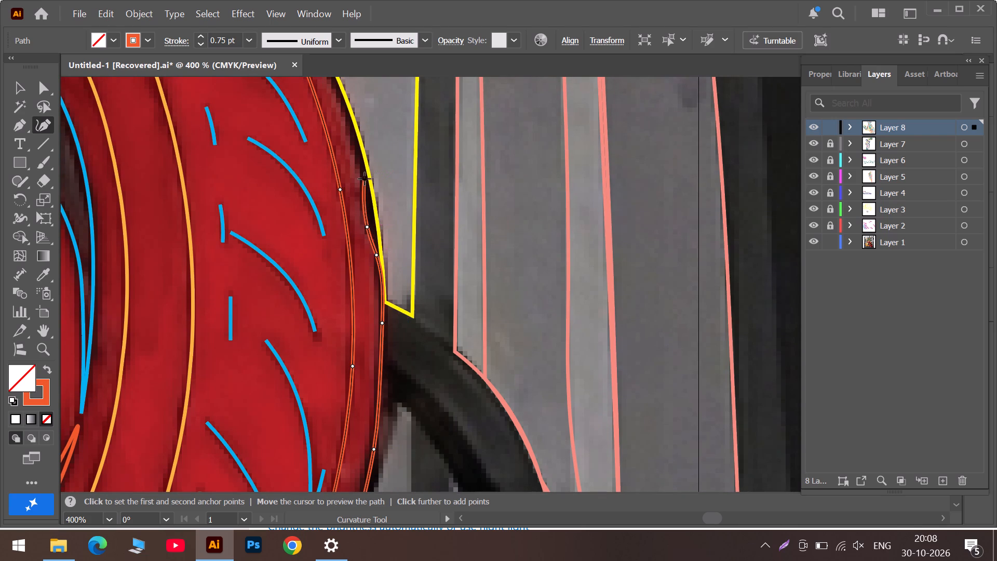
scroll(366, 159, "up", 6)
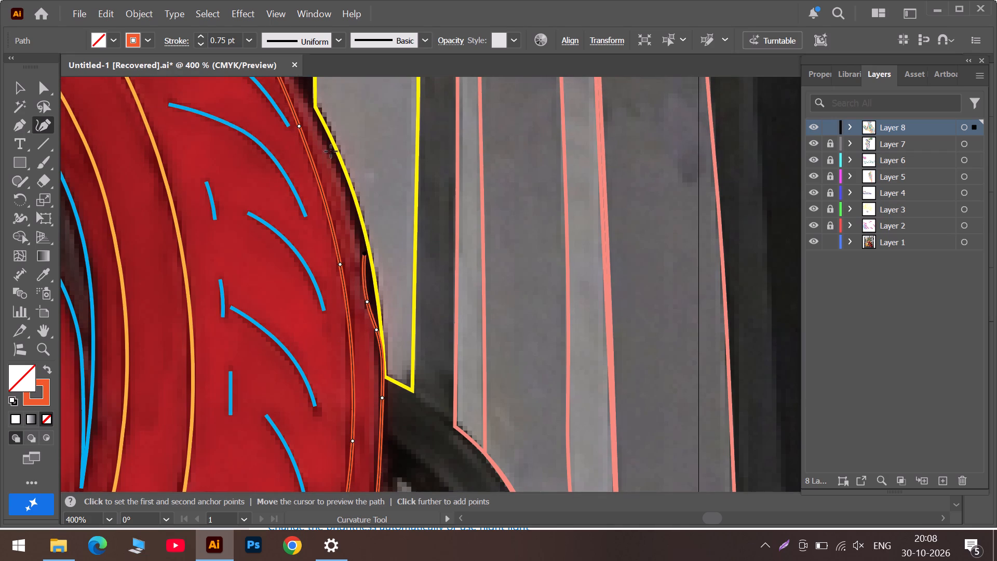
left_click(331, 151)
scroll(320, 139, "up", 5)
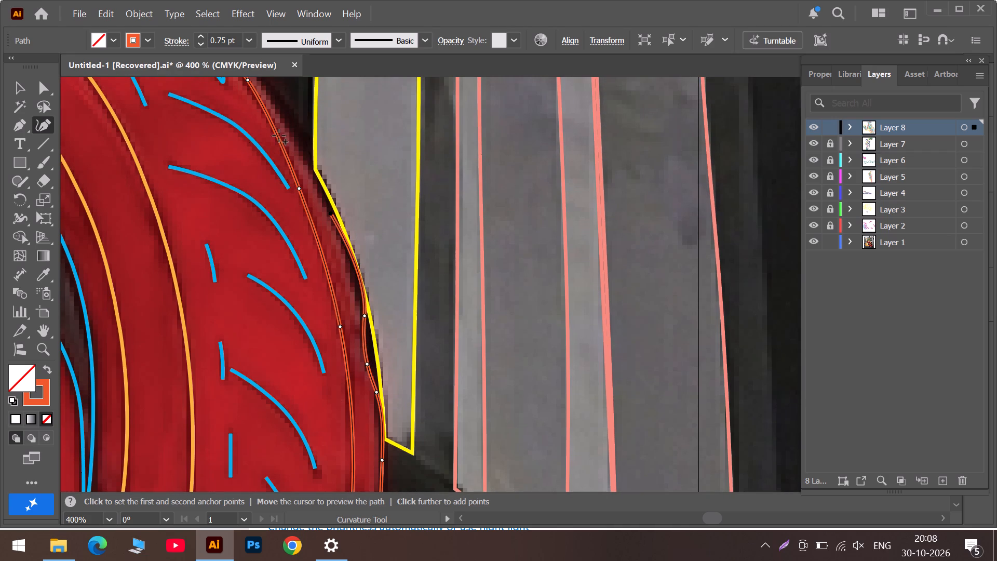
left_click(291, 129)
scroll(277, 112, "up", 6)
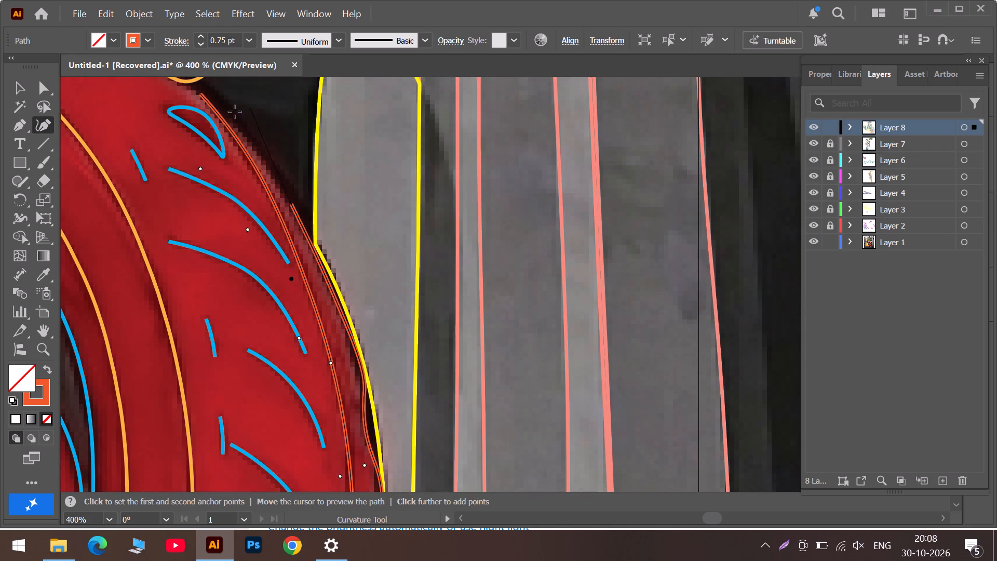
scroll(233, 112, "up", 5)
left_click(203, 159)
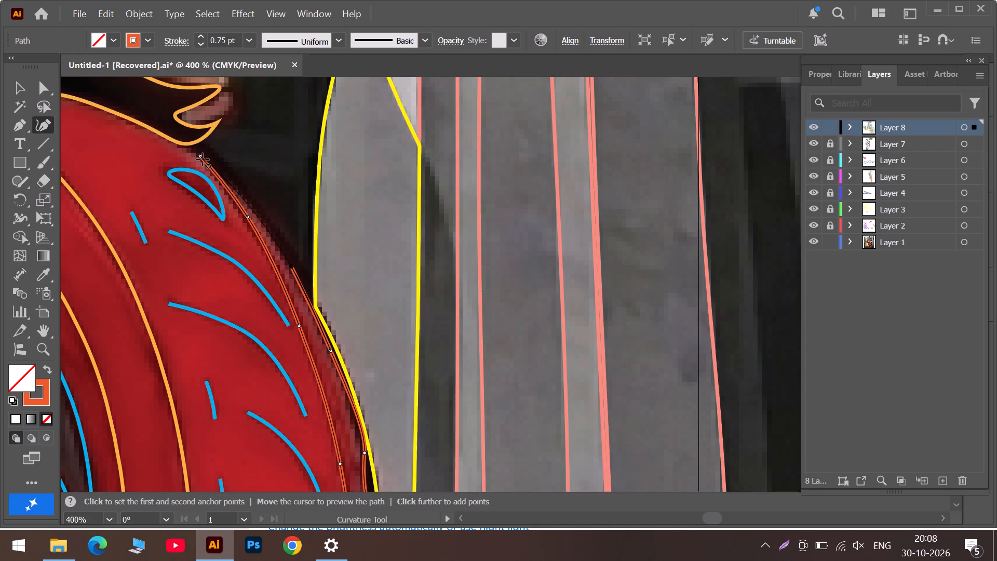
left_click(203, 159)
Move the strip's top corner onto the low point of the yellow-orange fender outline.
left_click_drag(203, 159, 187, 146)
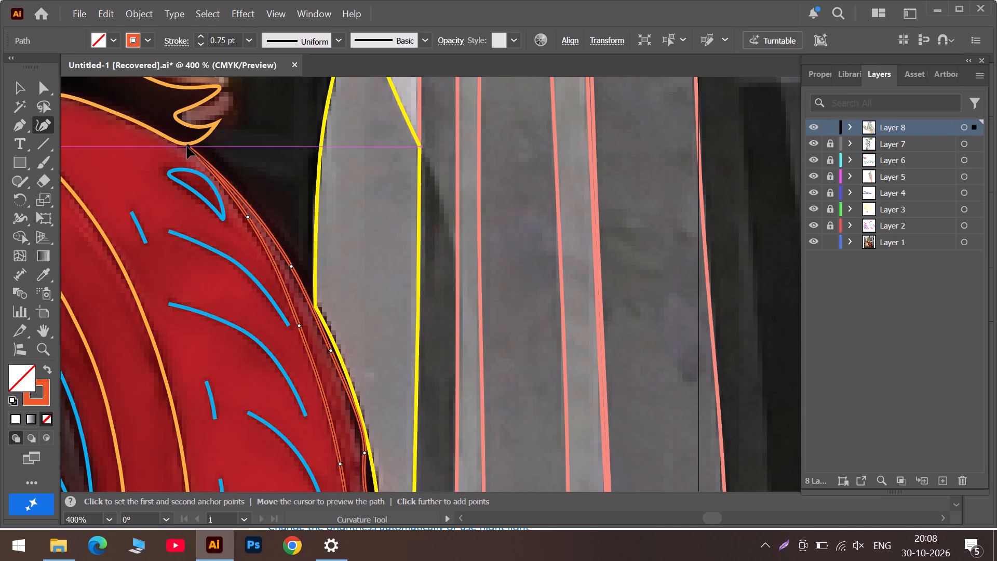
left_click_drag(187, 146, 184, 144)
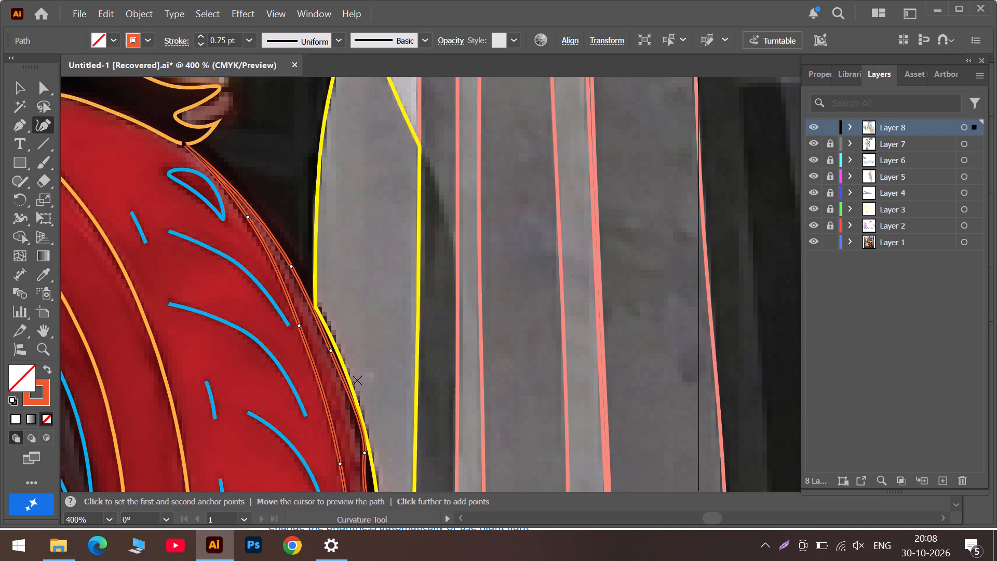
Reshape the strip's outer edge to follow the yellow outline, making both ends of the dark notch sharp corners on that line.
left_click(332, 349)
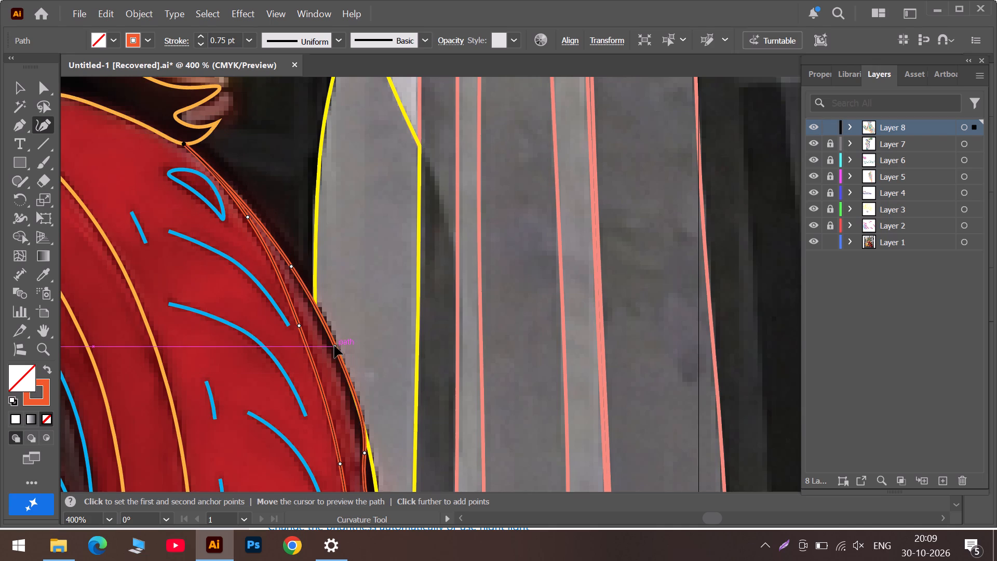
scroll(344, 356, "down", 6)
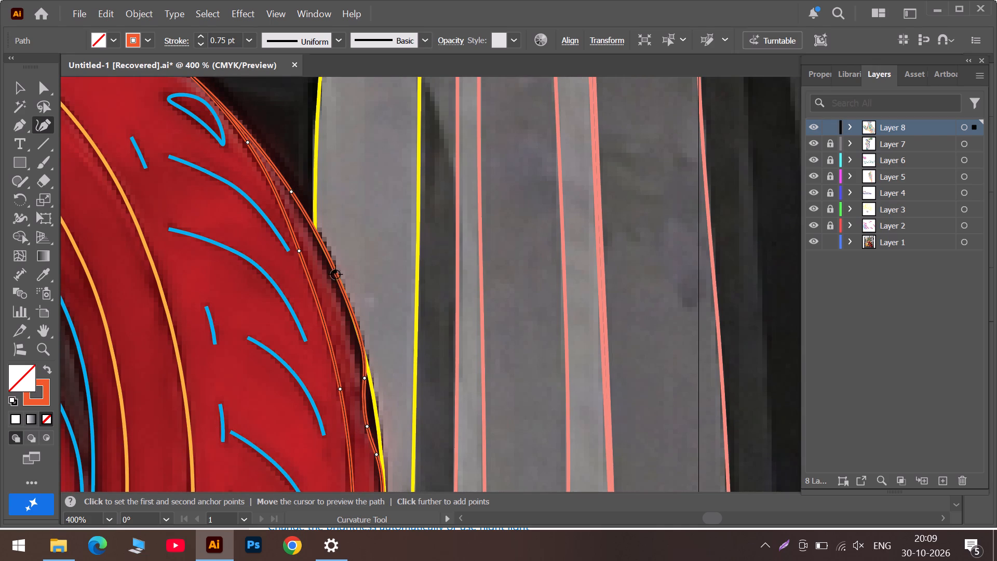
left_click_drag(335, 272, 329, 275)
left_click(291, 193)
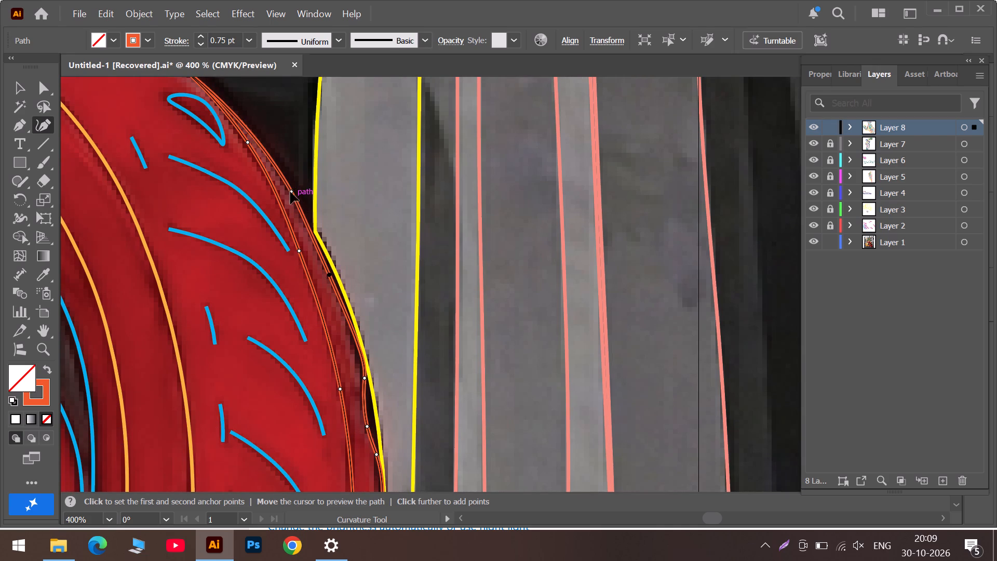
scroll(351, 335, "down", 11)
double_click(378, 316)
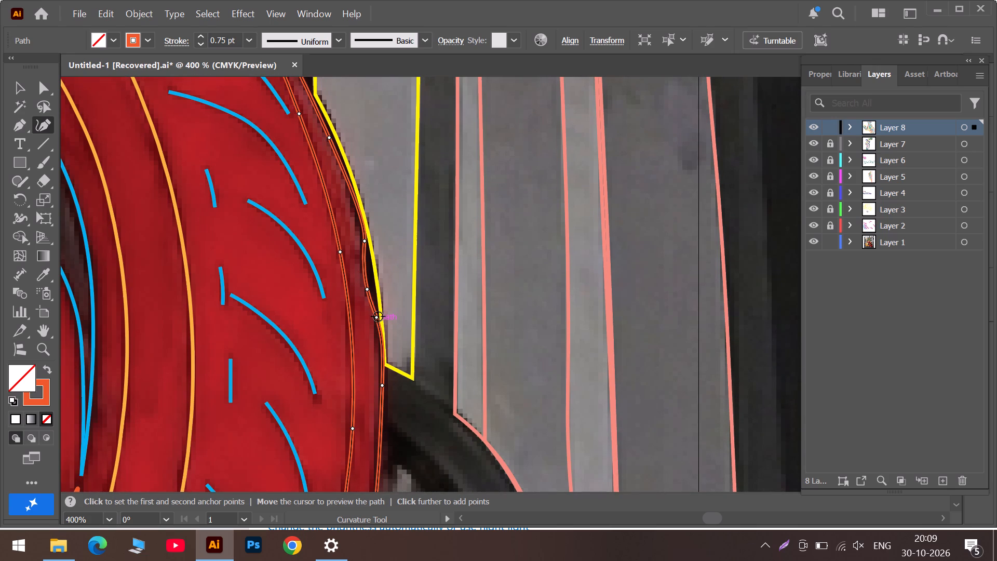
left_click(378, 316)
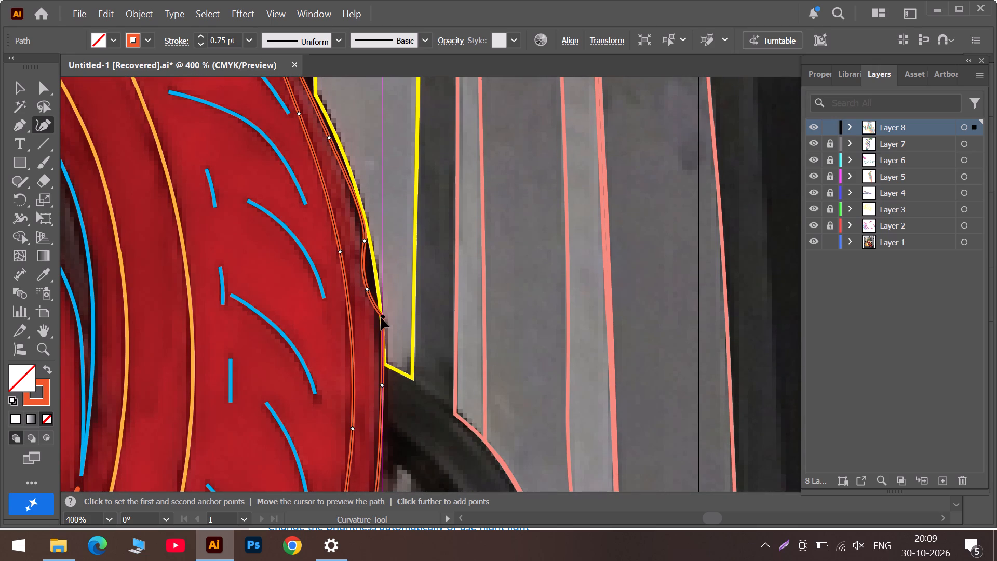
double_click(366, 241)
left_click(366, 241)
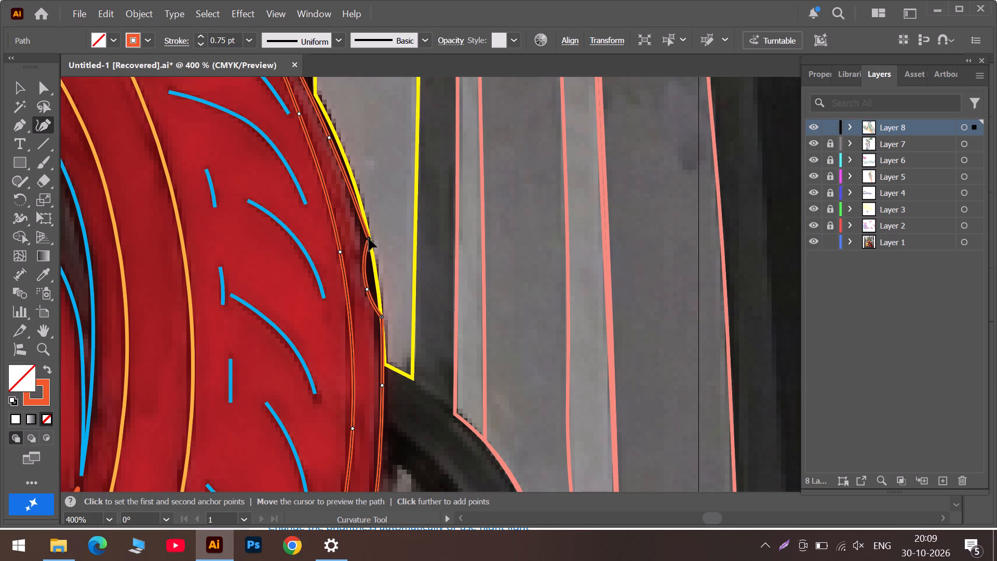
left_click_drag(330, 135, 336, 135)
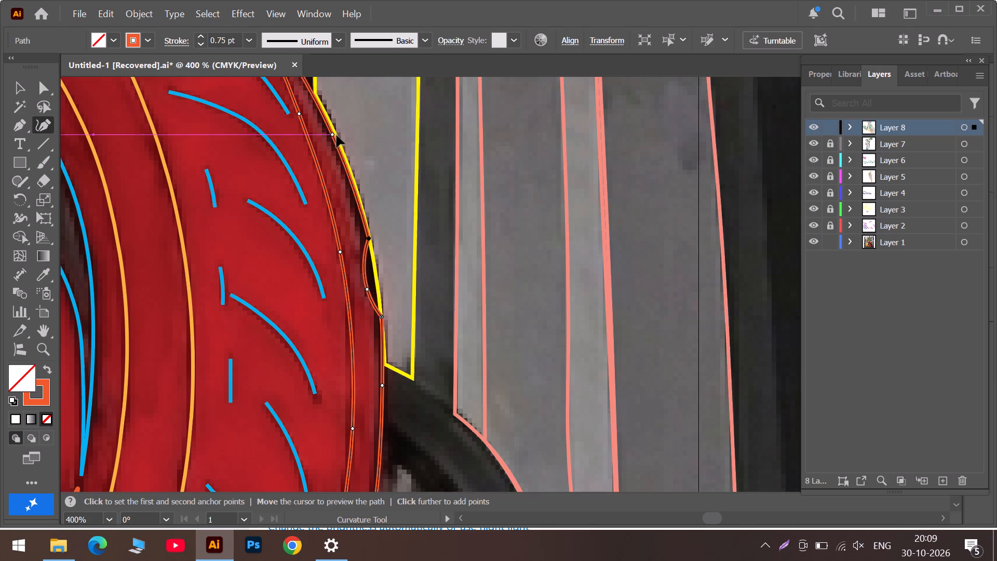
left_click_drag(336, 135, 337, 136)
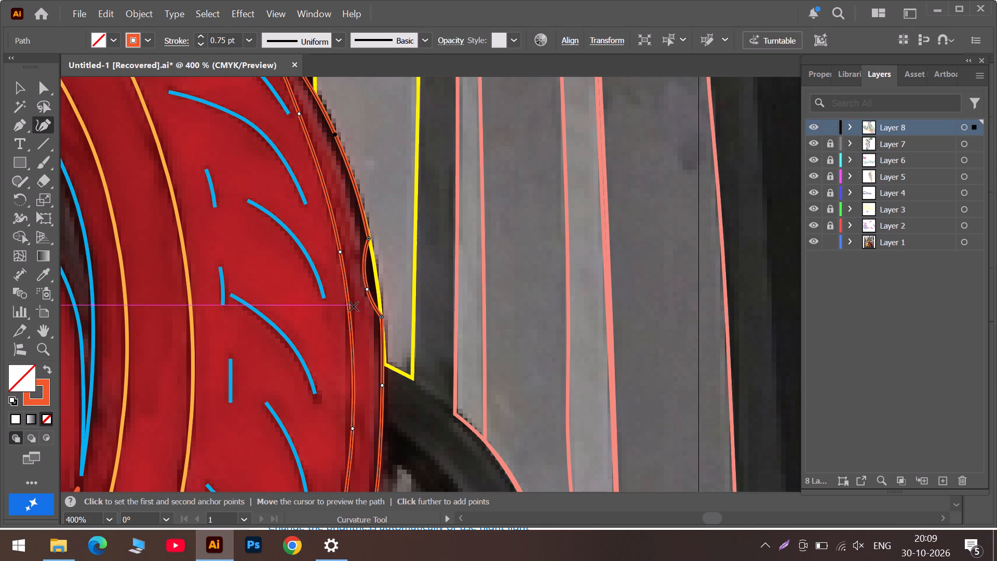
Nudge the strip's bottom tip into line with the tyre's lower edge near the ground.
scroll(354, 306, "up", 8)
scroll(354, 306, "down", 11)
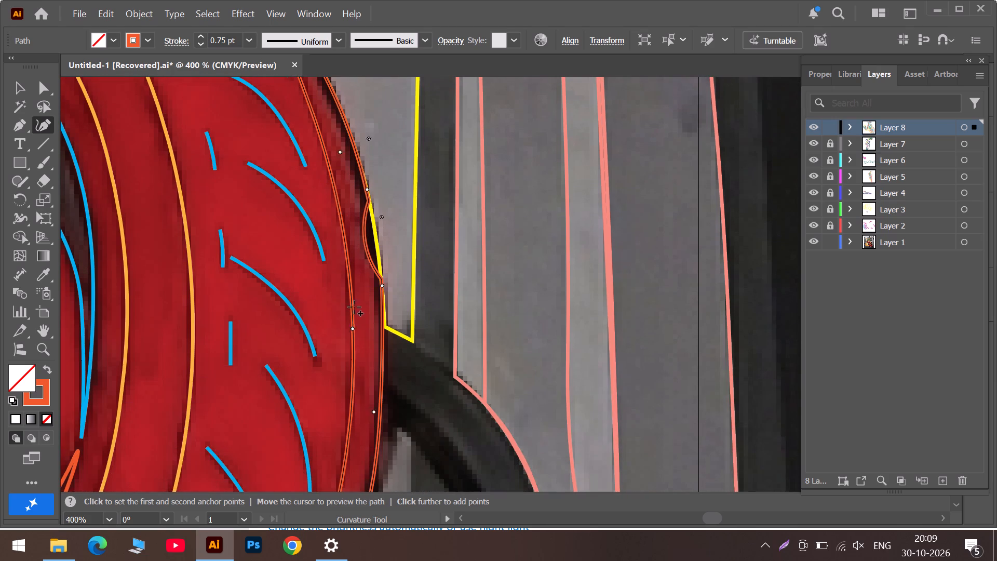
scroll(370, 318, "down", 10)
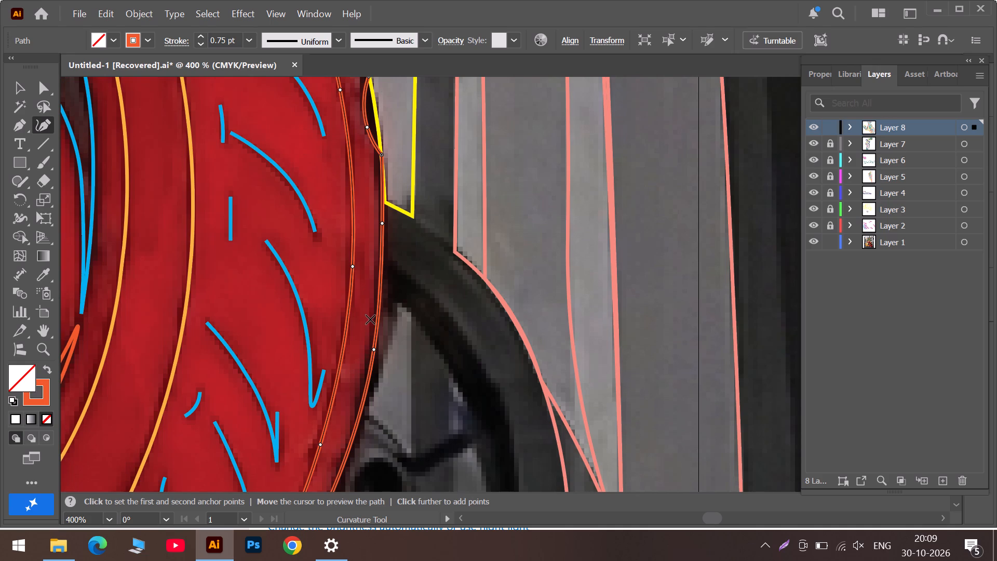
scroll(370, 319, "down", 2, "alt")
scroll(370, 319, "up", 5)
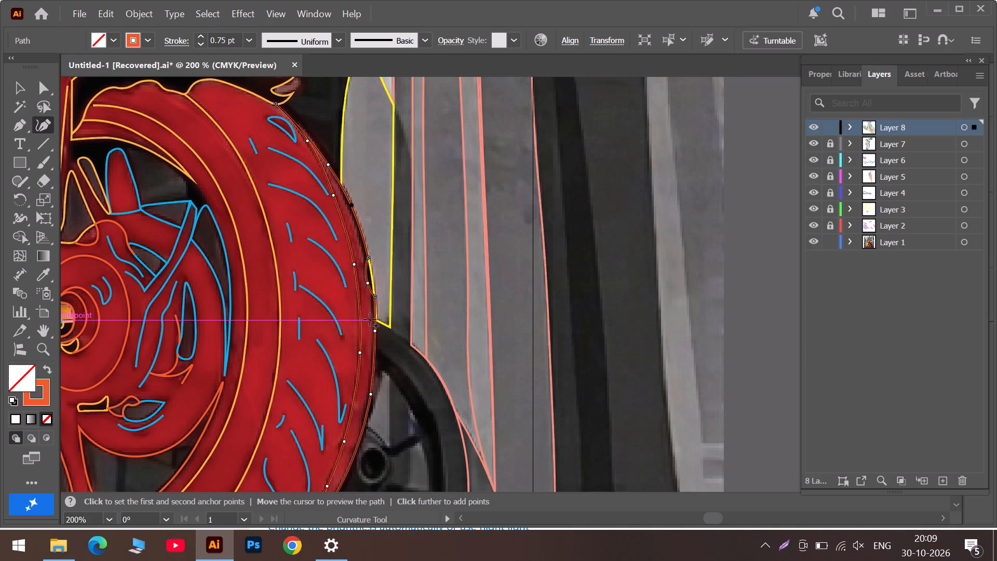
scroll(370, 319, "down", 12)
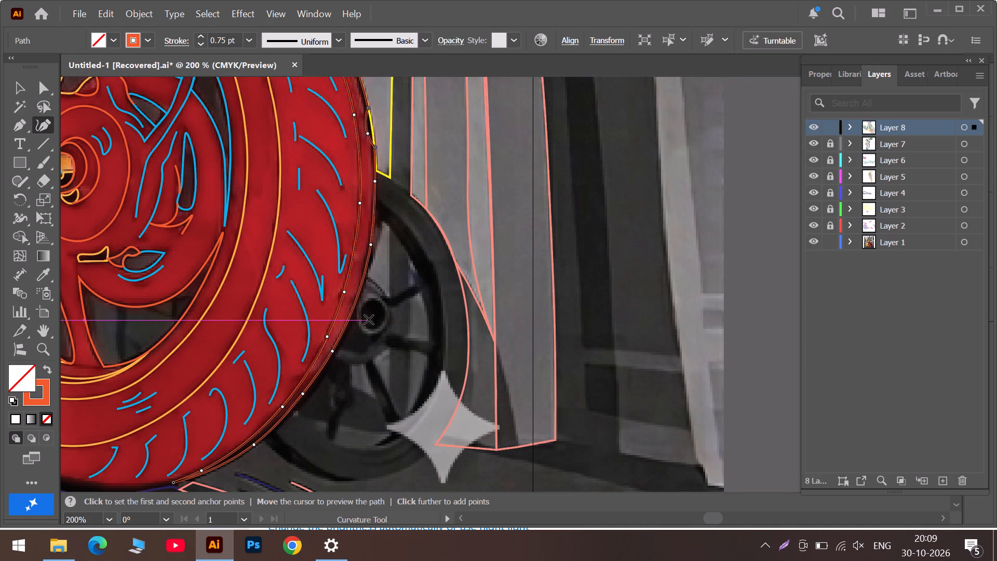
scroll(349, 363, "down", 5)
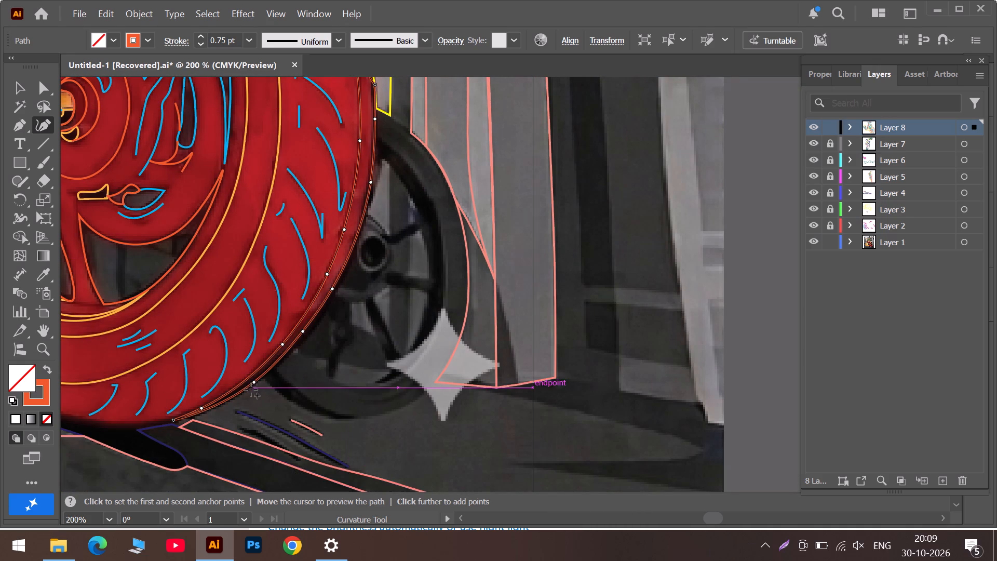
left_click_drag(174, 420, 171, 419)
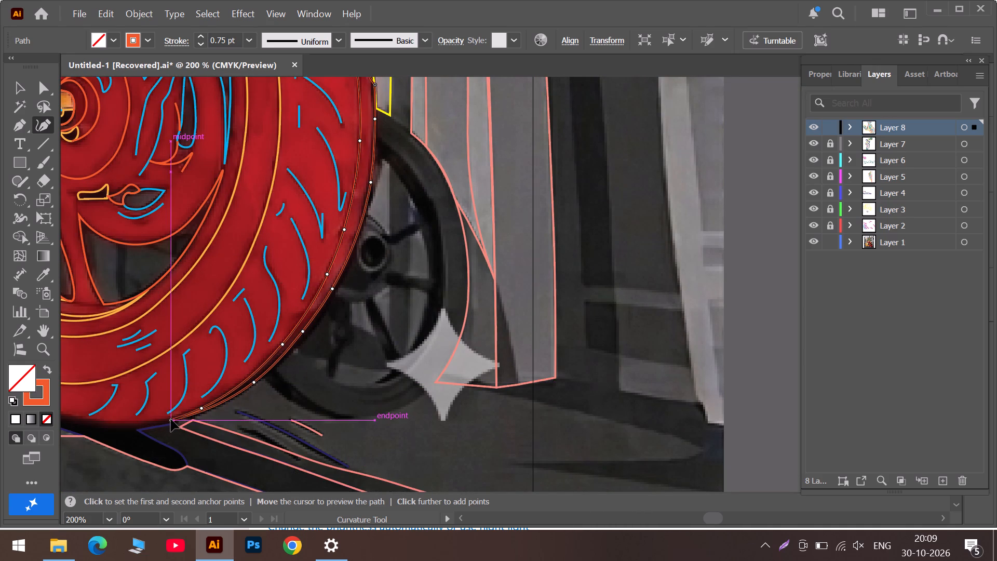
left_click_drag(171, 419, 170, 419)
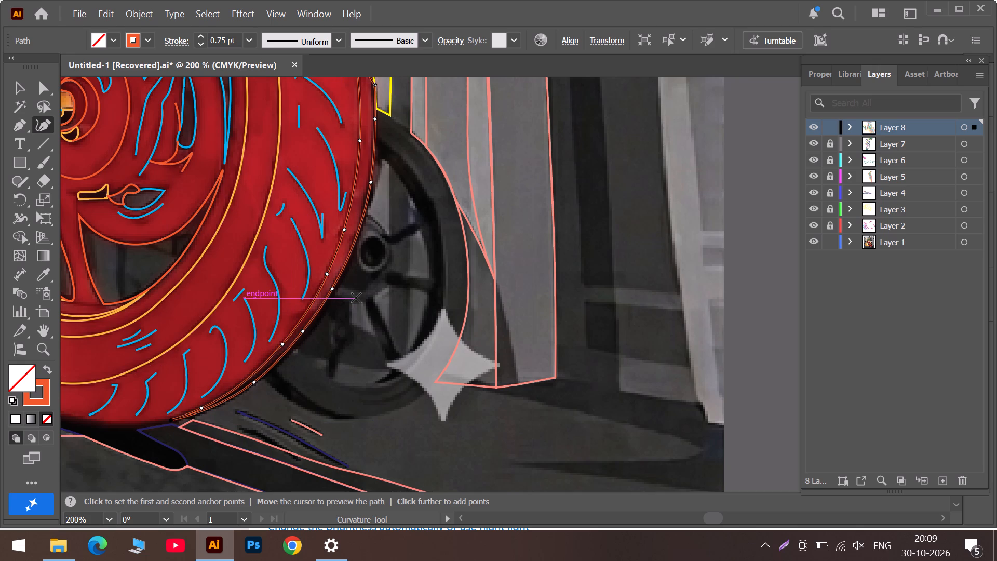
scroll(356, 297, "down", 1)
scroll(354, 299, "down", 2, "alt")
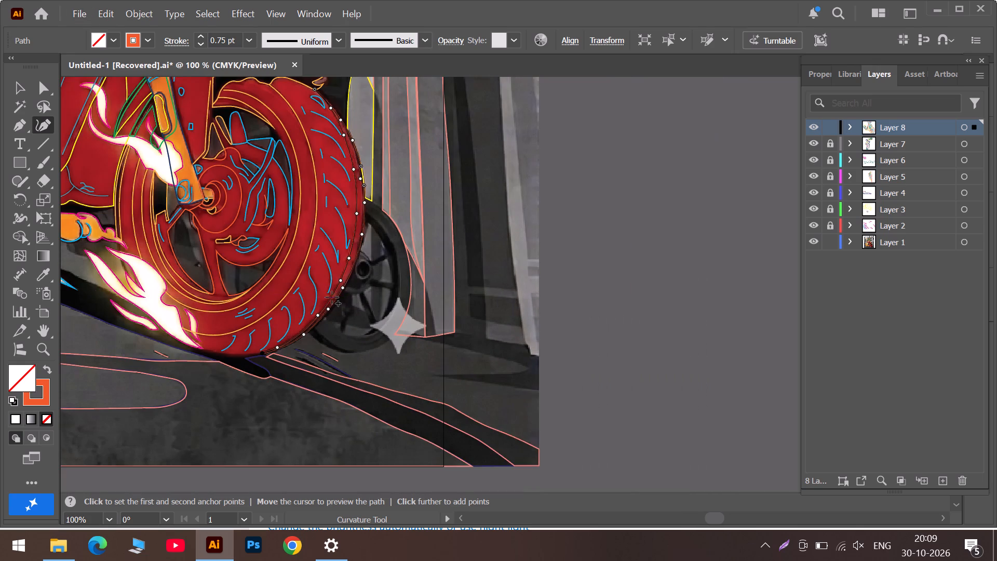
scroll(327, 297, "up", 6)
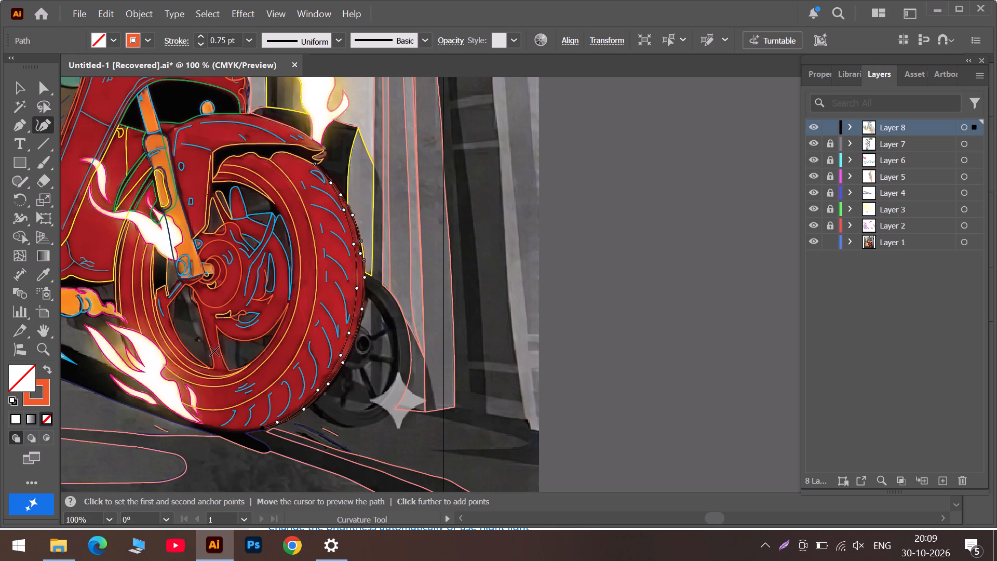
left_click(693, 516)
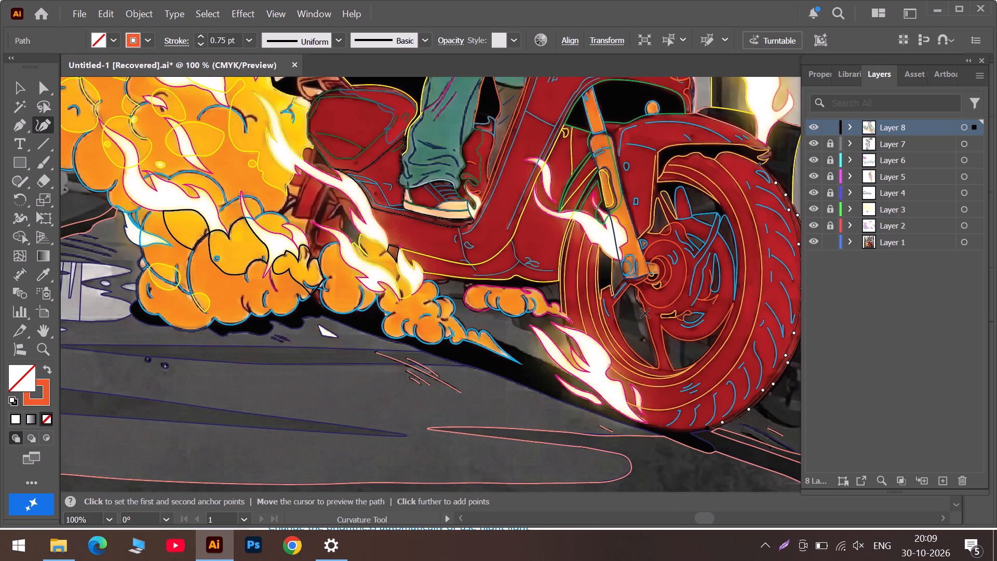
Reshape the green outline's lower curve to follow the white flame's edge below the fork slot, adding an anchor point there.
scroll(657, 288, "up", 3, "alt")
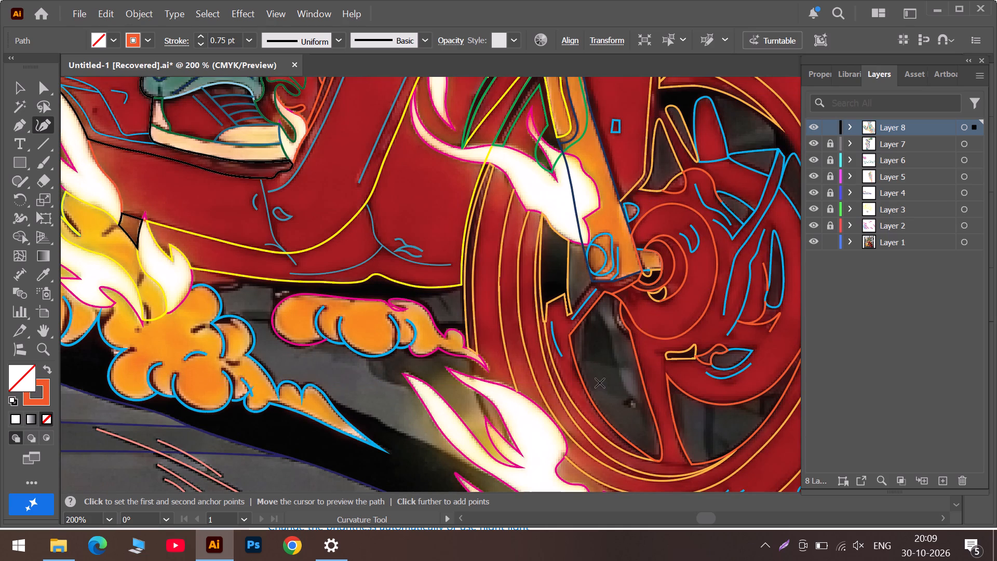
scroll(489, 243, "up", 5)
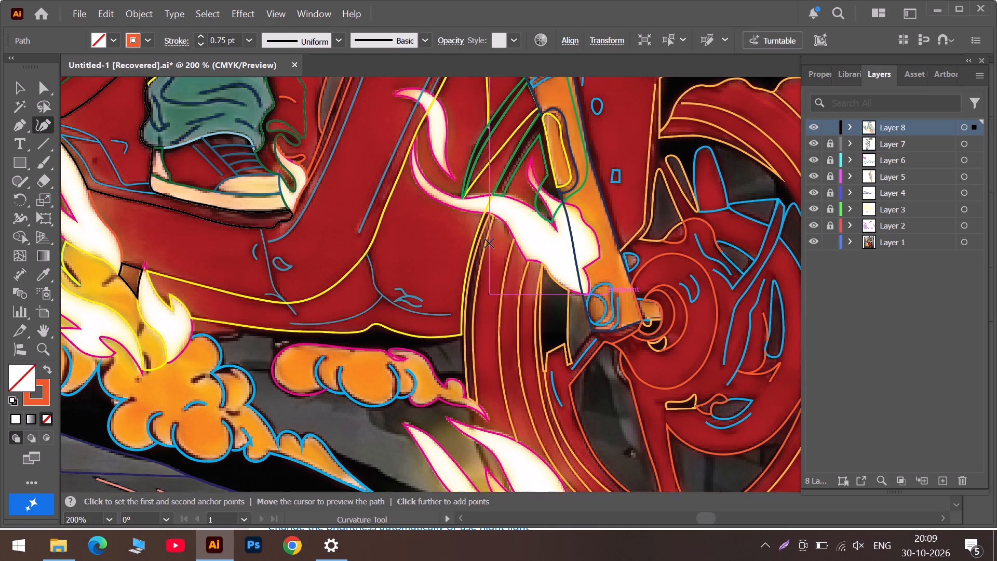
scroll(533, 170, "up", 5)
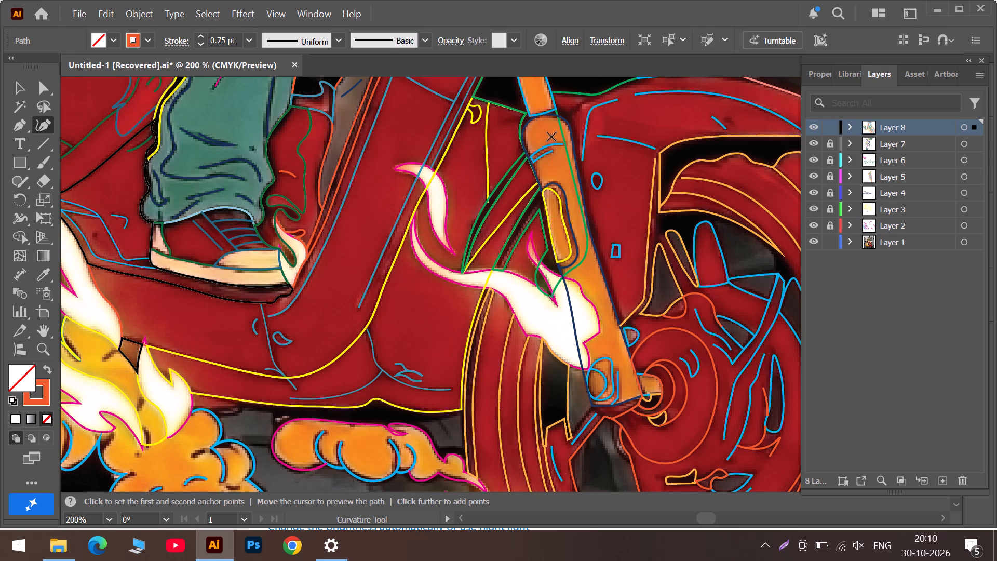
scroll(551, 137, "up", 5)
scroll(543, 189, "up", 3, "alt")
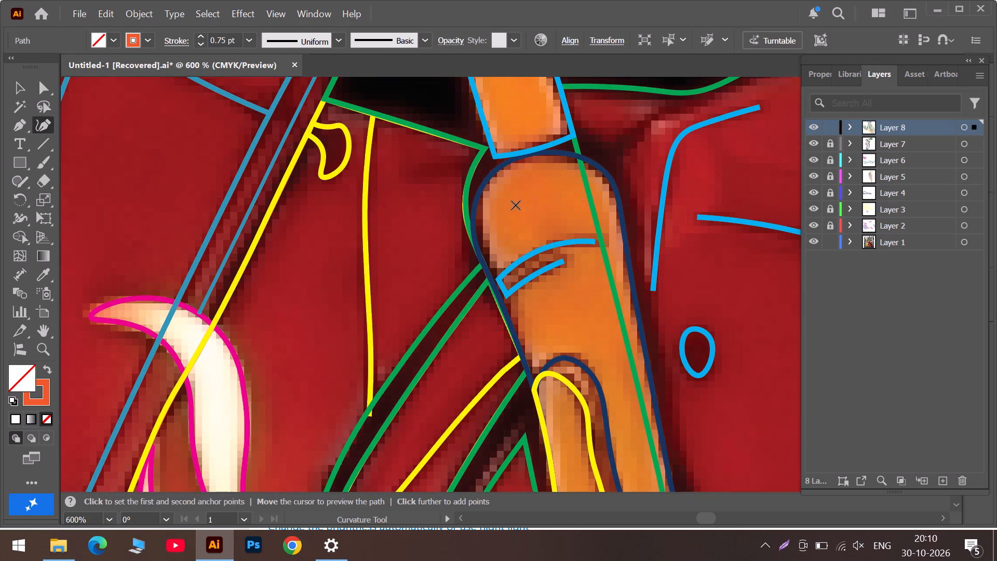
scroll(518, 226, "down", 7)
scroll(517, 285, "down", 4)
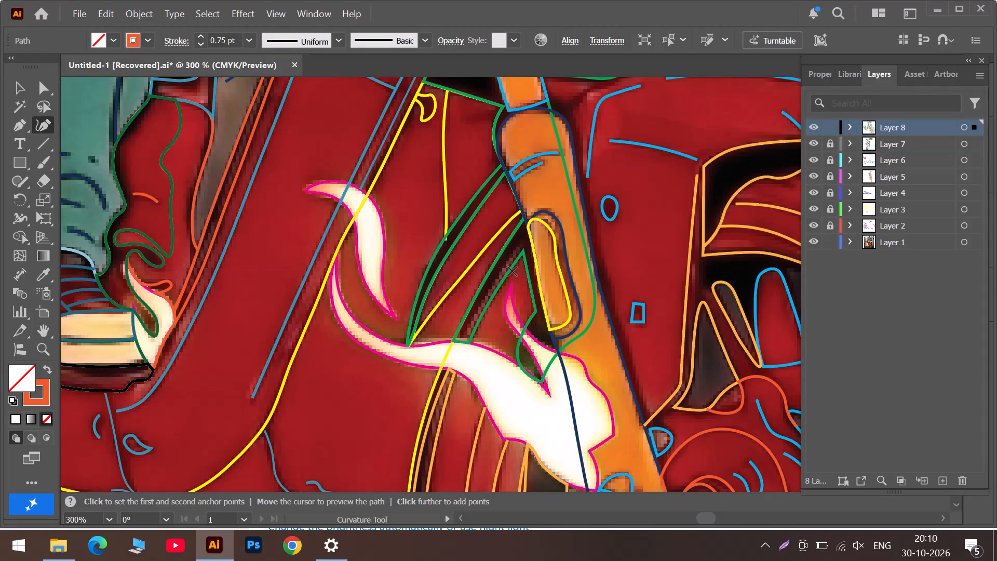
scroll(508, 281, "up", 2, "alt")
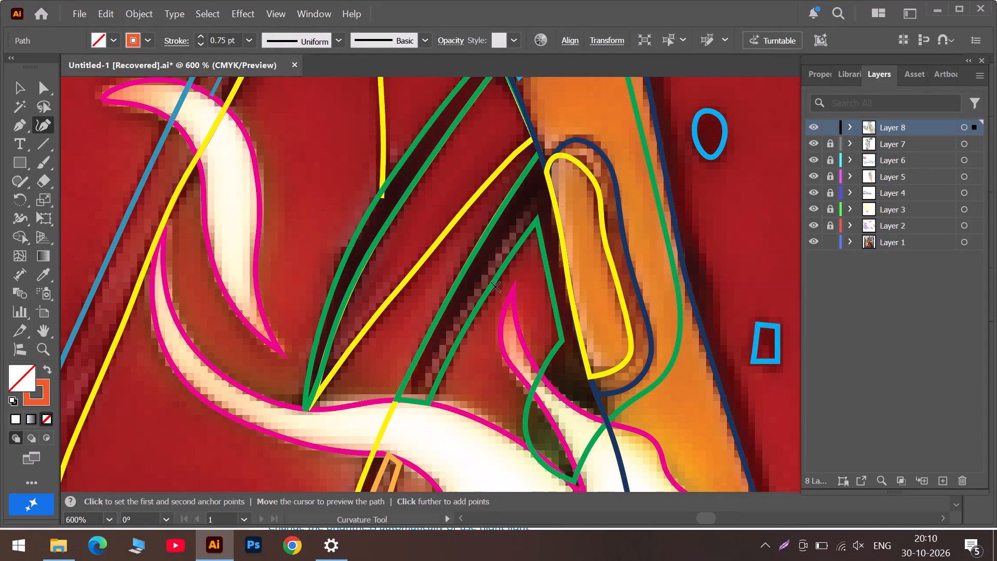
scroll(495, 287, "down", 4)
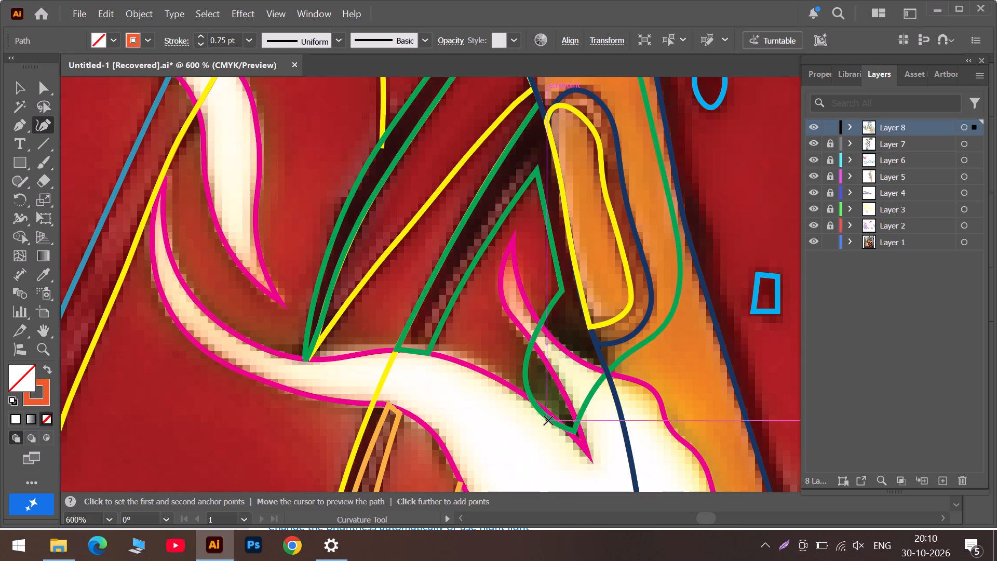
left_click_drag(546, 417, 548, 410)
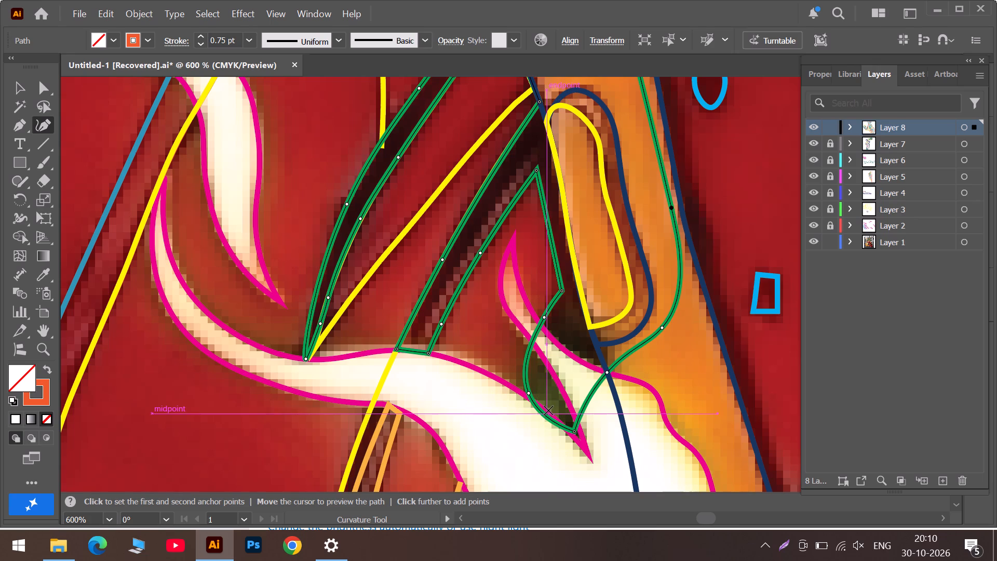
left_click_drag(548, 410, 548, 411)
left_click_drag(547, 418, 547, 412)
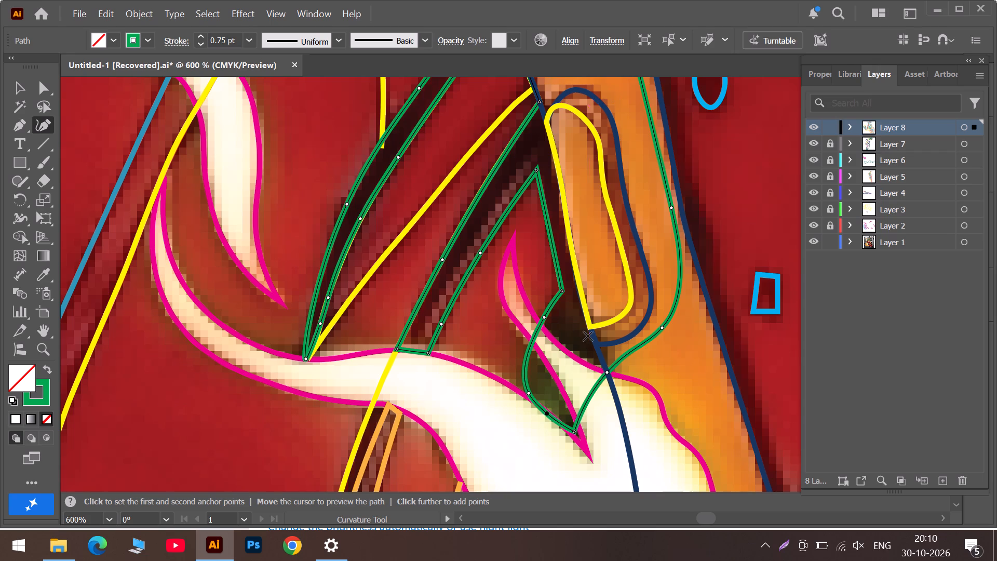
Trace a closed triangular patch between the orange fork and the fender top, with its outer tip a sharp corner on the green line.
scroll(588, 336, "up", 1)
scroll(587, 336, "down", 5)
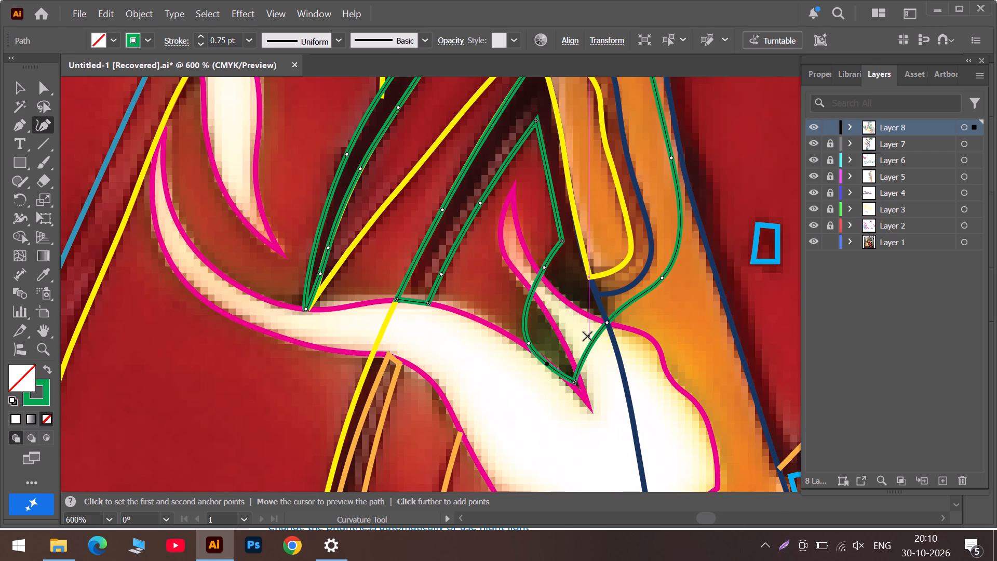
scroll(587, 336, "down", 2, "alt")
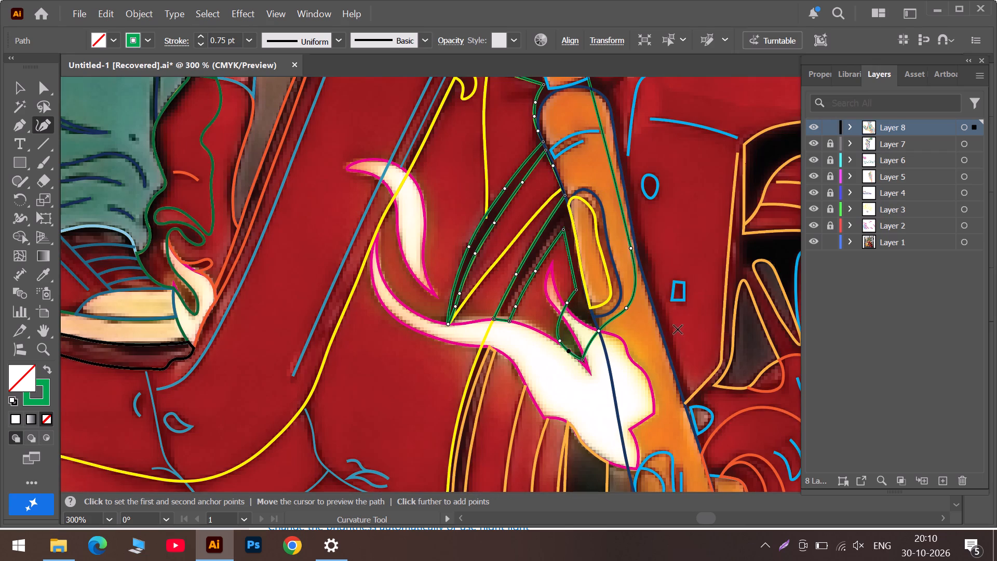
scroll(677, 329, "down", 2, "alt")
scroll(669, 343, "down", 5)
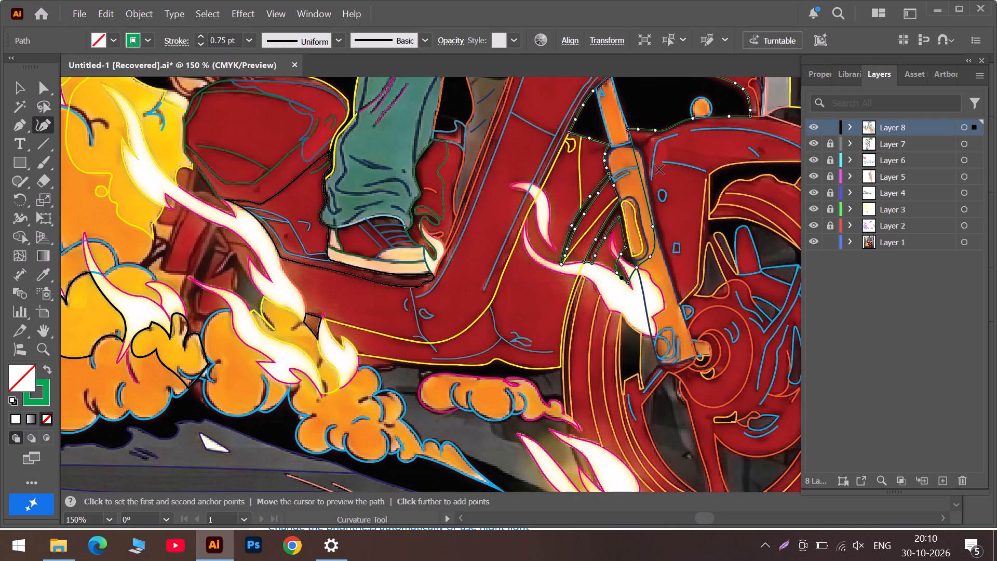
scroll(655, 146, "up", 3, "alt")
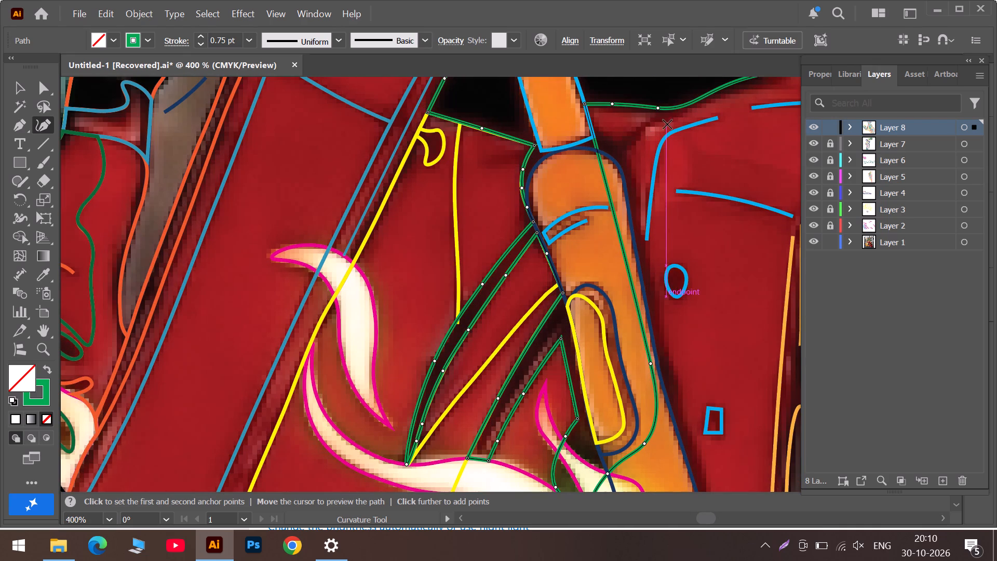
left_click(670, 116)
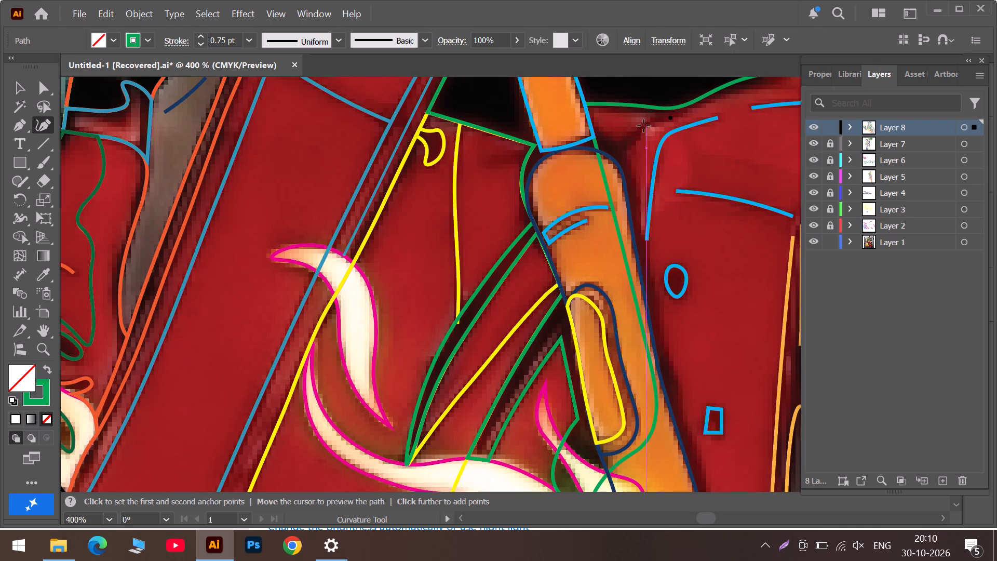
left_click(642, 126)
double_click(621, 151)
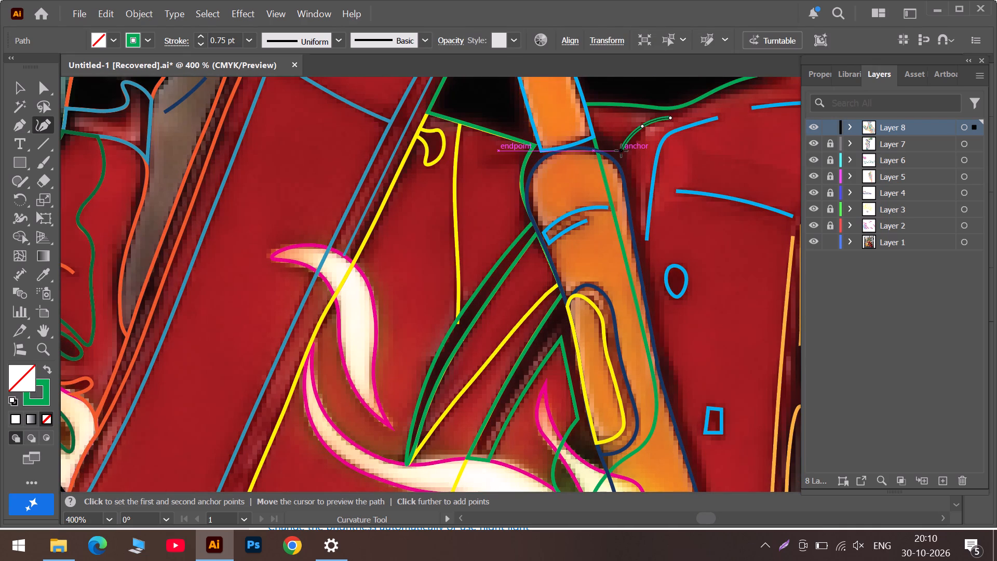
left_click(602, 134)
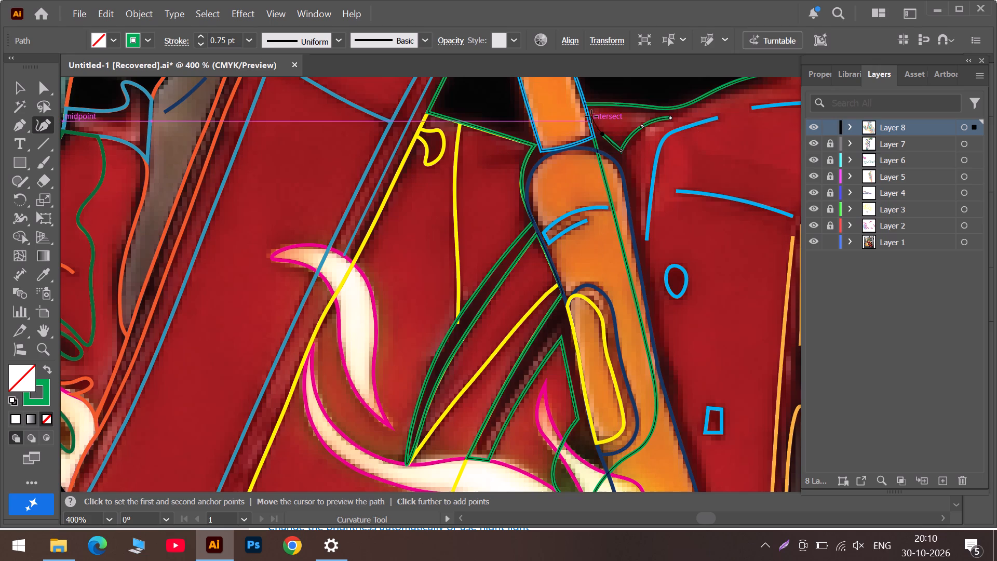
left_click(592, 116)
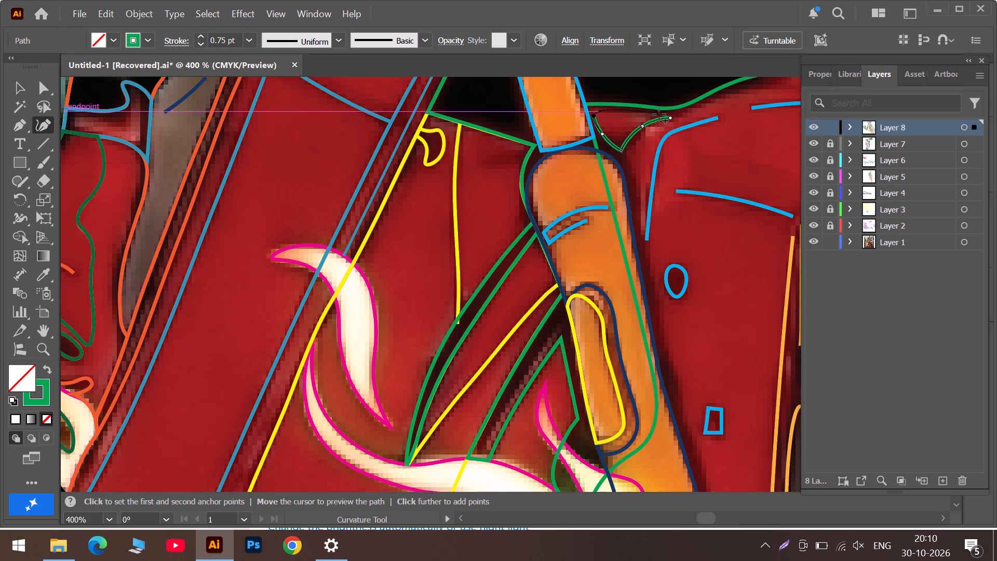
left_click(668, 116)
double_click(668, 117)
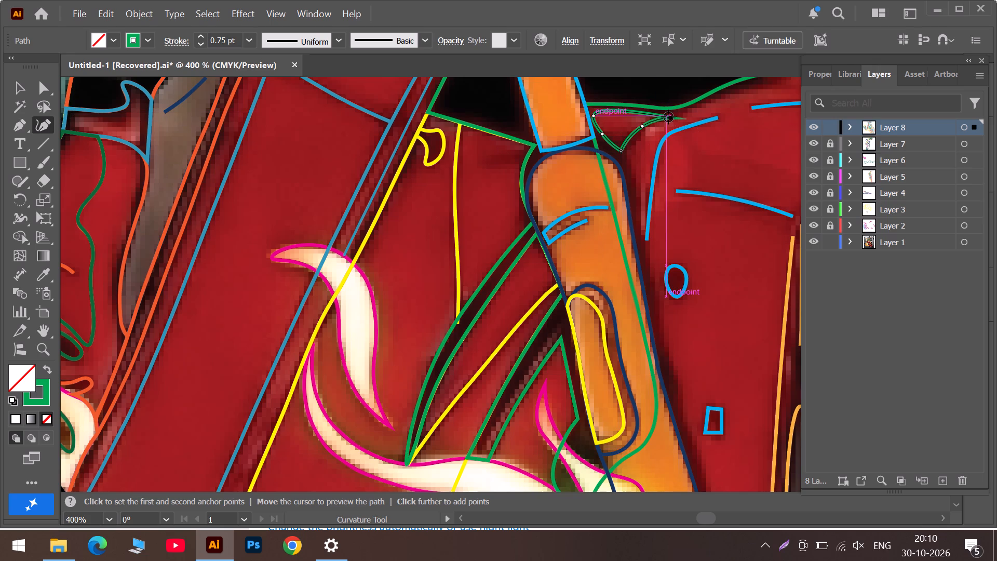
left_click_drag(668, 117, 671, 108)
Change the triangular patch's stroke colour to yellow.
left_click(147, 37)
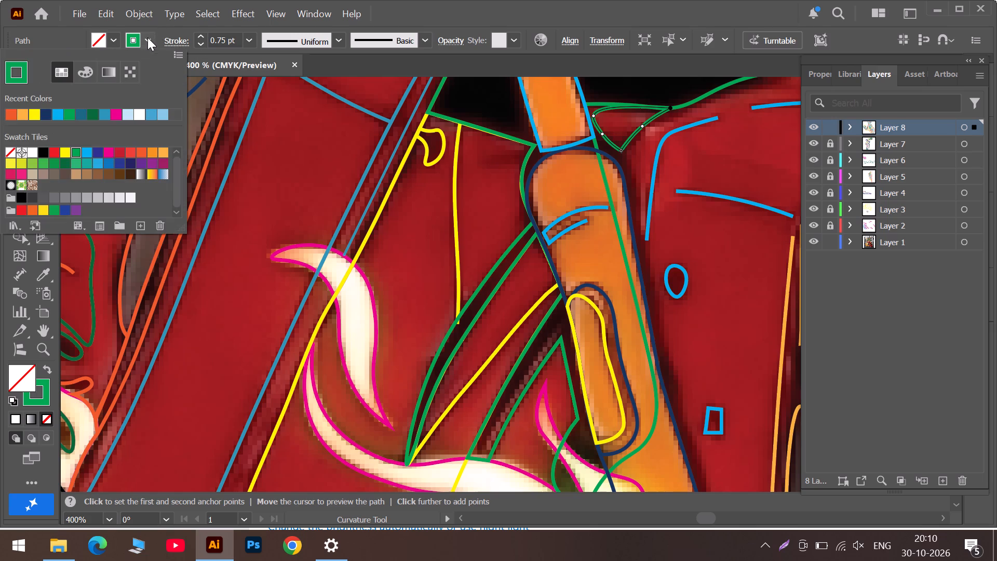
left_click(33, 119)
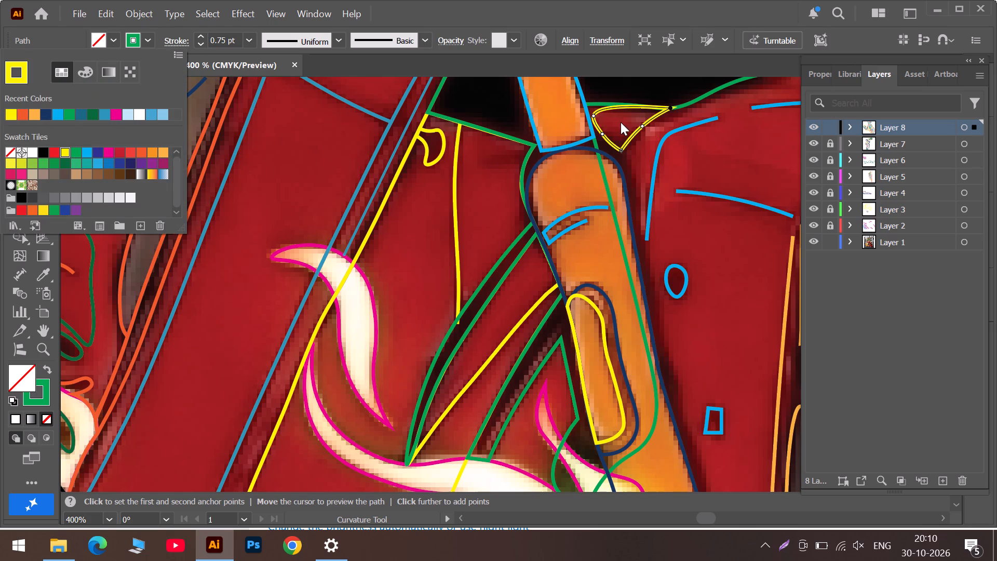
scroll(601, 118, "up", 4, "alt")
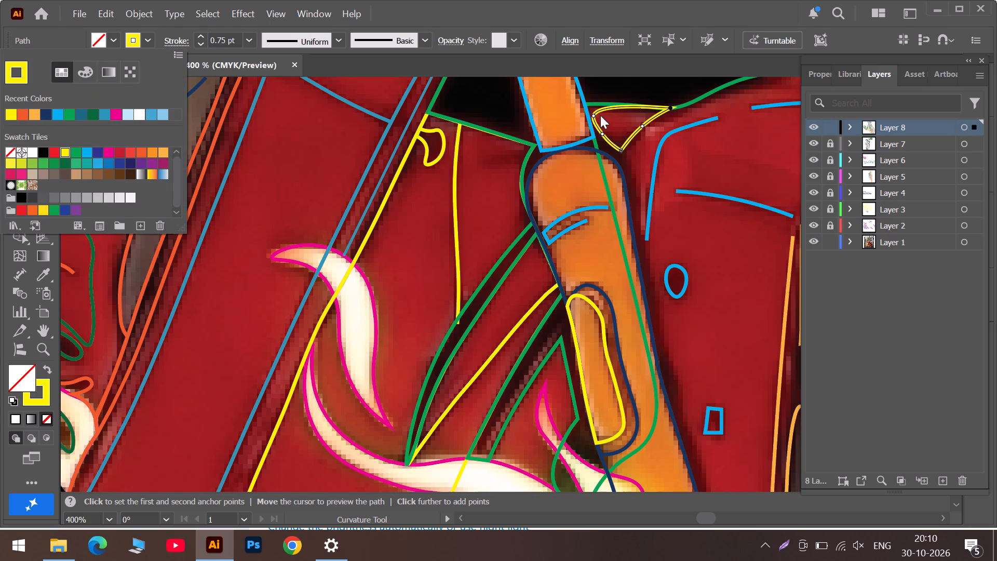
left_click(600, 115)
Make the patch's fork-side corner sharp and meet the fork, add a top-edge point, and raise the bottom corner slightly.
scroll(595, 115, "up", 1, "alt")
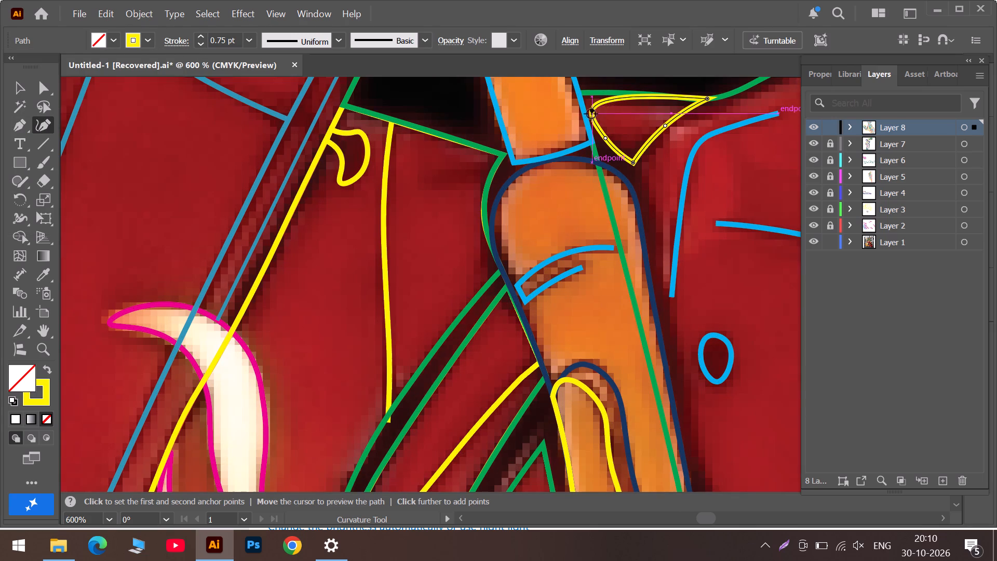
double_click(593, 109)
left_click_drag(593, 109, 588, 101)
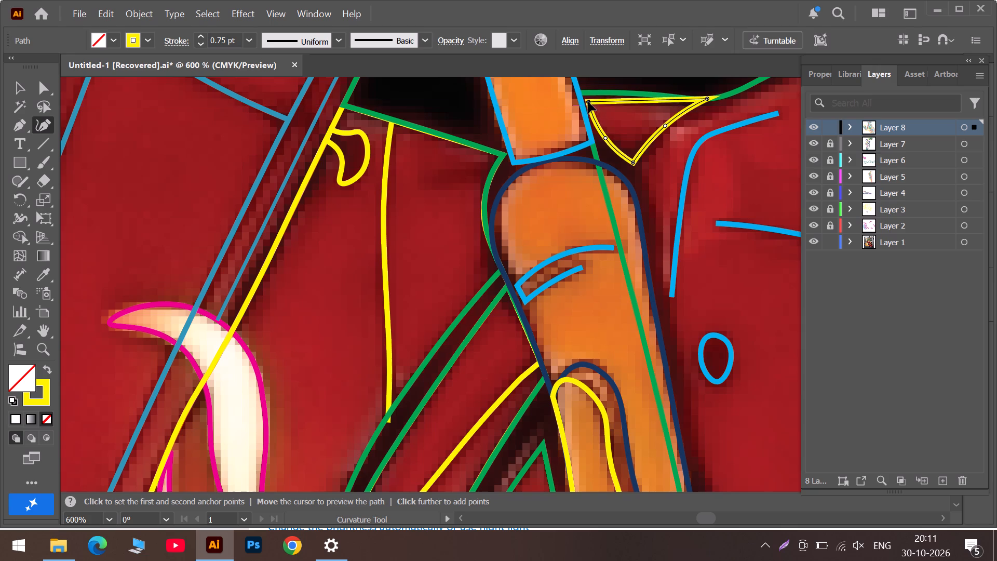
left_click_drag(588, 101, 580, 94)
left_click(627, 96)
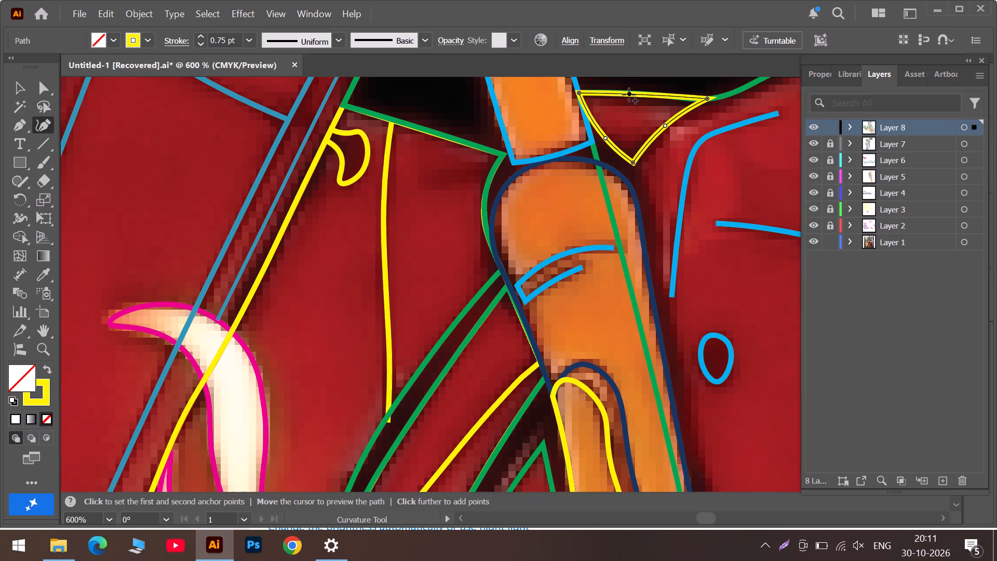
left_click_drag(630, 161, 634, 161)
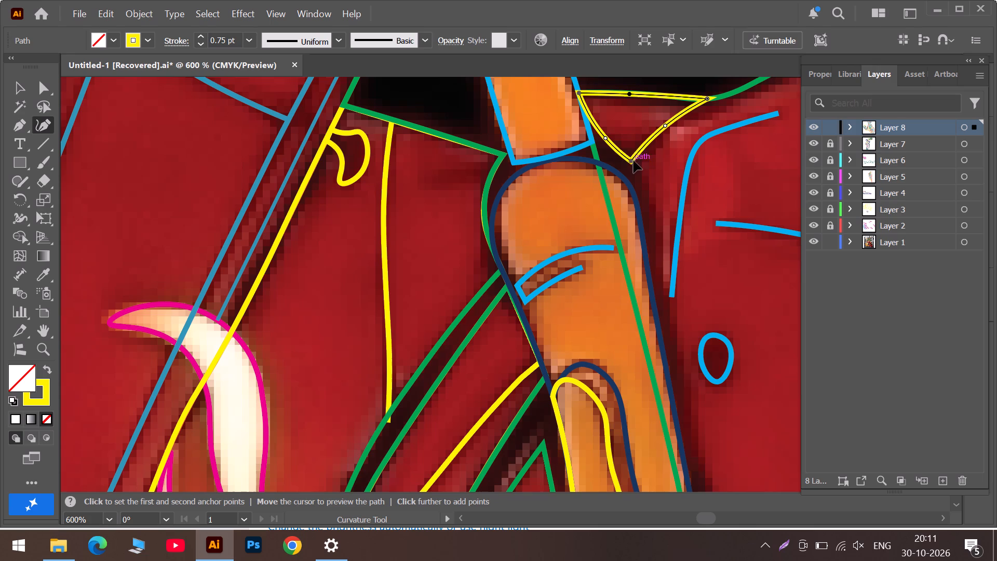
left_click_drag(634, 161, 638, 153)
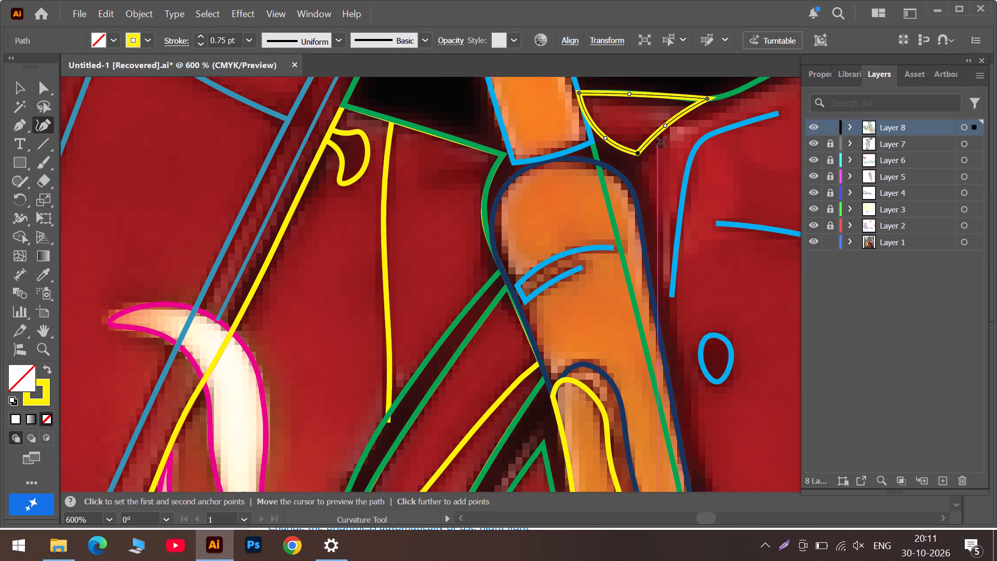
Examine the traced front wheel, tyre, hub and fender for details that still need outlining.
scroll(662, 143, "down", 3, "alt")
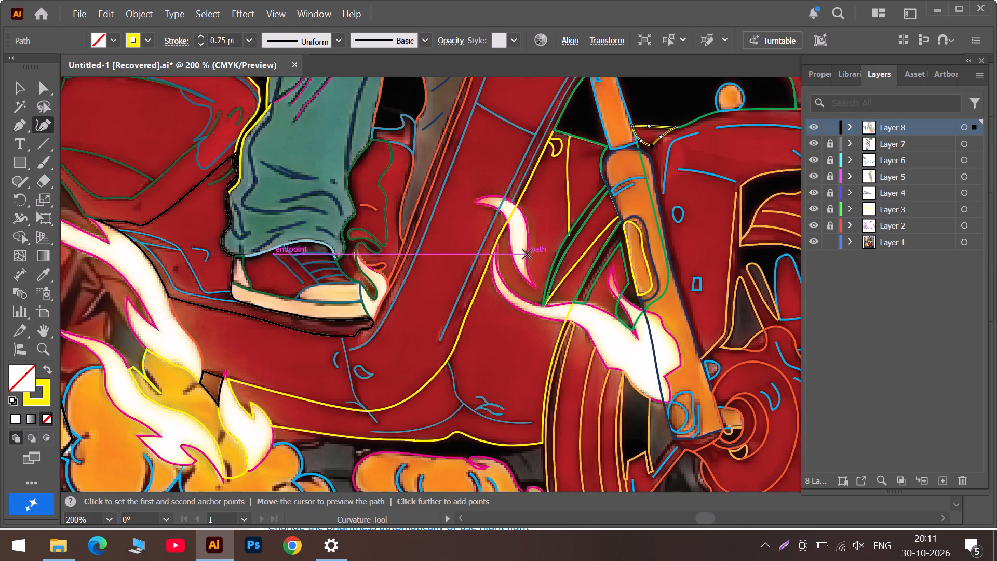
scroll(527, 255, "down", 2)
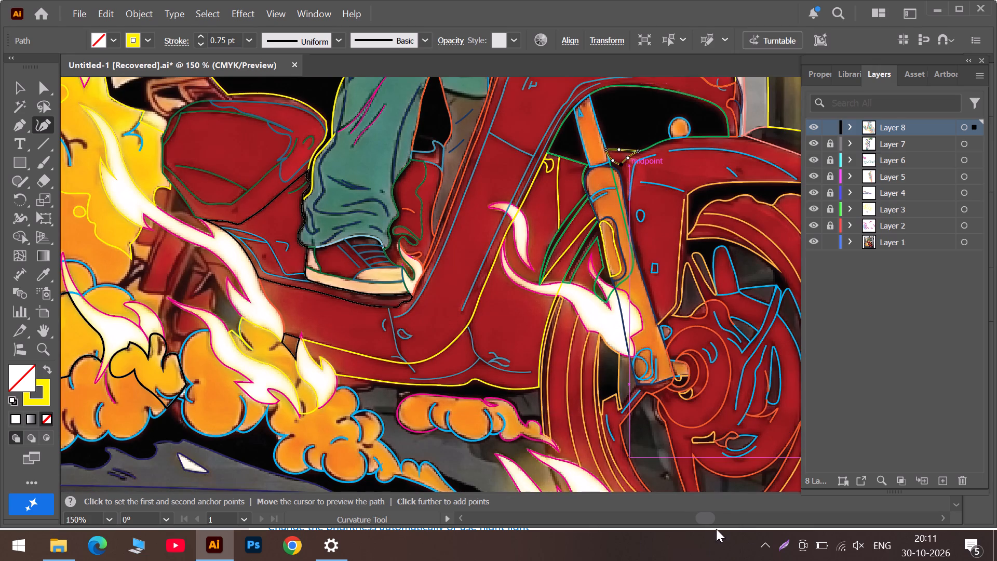
left_click(733, 521)
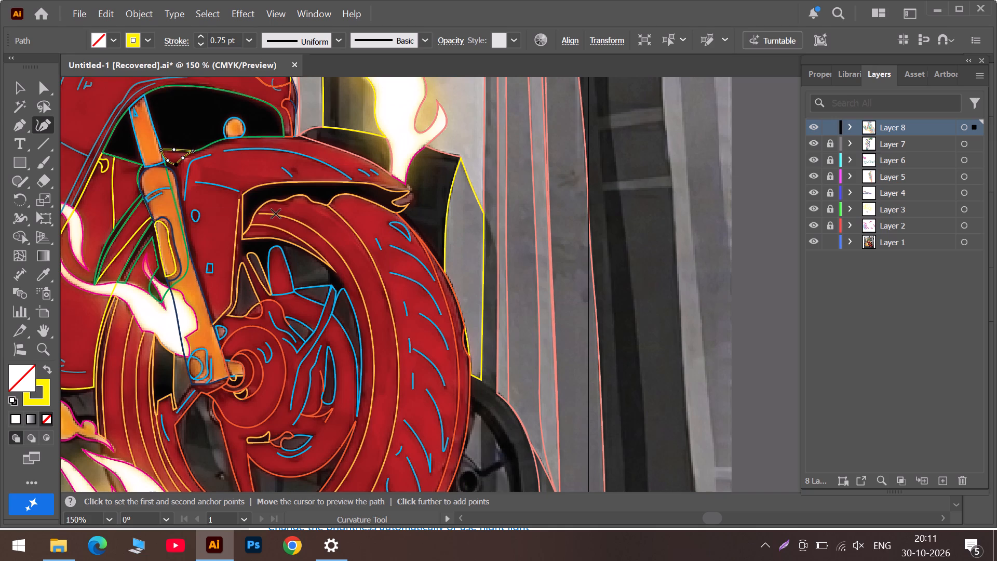
scroll(324, 235, "down", 9)
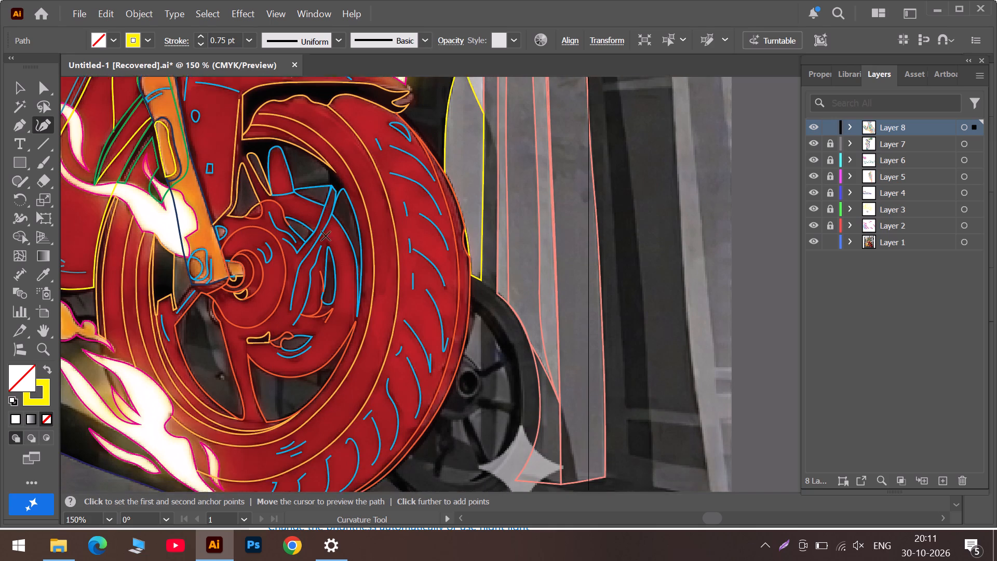
scroll(326, 236, "down", 4)
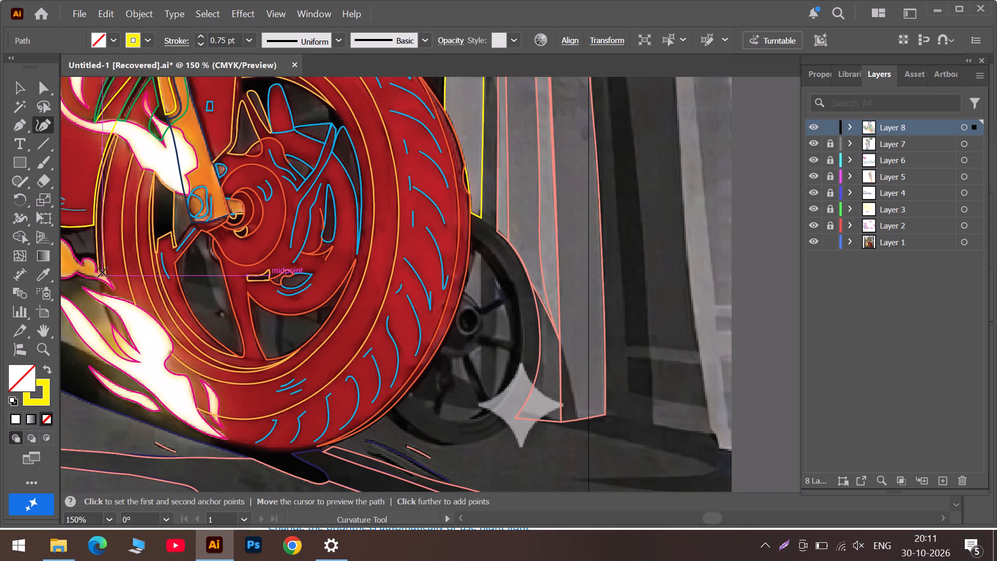
scroll(274, 263, "up", 11)
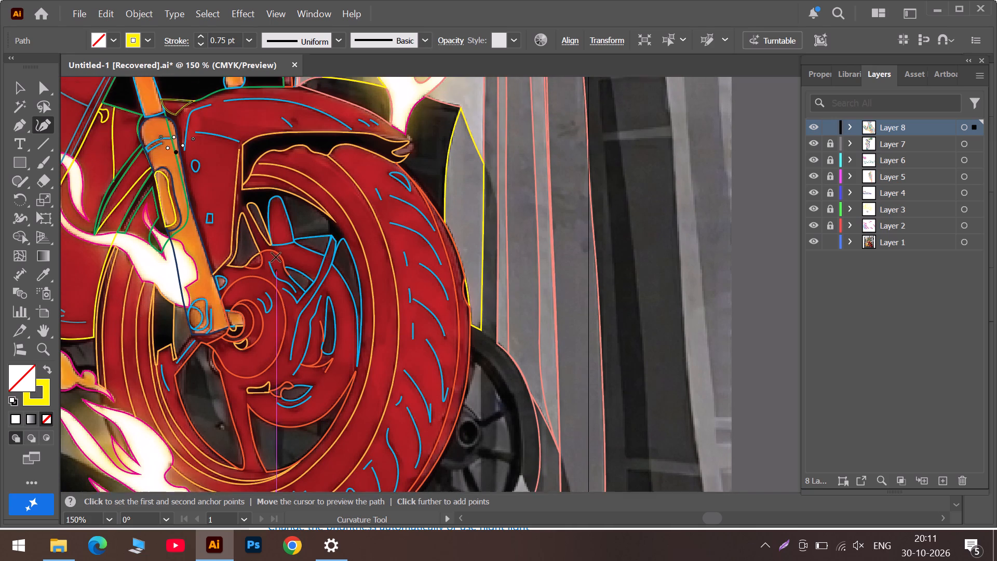
scroll(373, 272, "down", 4)
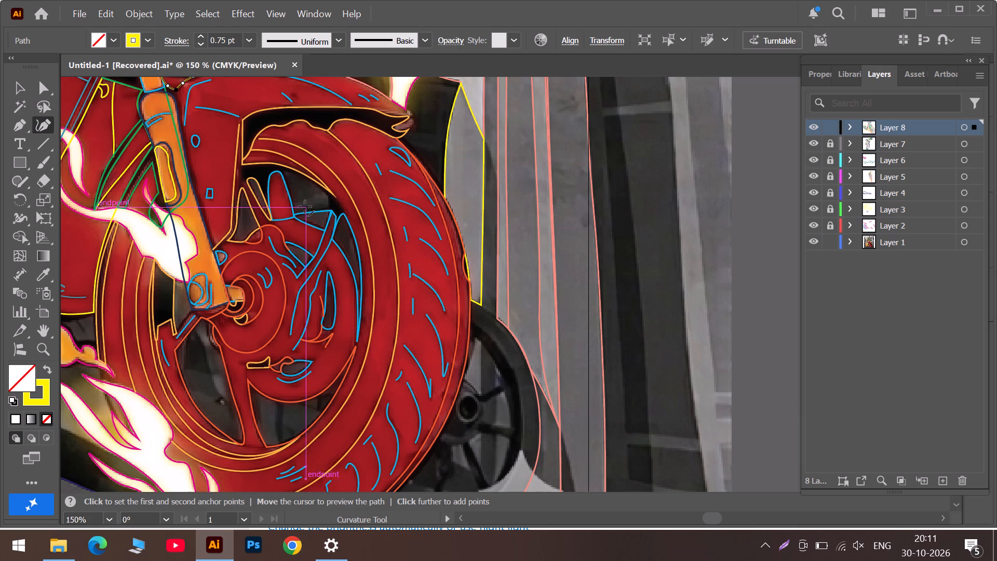
scroll(305, 207, "up", 3, "alt")
scroll(167, 159, "up", 6)
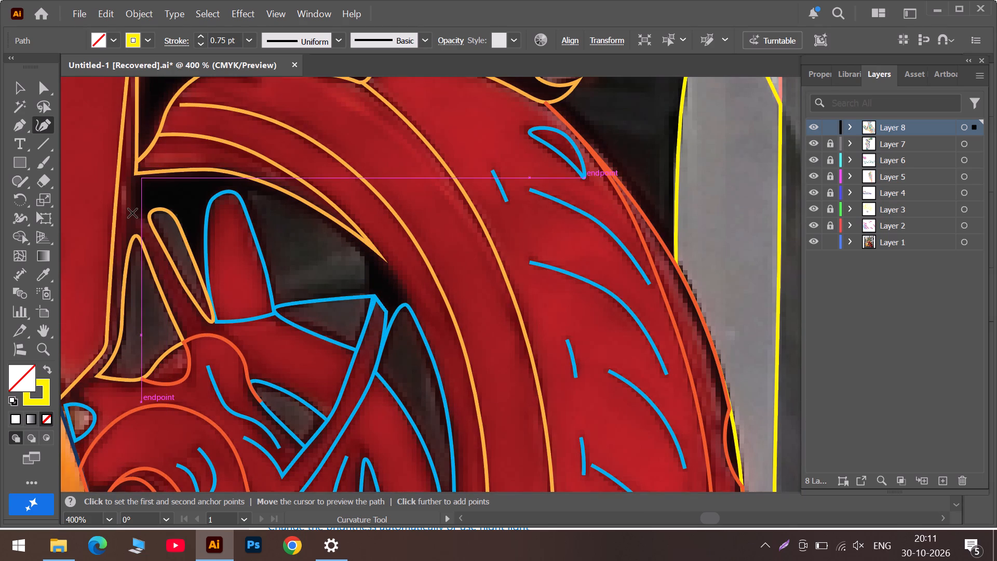
scroll(139, 194, "down", 3)
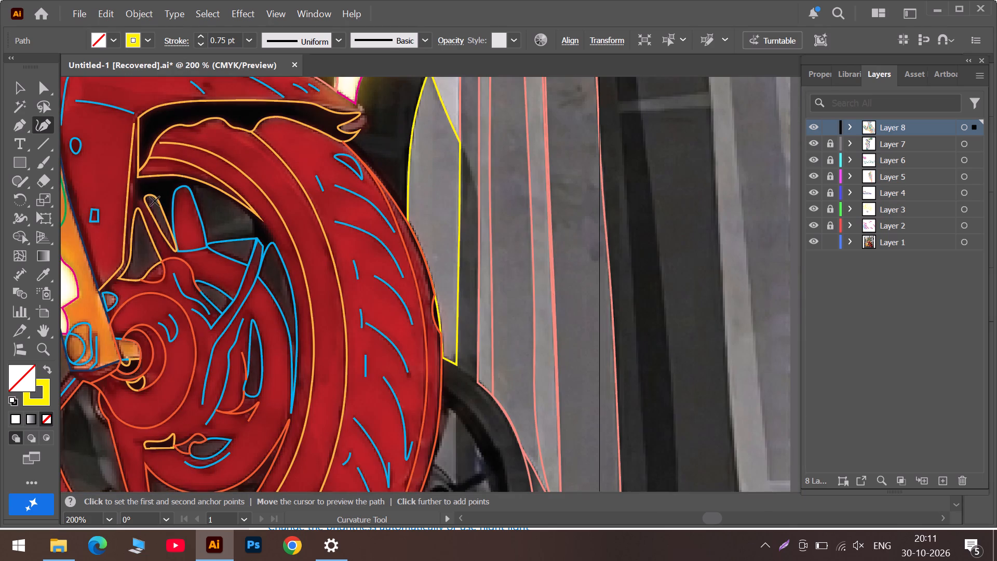
scroll(156, 201, "down", 3, "alt")
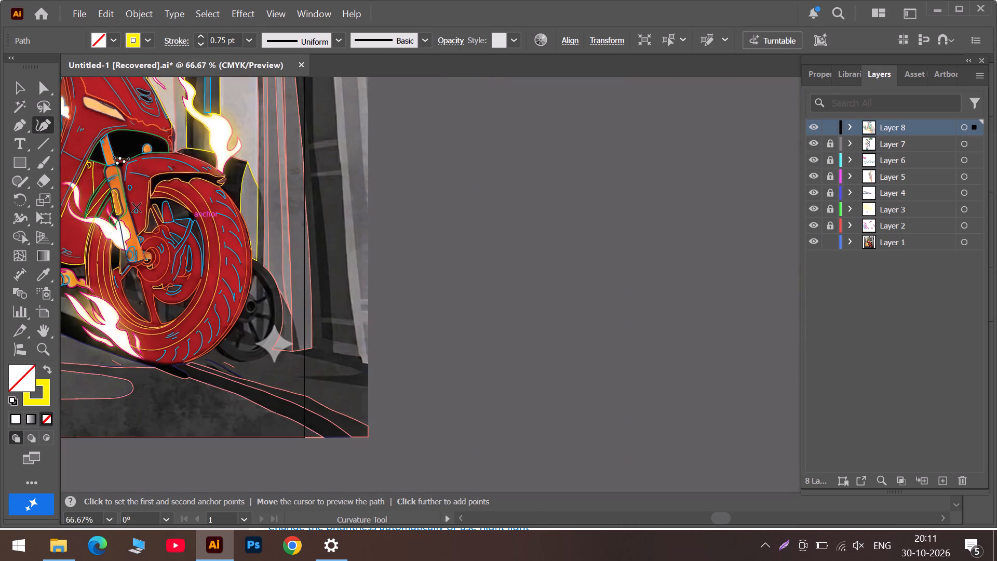
Switch to the Selection tool and show the hidden background apps in the Windows system tray.
left_click(18, 87)
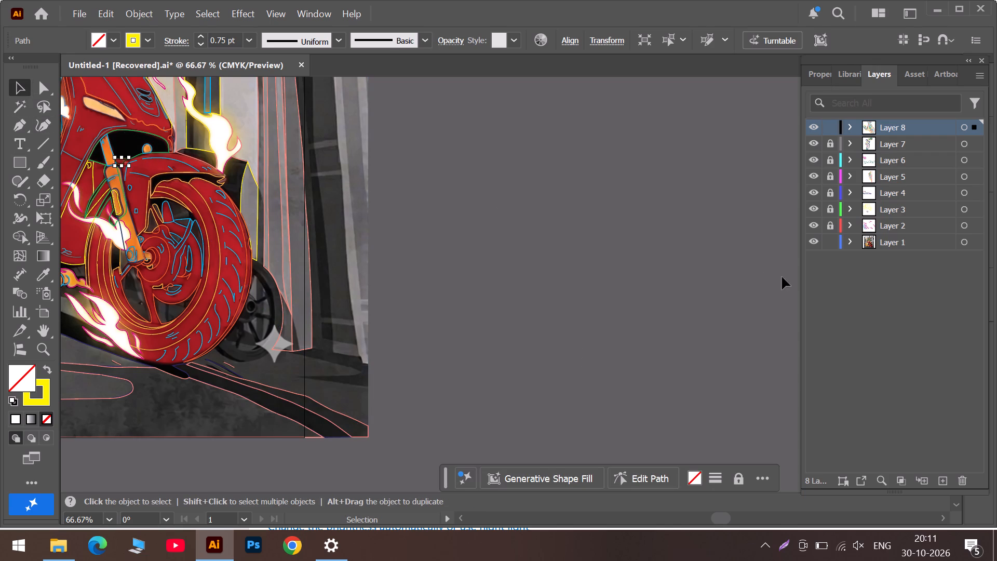
left_click(768, 547)
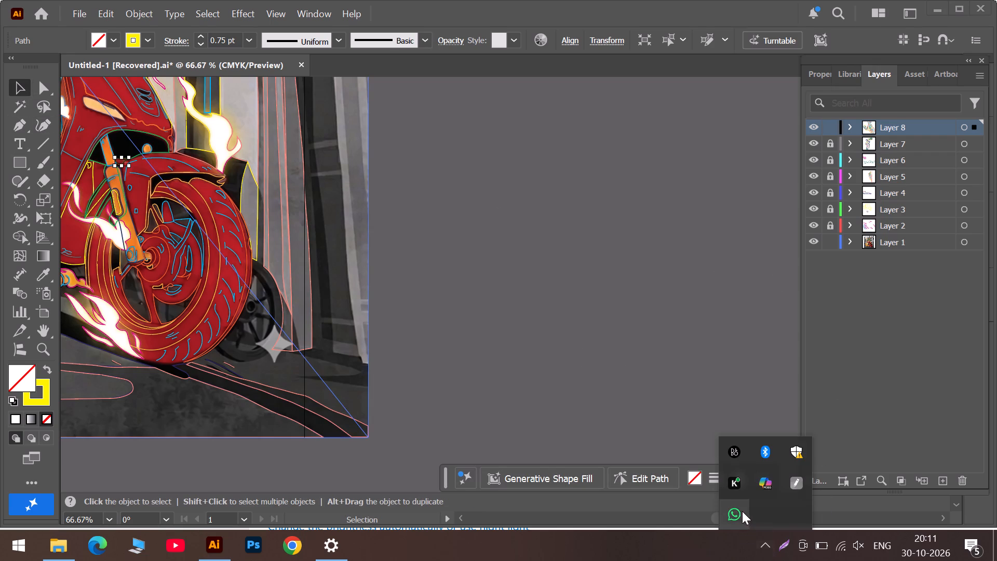